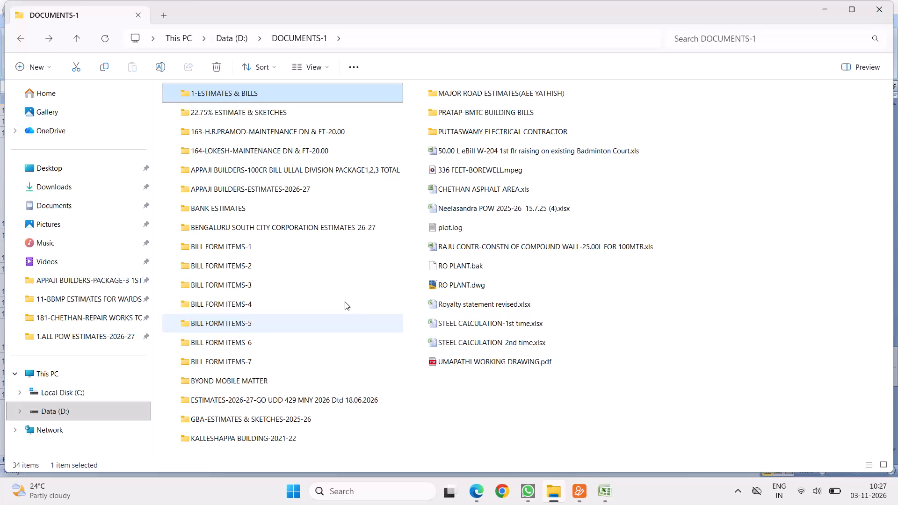
# Open the AWIKA CONSTN PACKAGE-1-11.60CR workbook from BILL FORM ITEMS-7, in the Jayanagar Division Awika Constructions folder's PACKAGE-BILLS(11.60CR) subfolder.
pyautogui.doubleClick(224, 361)
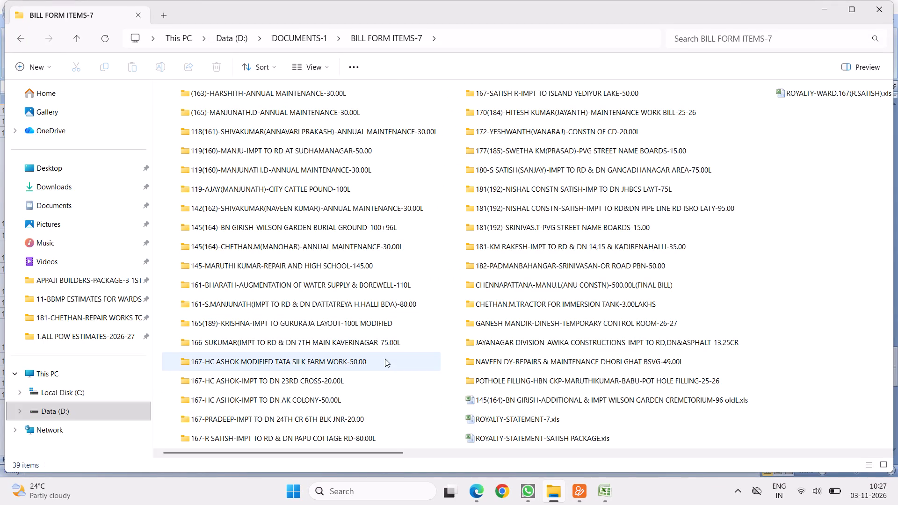
pyautogui.click(297, 344)
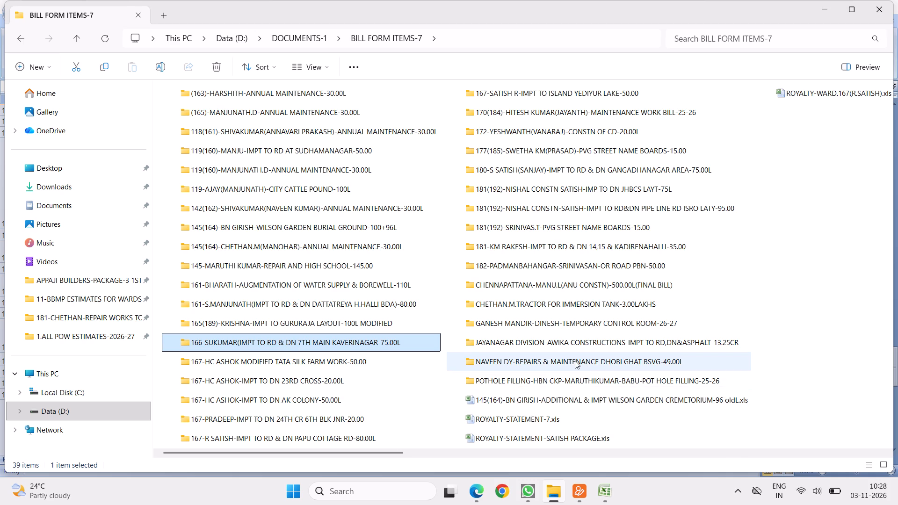
pyautogui.doubleClick(551, 346)
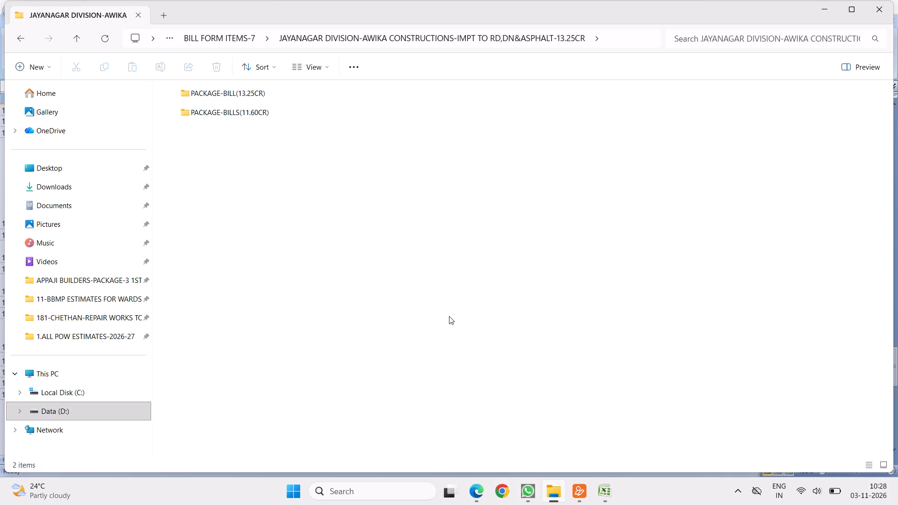
pyautogui.doubleClick(240, 112)
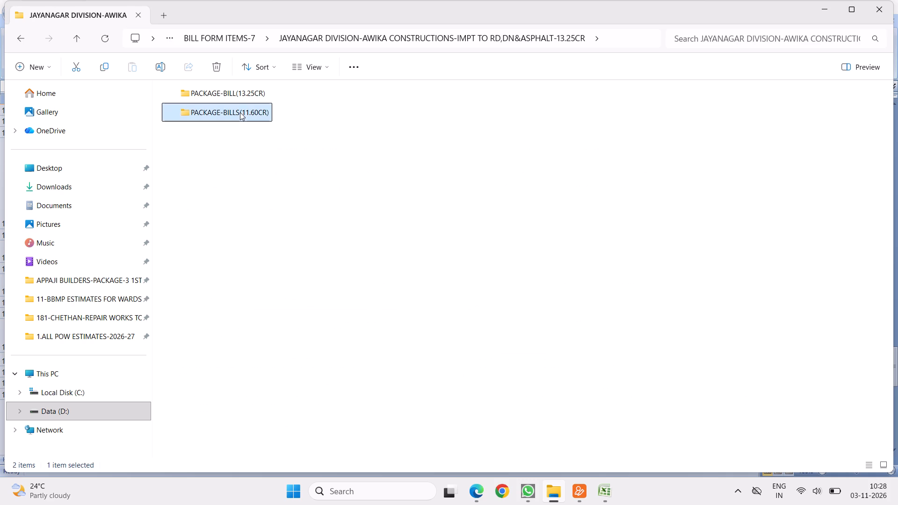
pyautogui.doubleClick(285, 149)
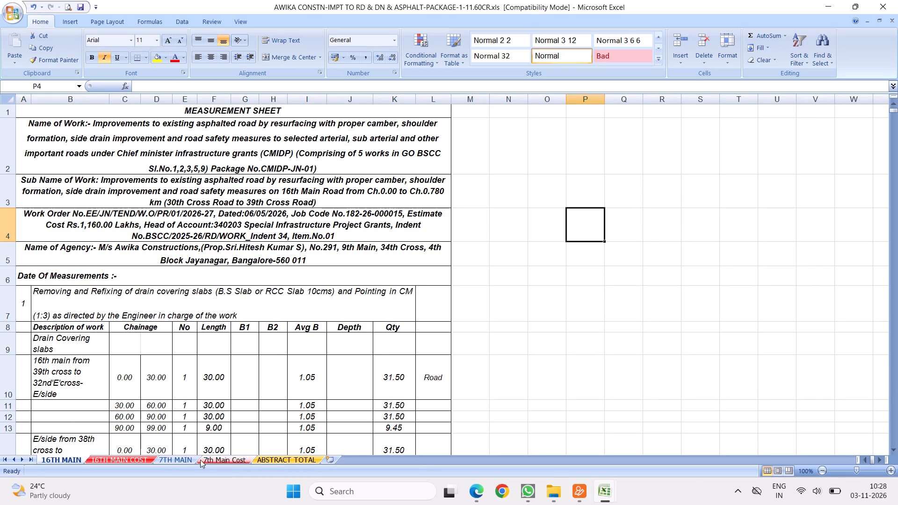
# Look through the measurement tables on the 7TH MAIN sheet for a suitable item layout with length, breadth and depth columns.
pyautogui.click(172, 460)
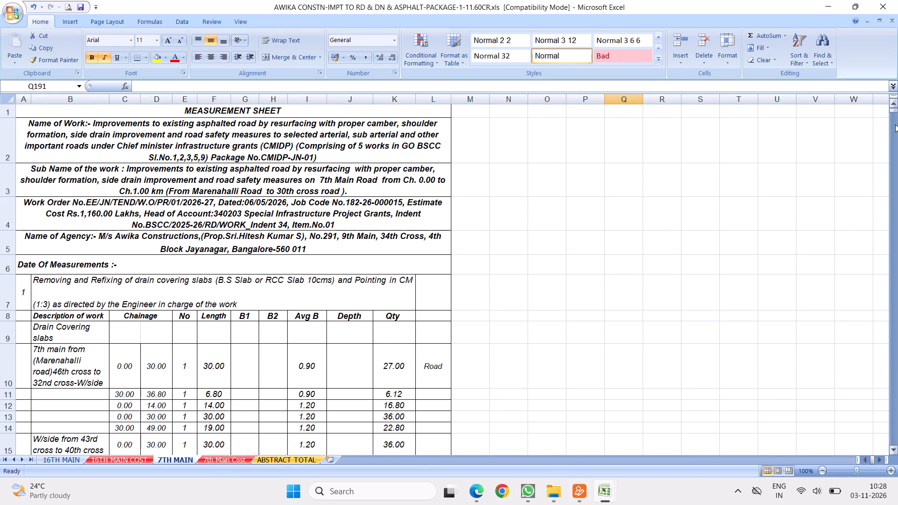
pyautogui.moveTo(894, 109); pyautogui.dragTo(890, 231)
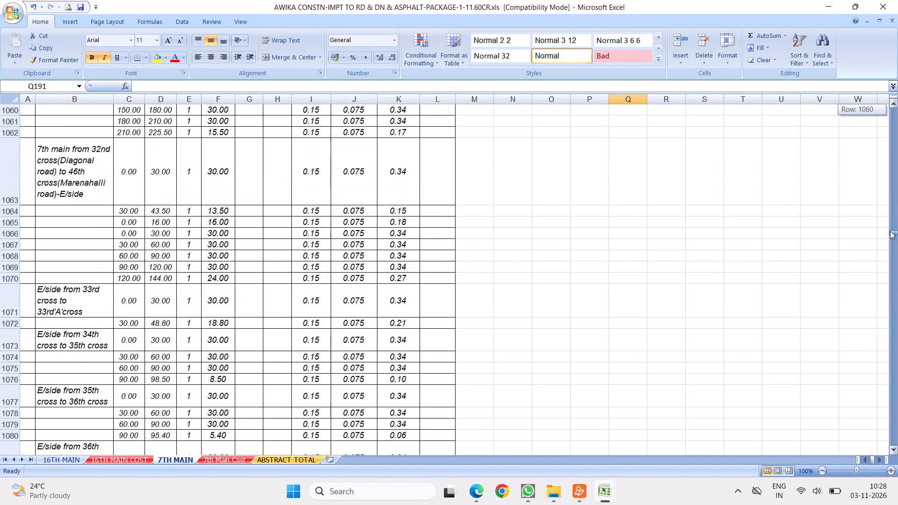
pyautogui.moveTo(890, 231); pyautogui.dragTo(897, 252)
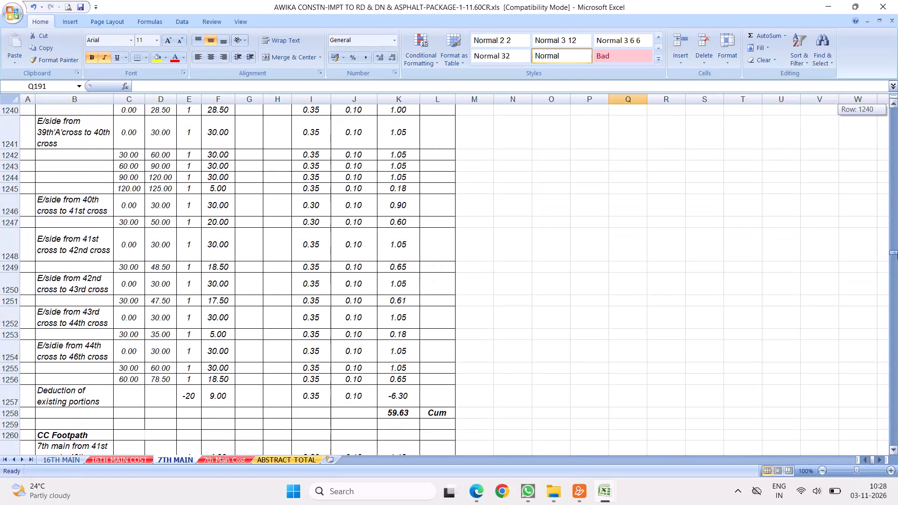
pyautogui.moveTo(897, 252); pyautogui.dragTo(897, 243)
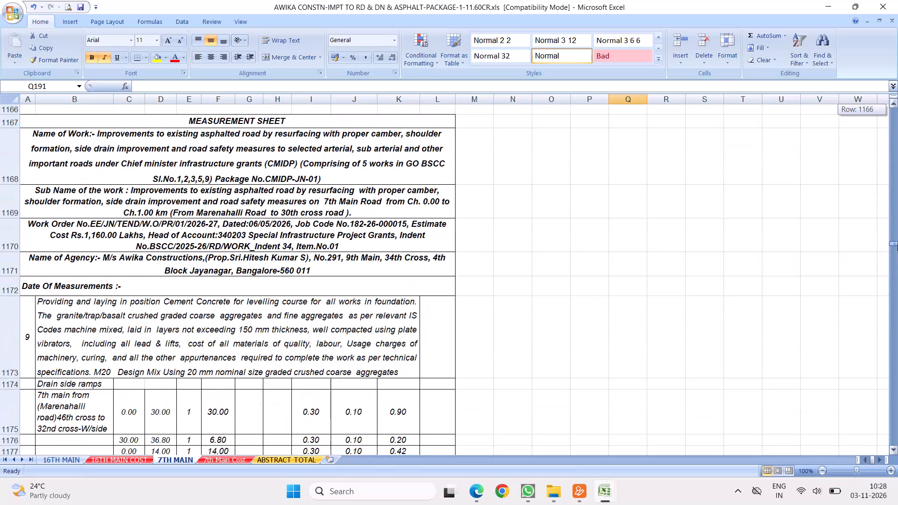
pyautogui.moveTo(897, 243); pyautogui.dragTo(897, 274)
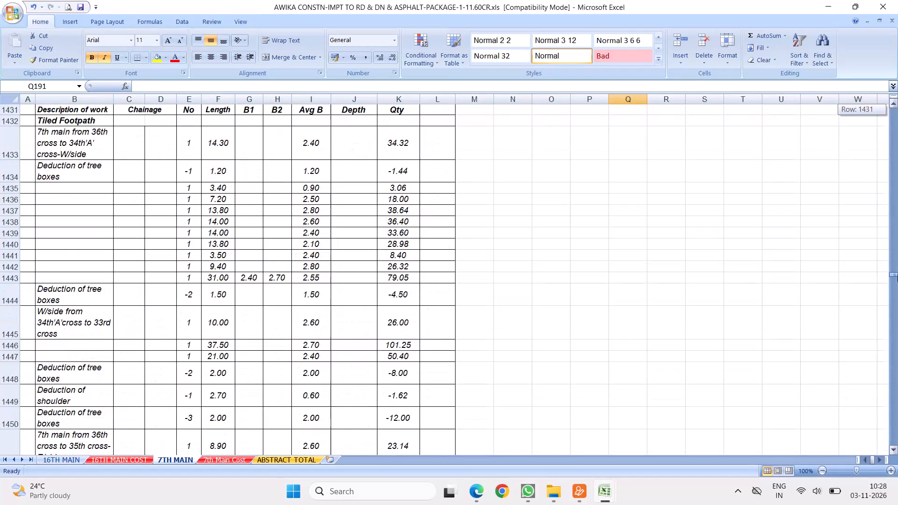
pyautogui.moveTo(897, 274); pyautogui.dragTo(897, 302)
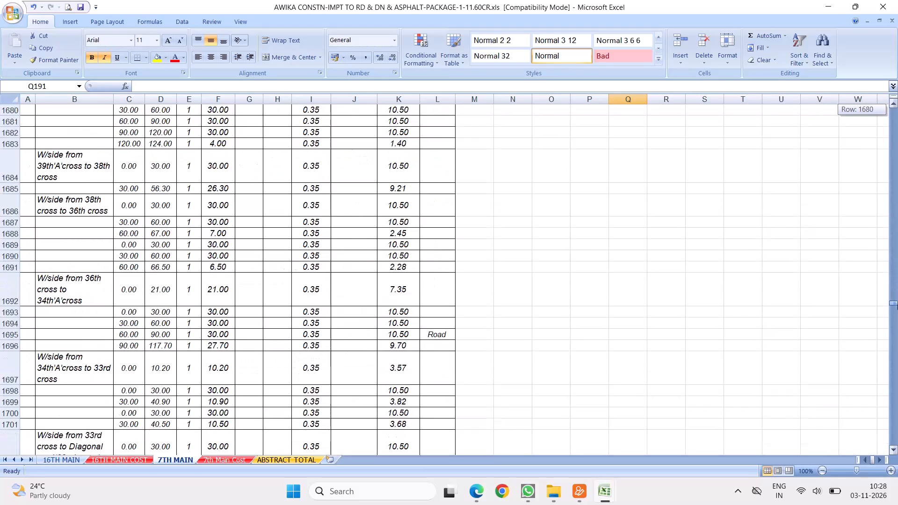
pyautogui.moveTo(897, 302); pyautogui.dragTo(896, 313)
pyautogui.scroll(3, 421, 275)
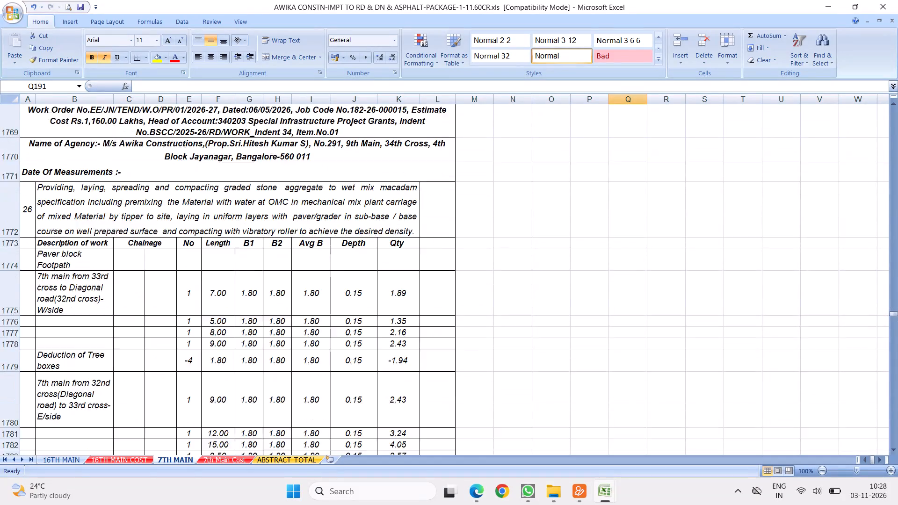
pyautogui.scroll(2, 421, 275)
pyautogui.scroll(-2, 406, 279)
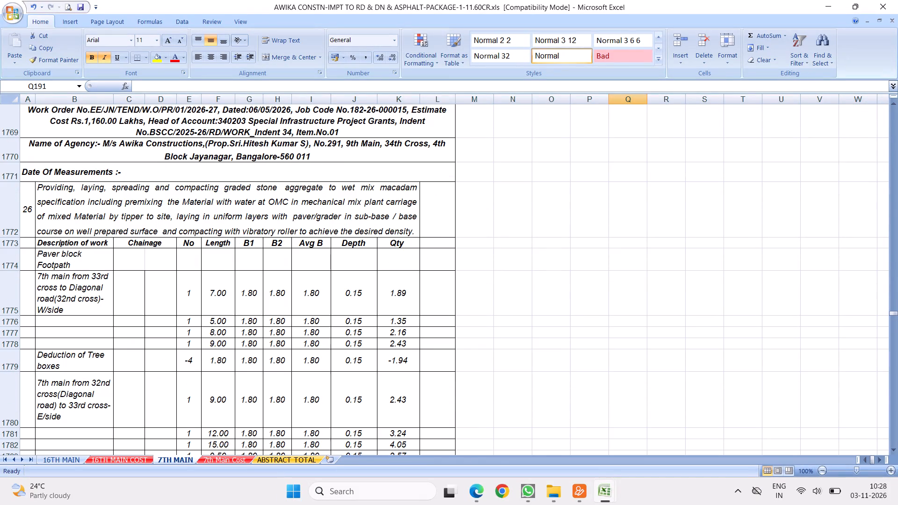
# Copy rows 1773 to 1786, the paver block footpath measurement table under item 26, from the 7TH MAIN sheet.
pyautogui.moveTo(130, 260); pyautogui.dragTo(150, 263)
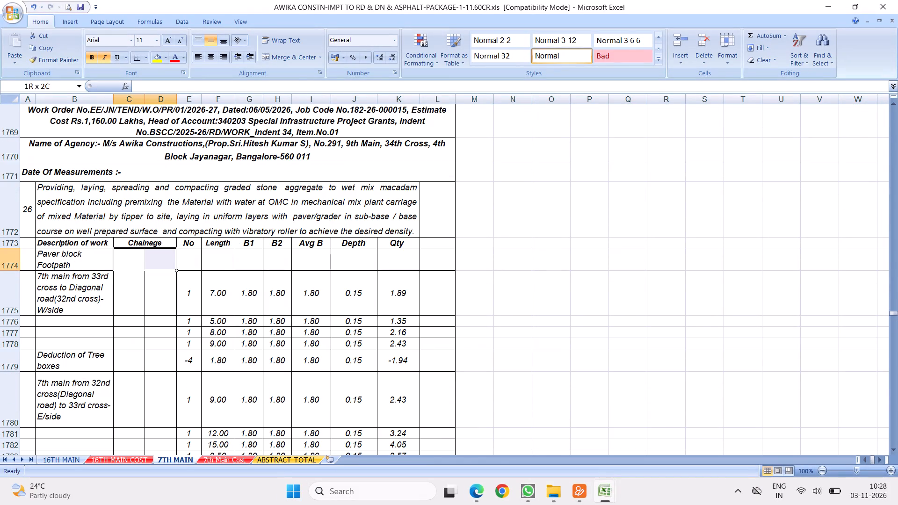
pyautogui.moveTo(150, 263); pyautogui.dragTo(155, 264)
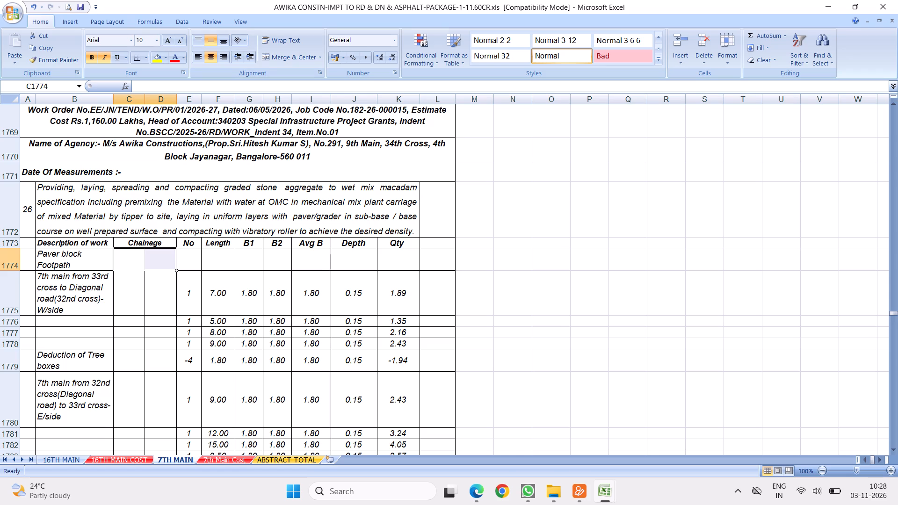
pyautogui.moveTo(14, 243); pyautogui.dragTo(60, 451)
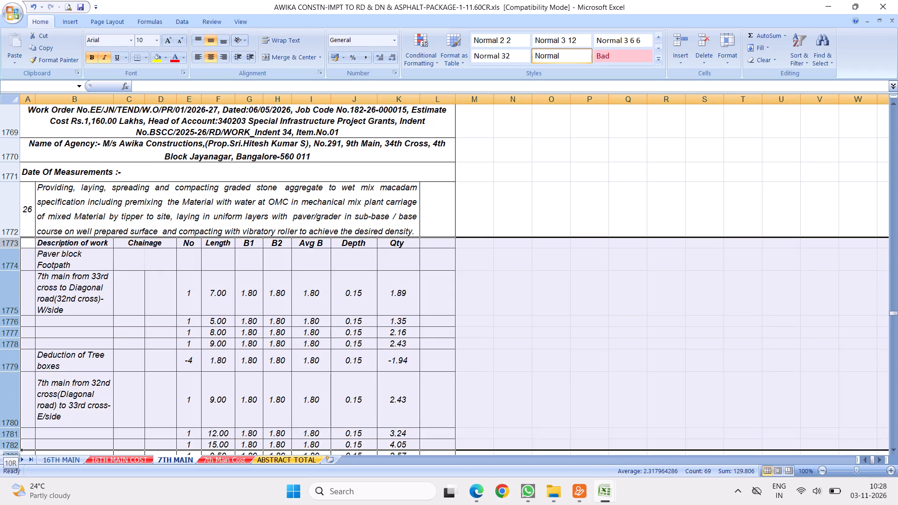
pyautogui.moveTo(60, 451); pyautogui.dragTo(212, 258)
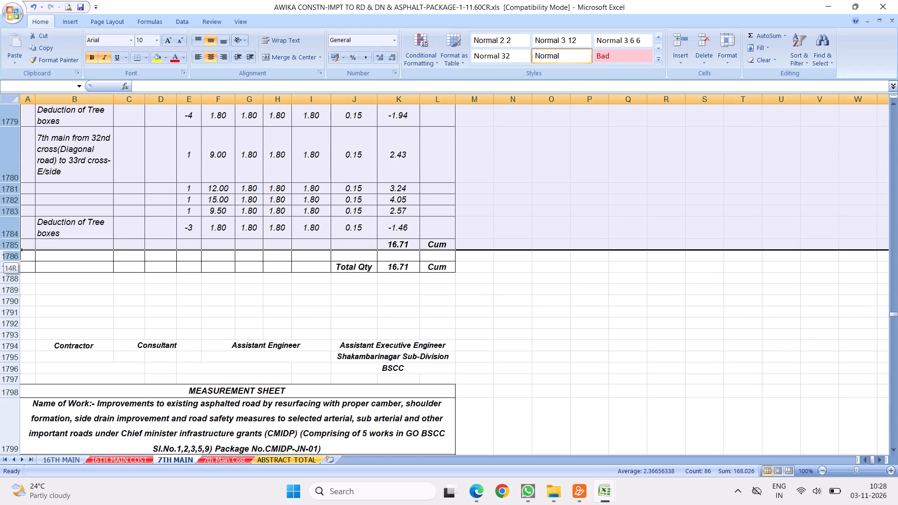
pyautogui.moveTo(212, 258); pyautogui.dragTo(215, 259)
pyautogui.rightClick(222, 173)
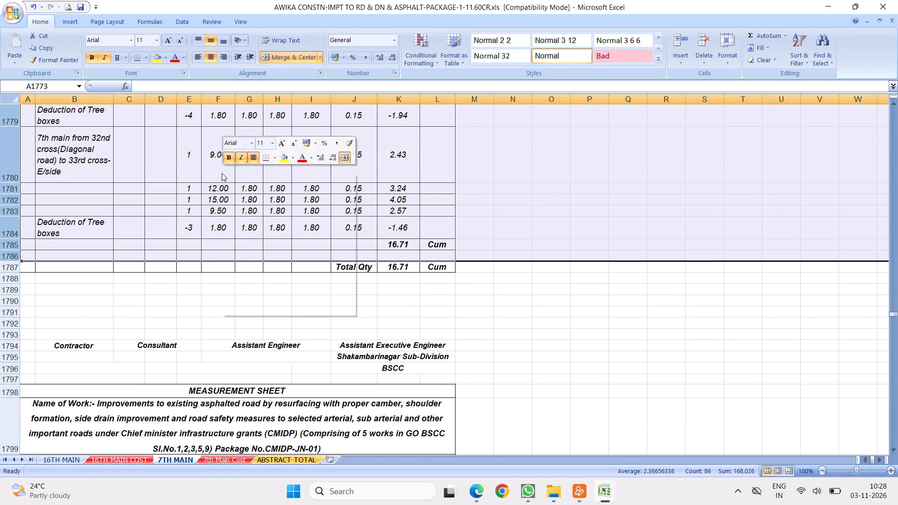
pyautogui.click(246, 193)
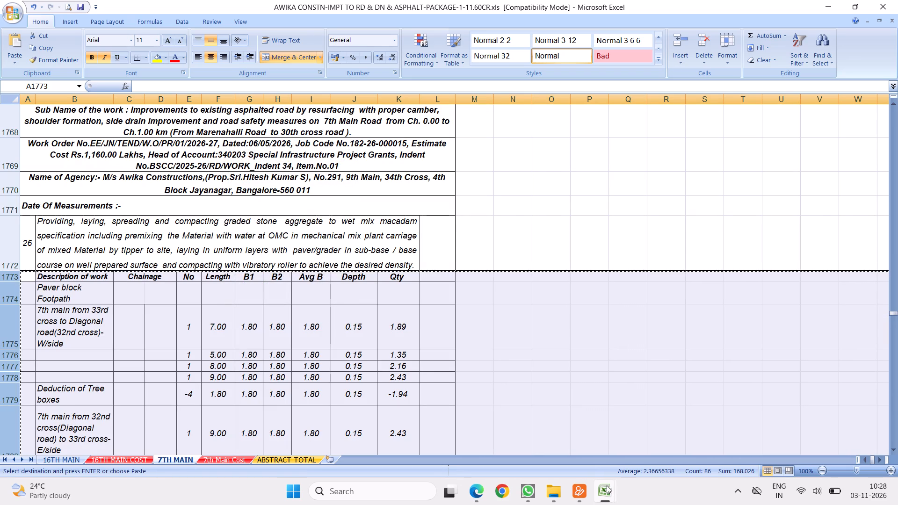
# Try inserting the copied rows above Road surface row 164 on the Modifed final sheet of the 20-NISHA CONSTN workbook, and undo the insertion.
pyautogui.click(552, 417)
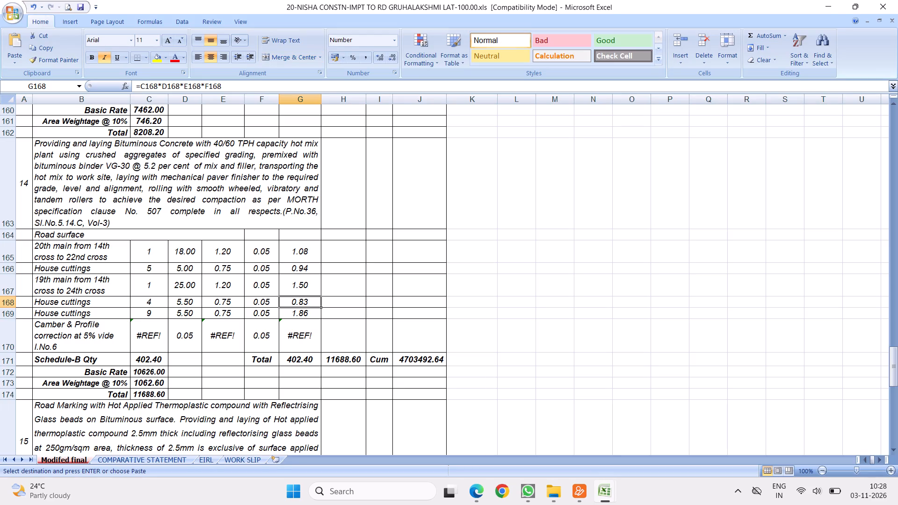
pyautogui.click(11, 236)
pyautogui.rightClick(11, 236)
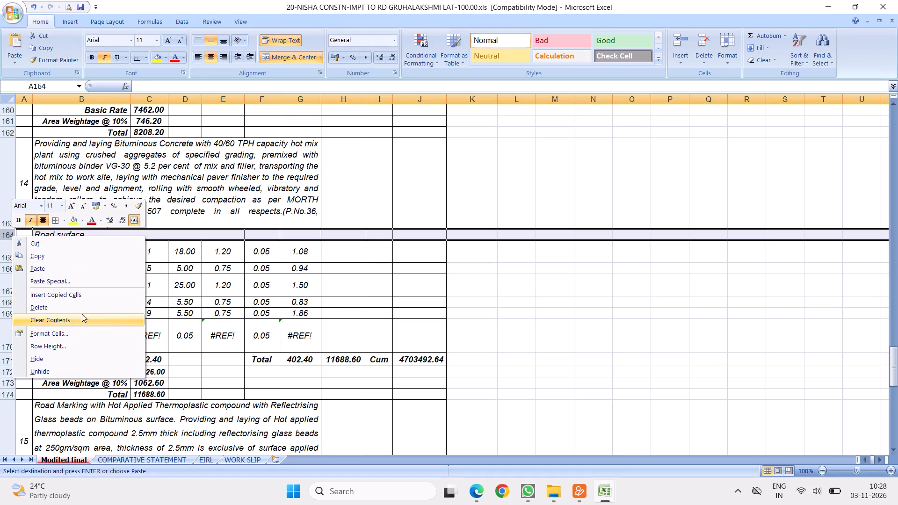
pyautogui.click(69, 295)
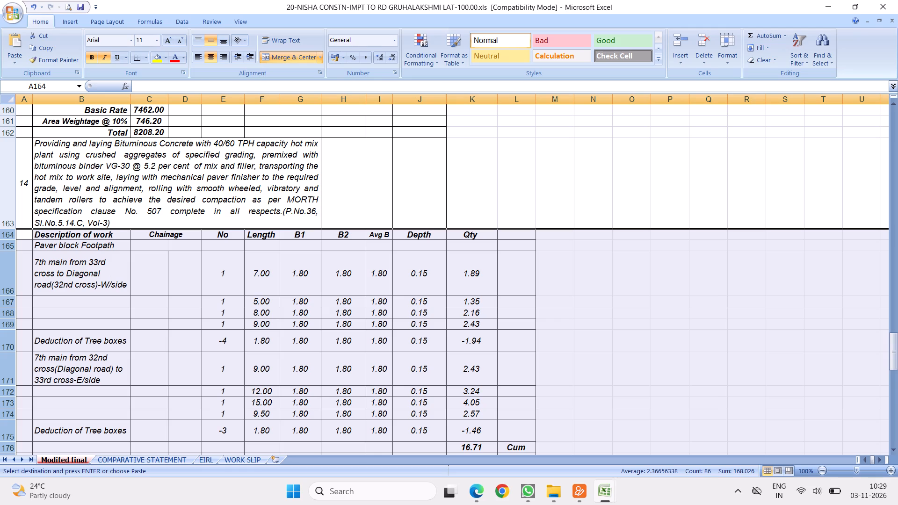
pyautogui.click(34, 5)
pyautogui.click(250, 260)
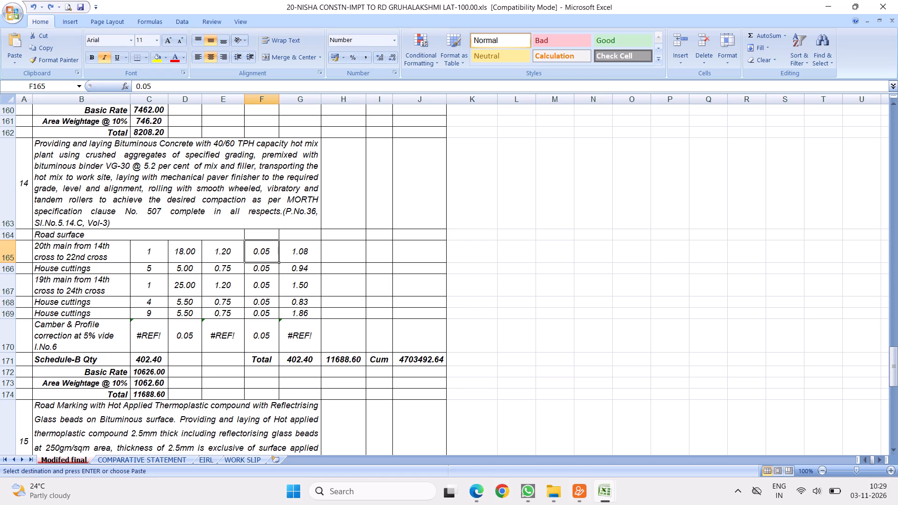
# Clear the pending copy and insert two blank columns before column D on the Modifed final sheet.
pyautogui.click(177, 100)
pyautogui.rightClick(177, 100)
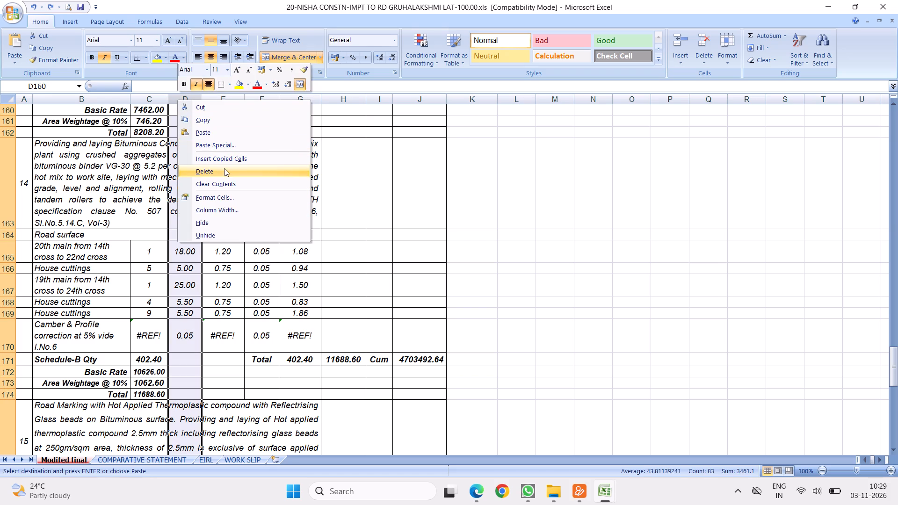
pyautogui.press('Escape')
pyautogui.press('Escape')
pyautogui.press('Escape')
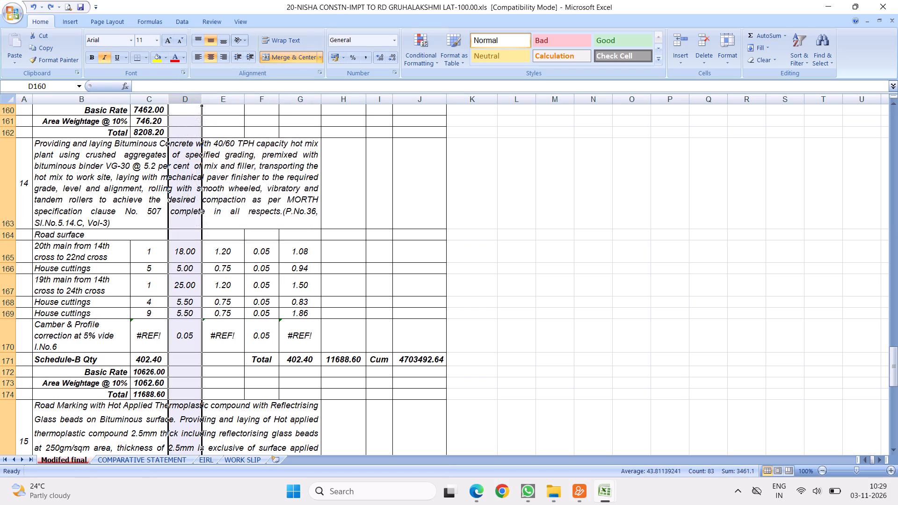
pyautogui.rightClick(185, 101)
pyautogui.click(211, 158)
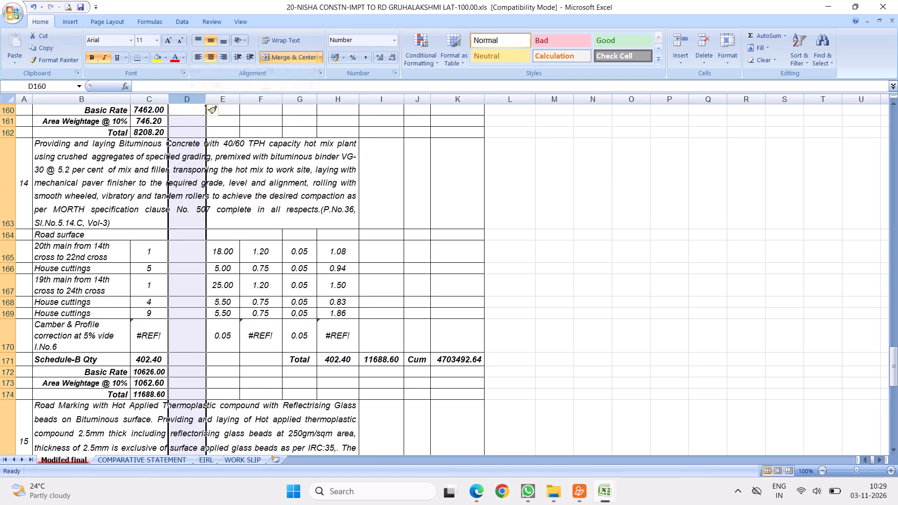
pyautogui.rightClick(187, 101)
pyautogui.click(214, 159)
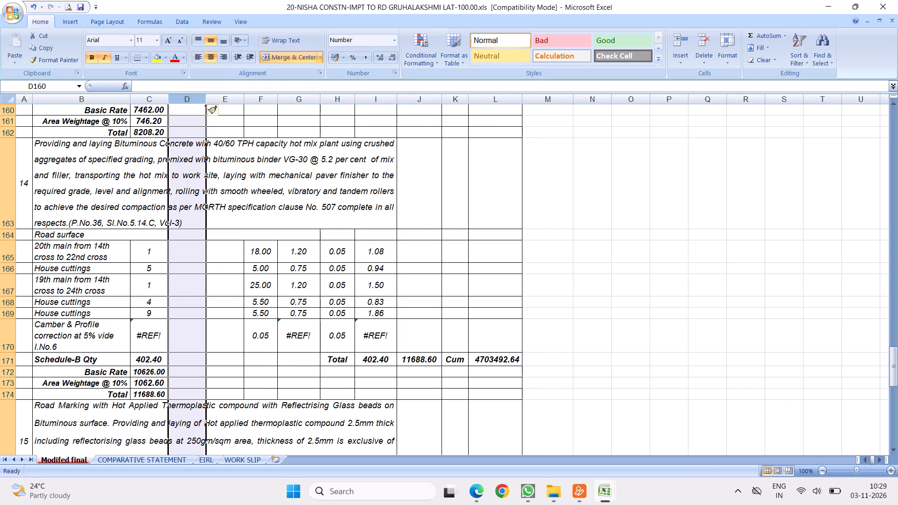
pyautogui.click(330, 196)
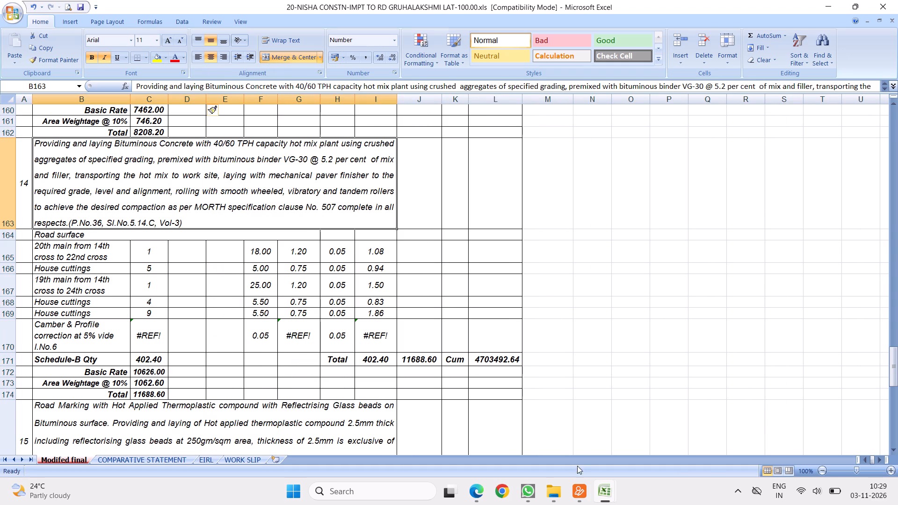
# Recopy rows 1773 to 1786 from the AWIKA workbook's 7TH MAIN sheet and insert them above Road surface row 164 in the 20-NISHA CONSTN workbook.
pyautogui.click(671, 426)
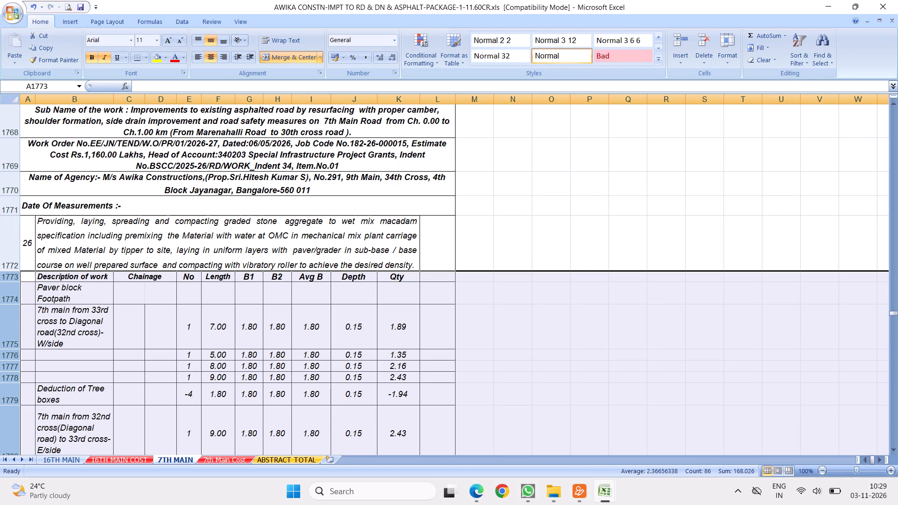
pyautogui.rightClick(266, 339)
pyautogui.click(293, 214)
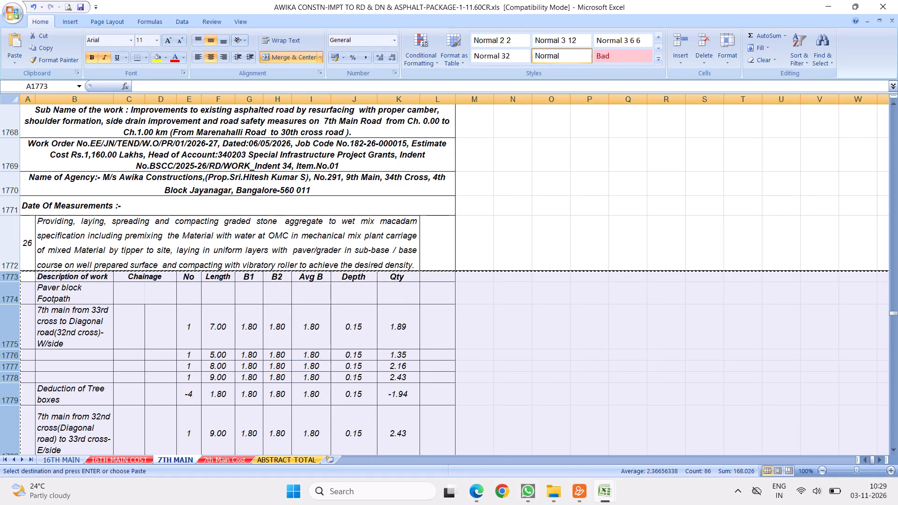
pyautogui.click(552, 409)
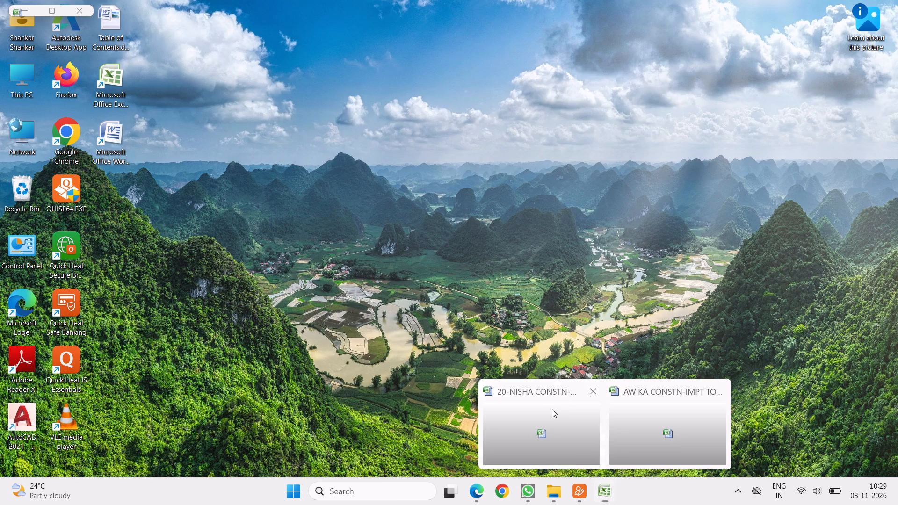
pyautogui.click(8, 233)
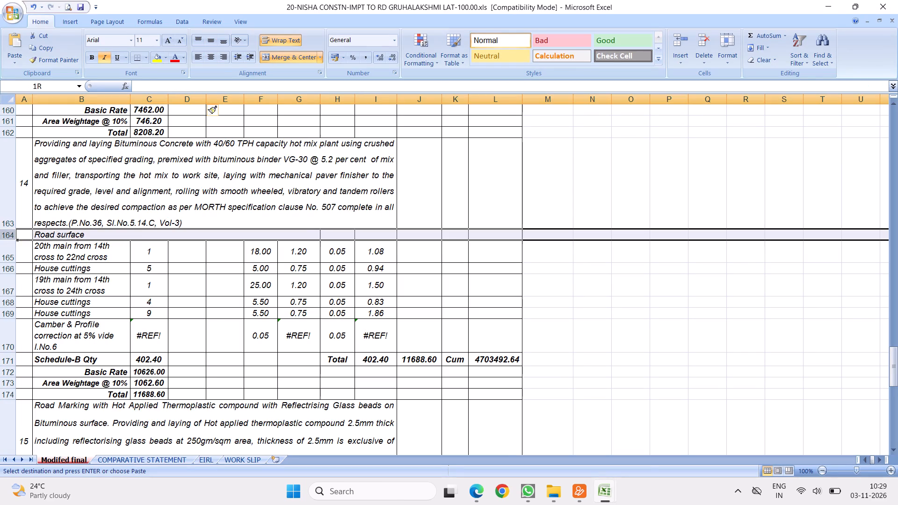
pyautogui.rightClick(8, 233)
pyautogui.click(58, 295)
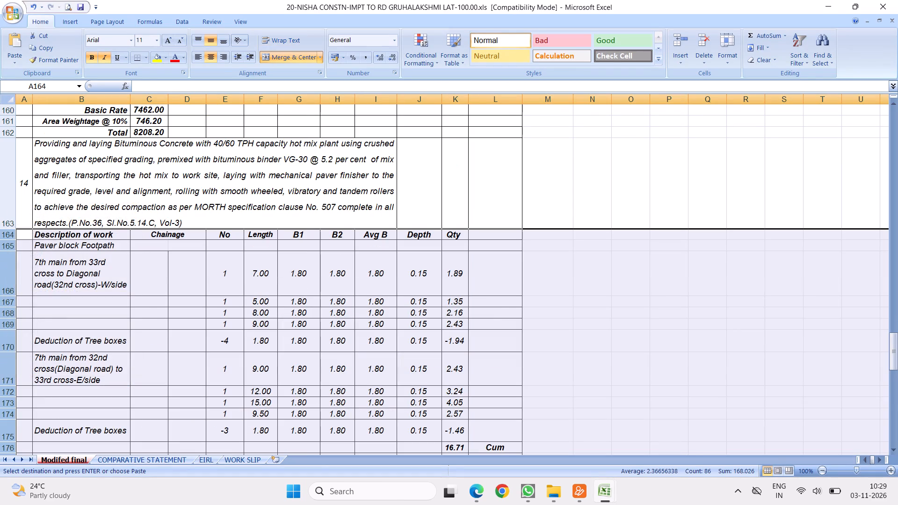
pyautogui.scroll(-3, 340, 293)
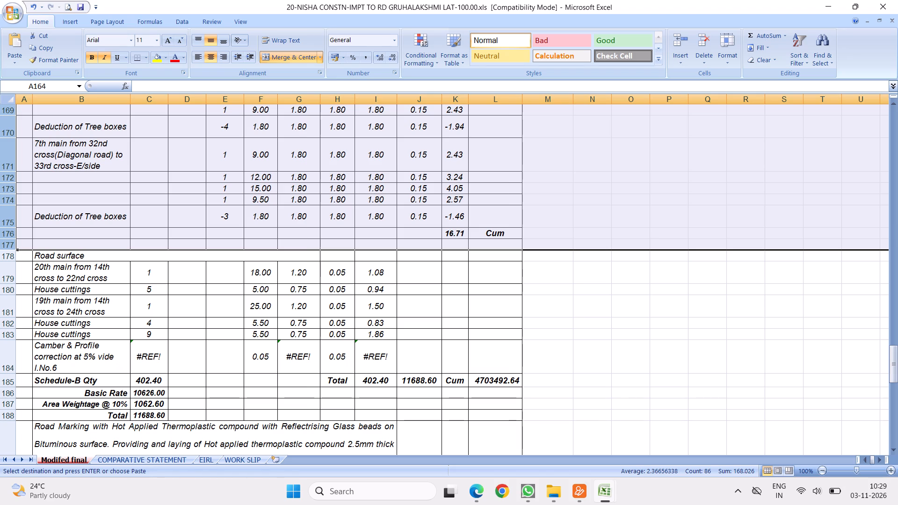
pyautogui.scroll(2, 253, 216)
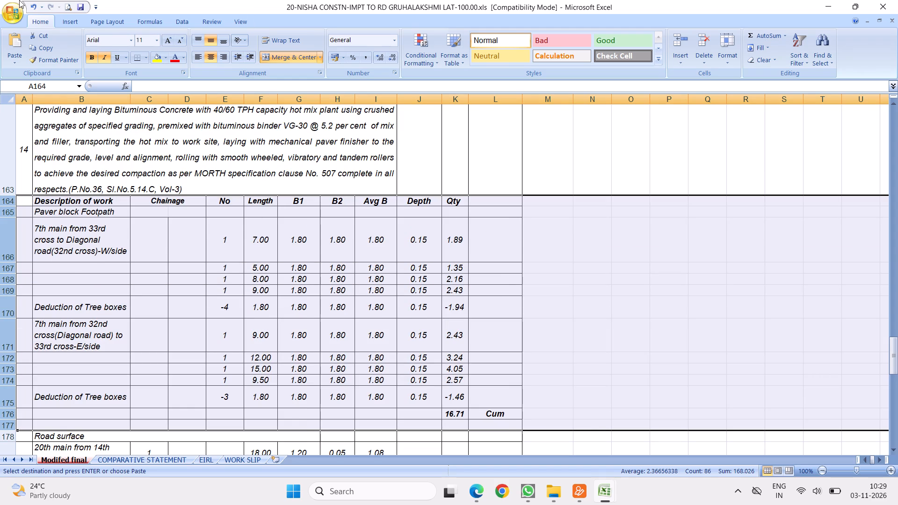
# Undo the insertion of the copied paver block rows above Road surface row 164.
pyautogui.click(36, 3)
pyautogui.click(398, 317)
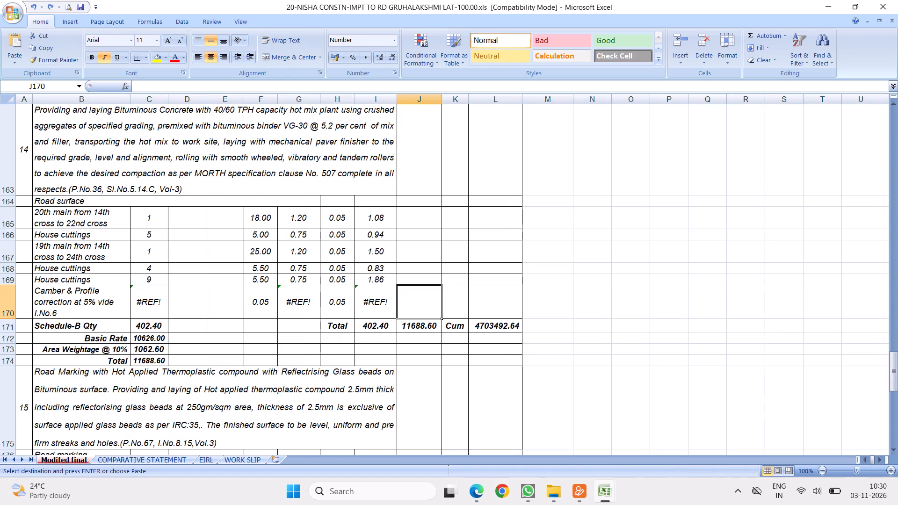
# Clear the pending copy and insert two more blank columns before column E on the Modifed final sheet.
pyautogui.click(216, 100)
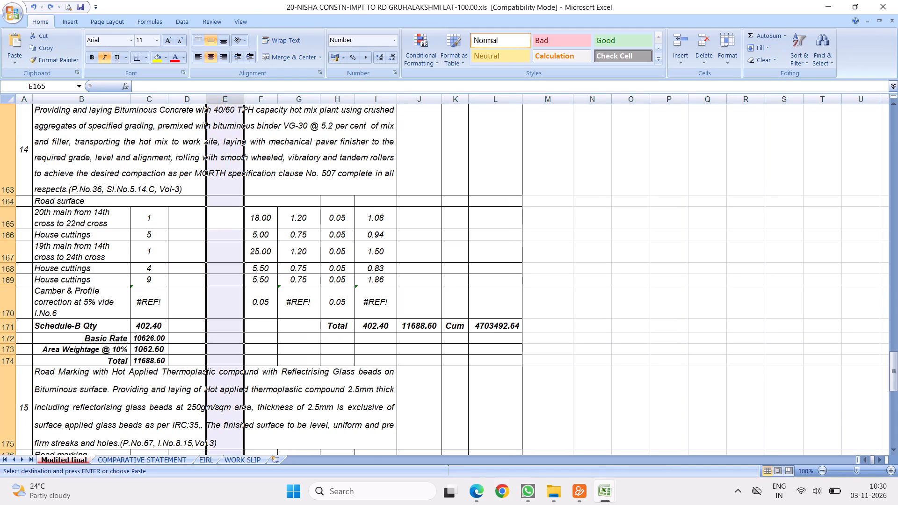
pyautogui.rightClick(216, 100)
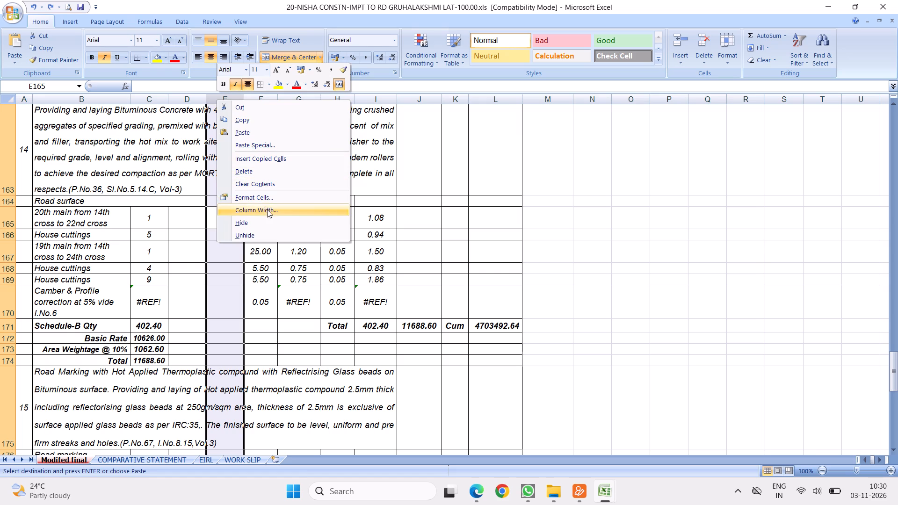
pyautogui.press('Escape')
pyautogui.press('Escape')
pyautogui.press('Escape')
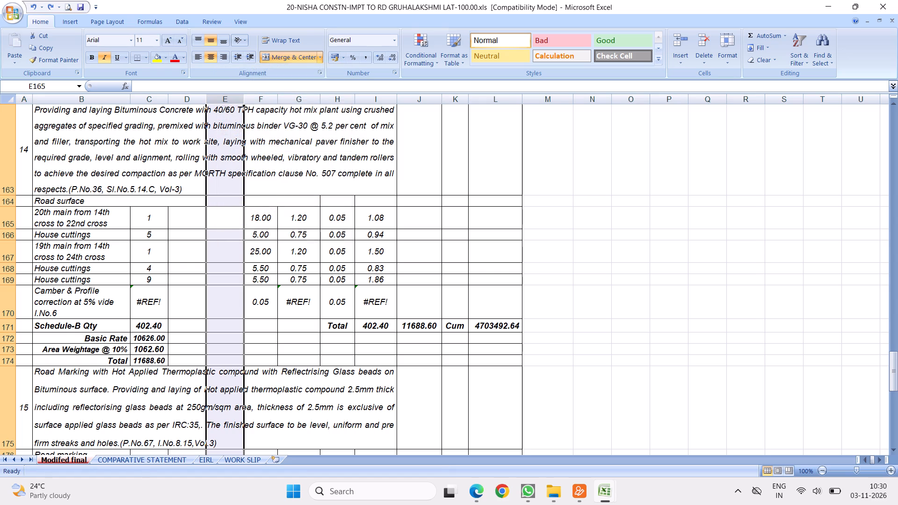
pyautogui.rightClick(219, 100)
pyautogui.click(247, 159)
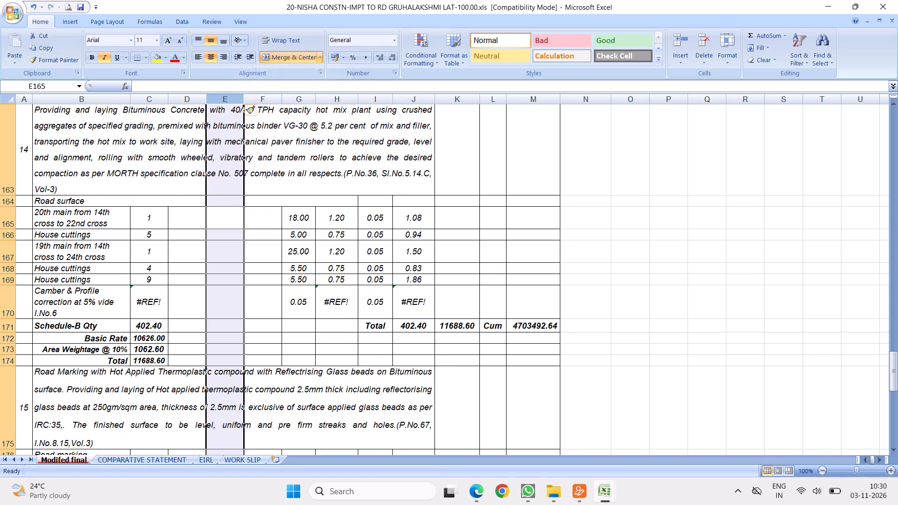
pyautogui.rightClick(226, 97)
pyautogui.click(254, 154)
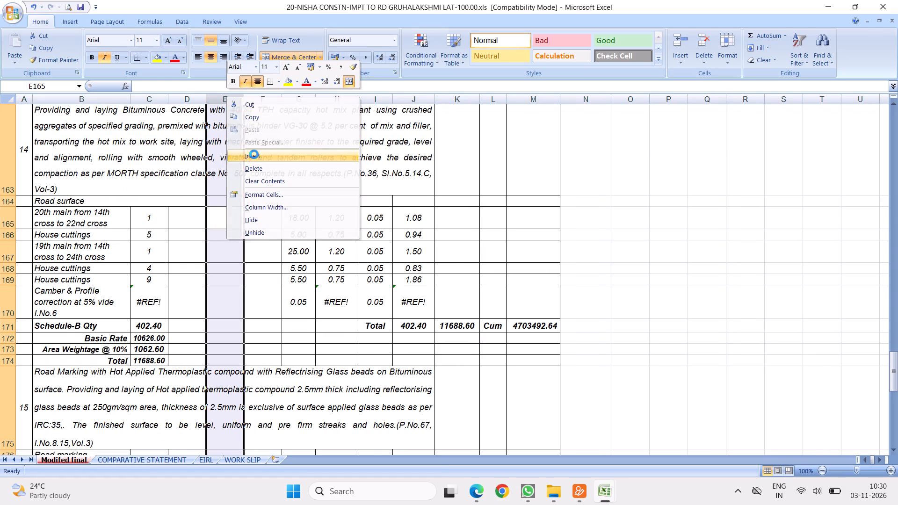
pyautogui.click(307, 252)
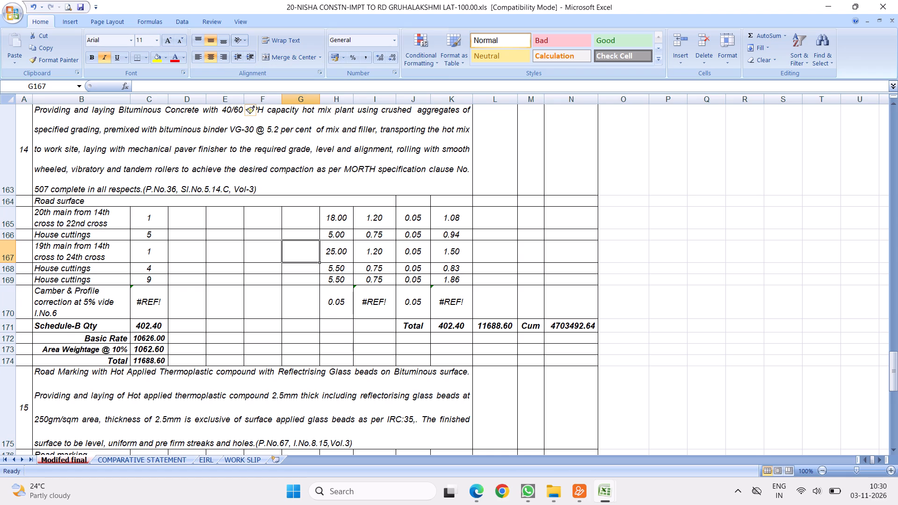
# Recopy rows 1773 to 1786 from the AWIKA workbook's 7TH MAIN sheet and insert them above row 165, below Road surface, in the NISHA workbook.
pyautogui.click(605, 493)
pyautogui.click(664, 423)
pyautogui.scroll(-3, 238, 274)
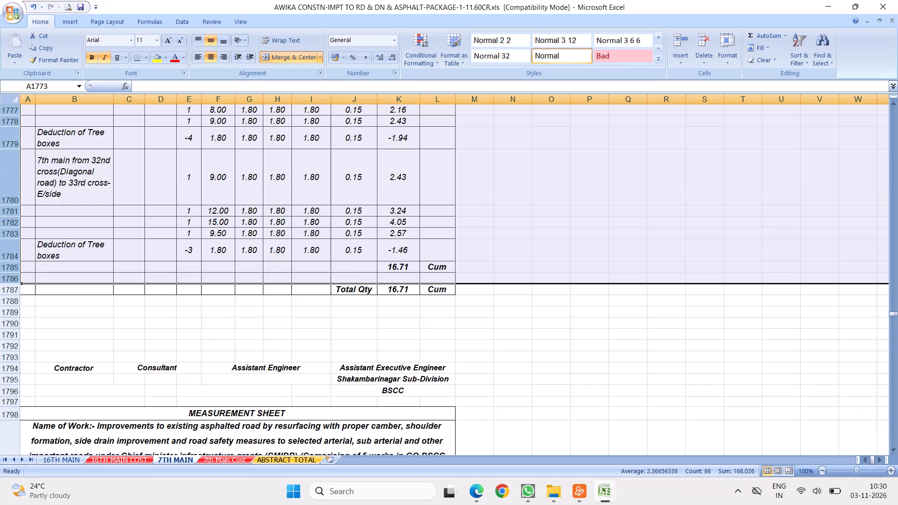
pyautogui.rightClick(229, 188)
pyautogui.click(254, 207)
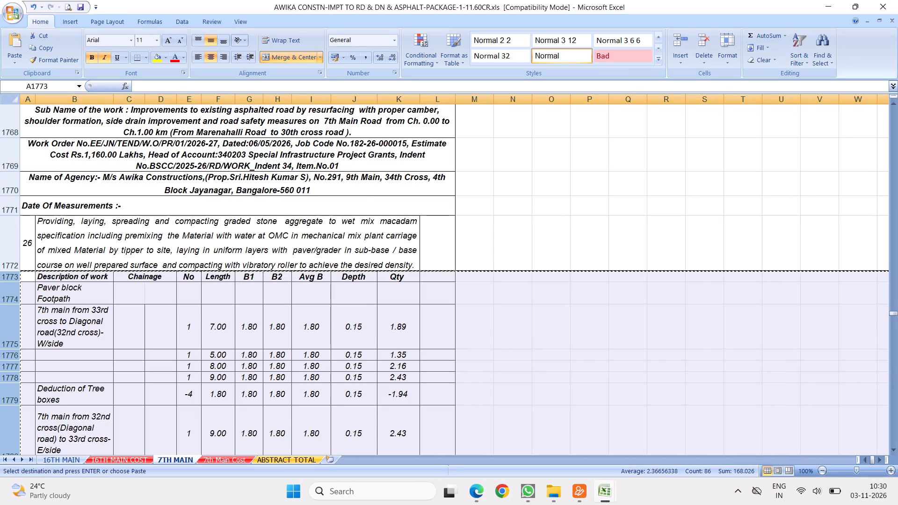
pyautogui.click(561, 415)
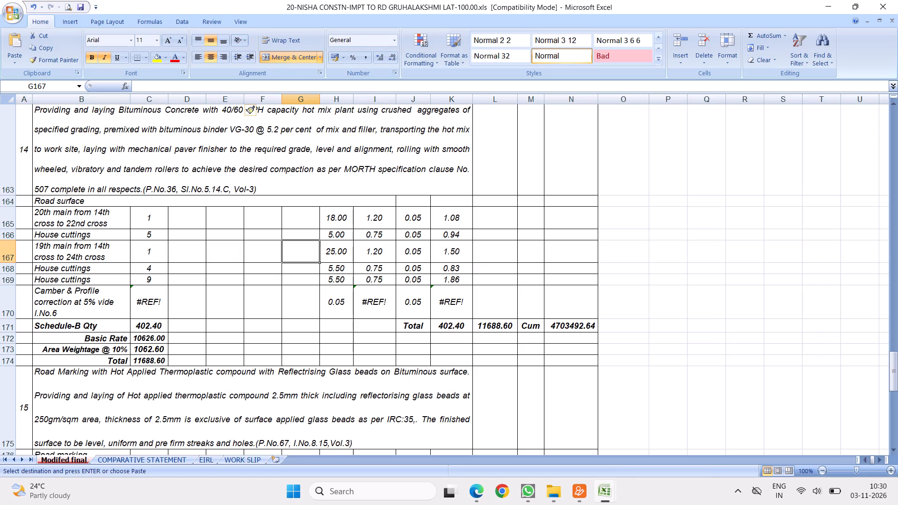
pyautogui.click(6, 202)
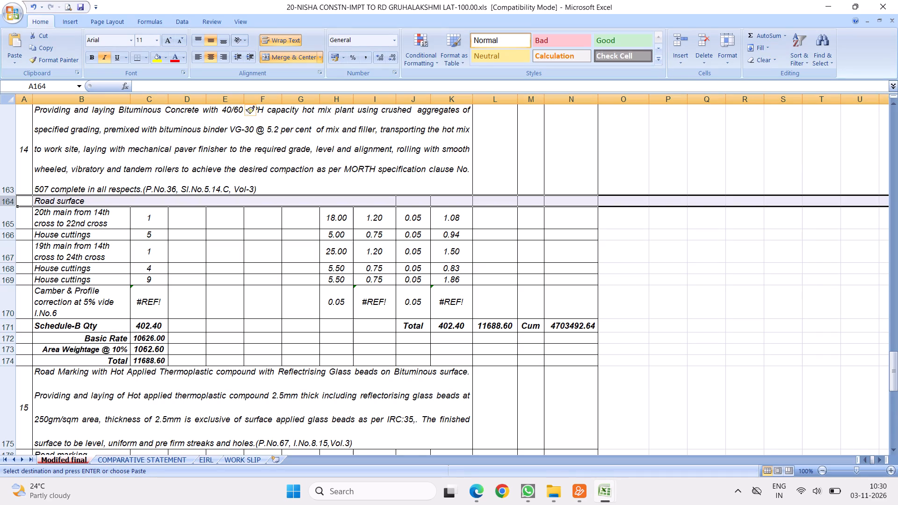
pyautogui.click(6, 217)
pyautogui.rightClick(6, 217)
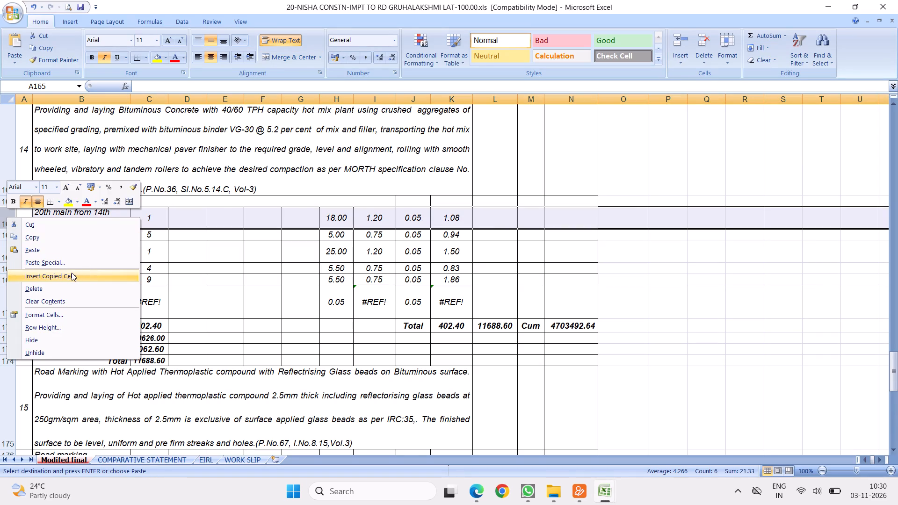
pyautogui.click(72, 273)
pyautogui.scroll(-2, 106, 236)
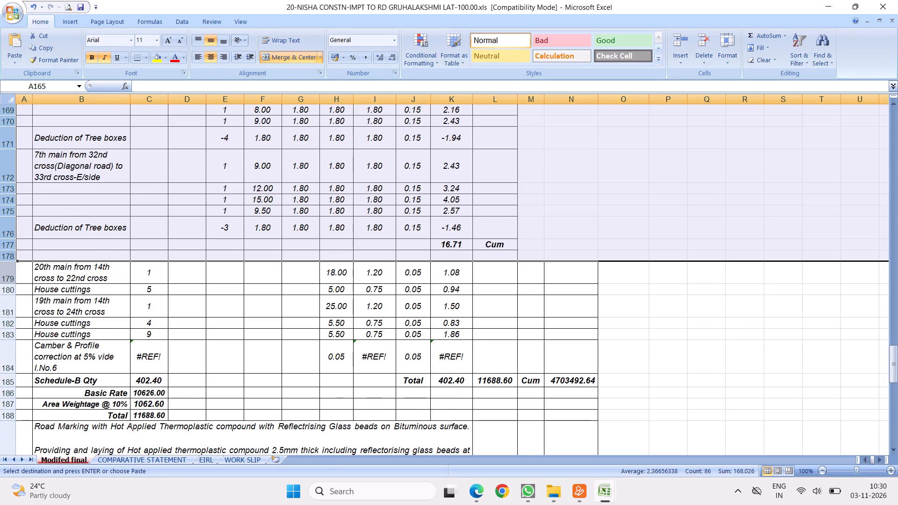
# Delete the old item 14 rows 179 to 184, from 20th main through Camber & Profile correction.
pyautogui.moveTo(9, 272); pyautogui.dragTo(12, 356)
pyautogui.rightClick(118, 291)
pyautogui.click(155, 363)
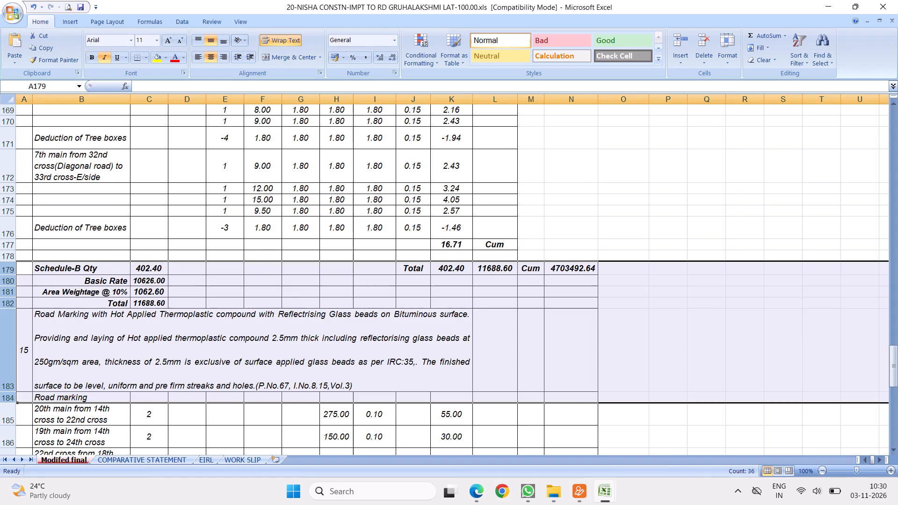
pyautogui.click(570, 203)
# Narrow column E, the No column of the inserted measurement table.
pyautogui.scroll(1, 562, 145)
pyautogui.scroll(2, 395, 177)
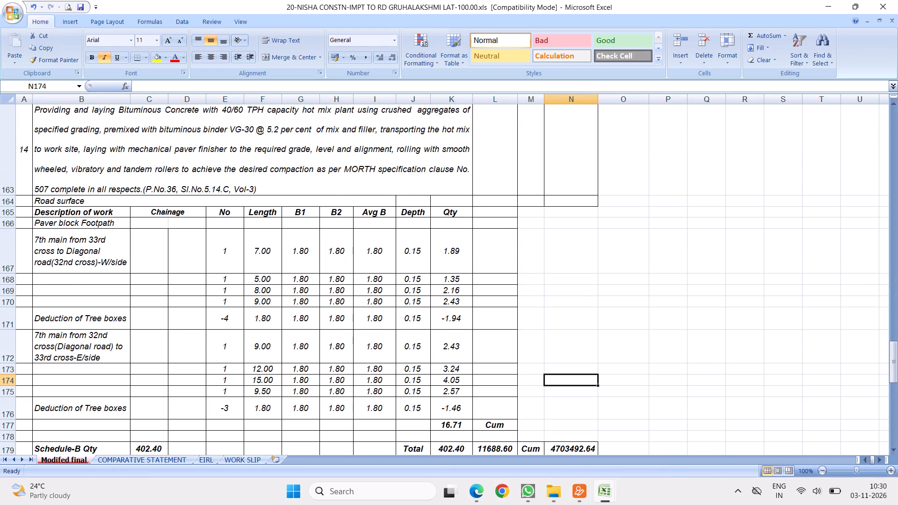
pyautogui.scroll(-1, 224, 198)
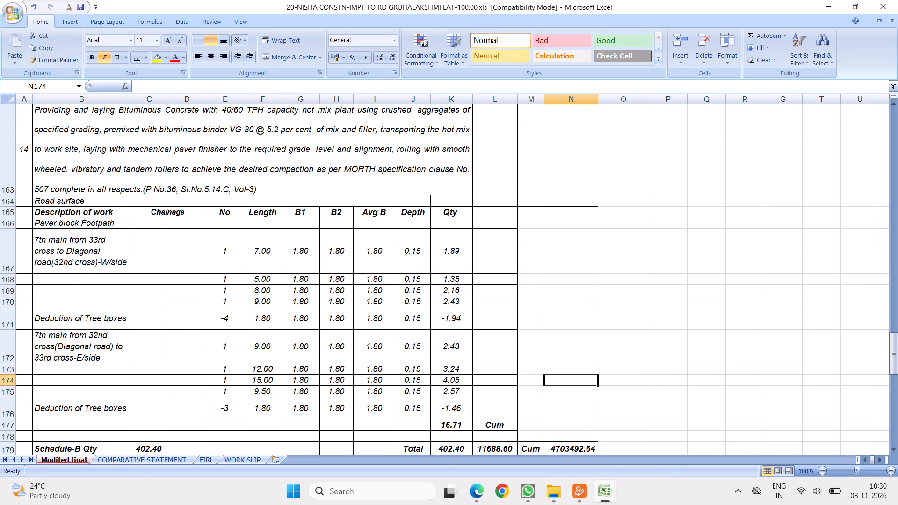
pyautogui.moveTo(241, 98); pyautogui.dragTo(236, 100)
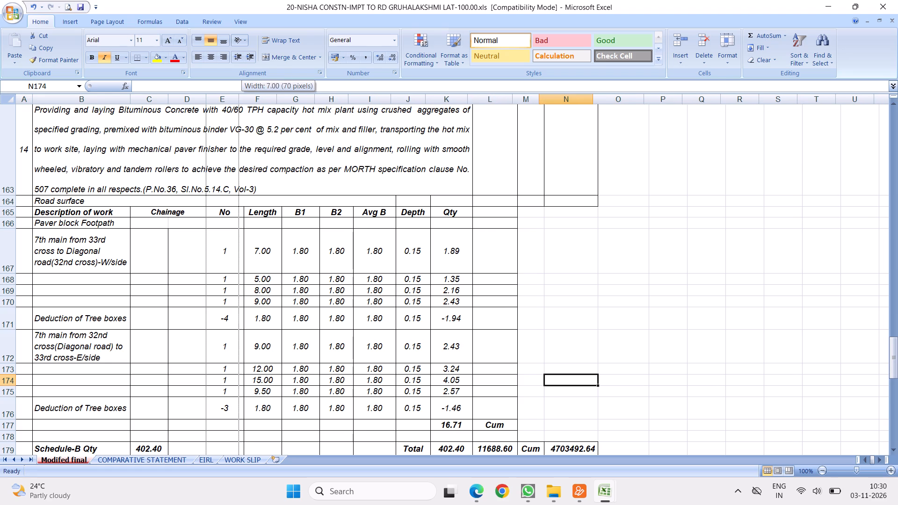
pyautogui.moveTo(236, 100); pyautogui.dragTo(233, 104)
# Apply all borders to cells C166 and D166 in the Paver block Footpath row.
pyautogui.scroll(-2, 210, 256)
pyautogui.scroll(11, 228, 211)
pyautogui.scroll(-8, 239, 231)
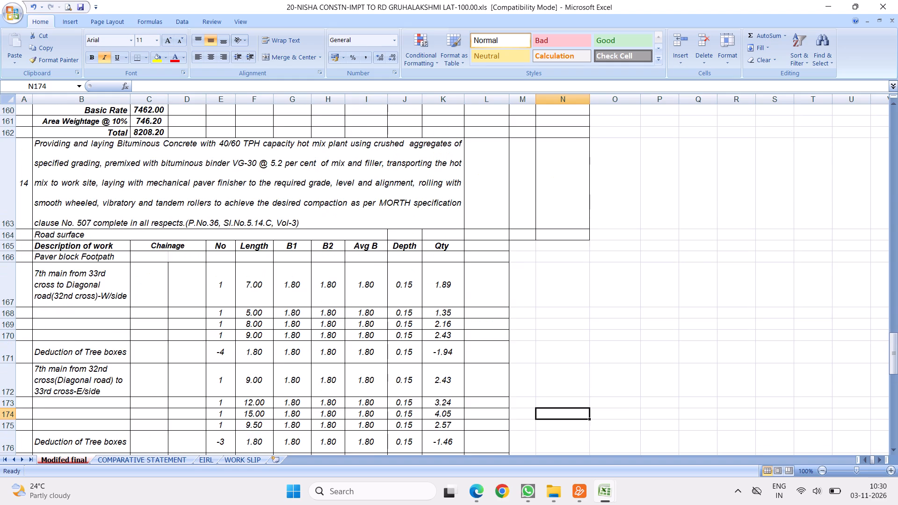
pyautogui.scroll(-2, 238, 229)
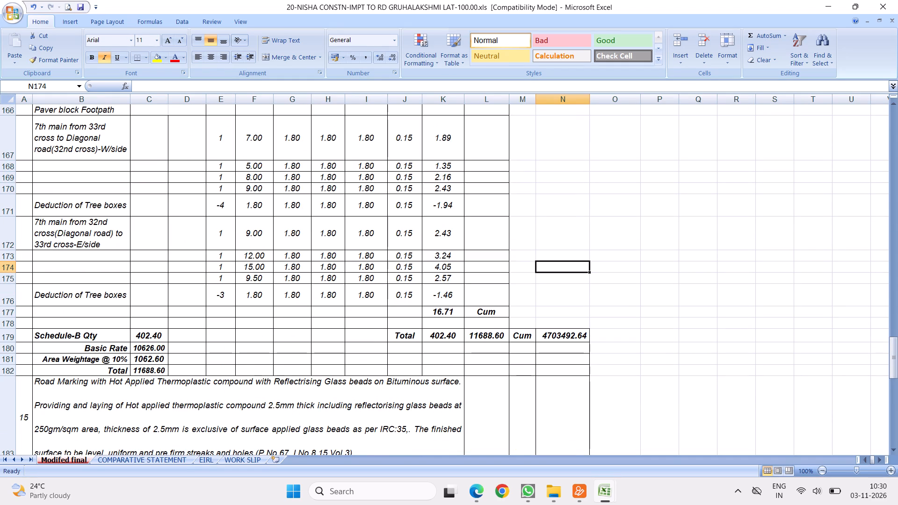
pyautogui.moveTo(147, 101); pyautogui.dragTo(191, 108)
pyautogui.scroll(2, 198, 180)
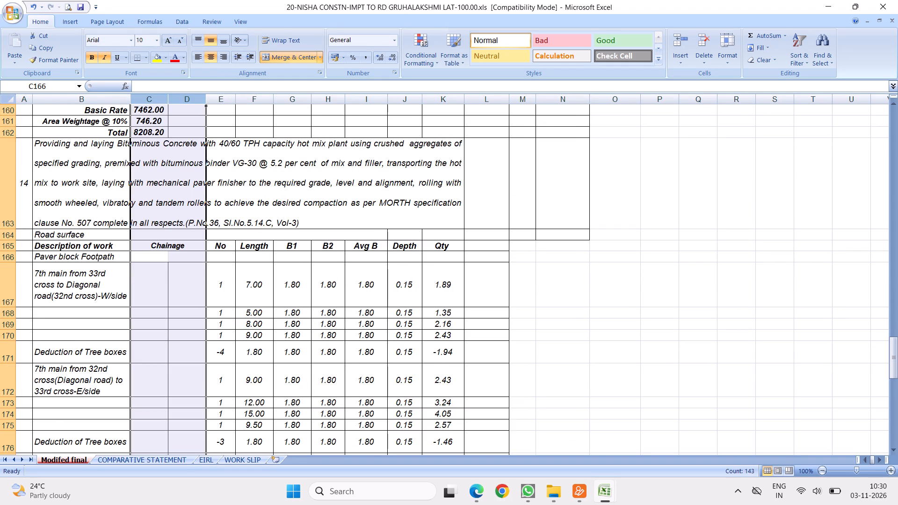
pyautogui.moveTo(145, 252); pyautogui.dragTo(182, 258)
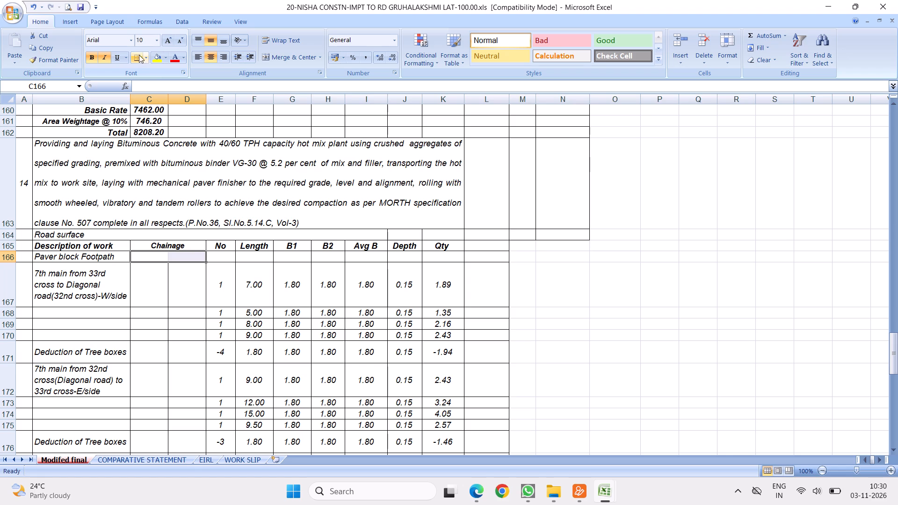
pyautogui.click(147, 60)
pyautogui.click(137, 145)
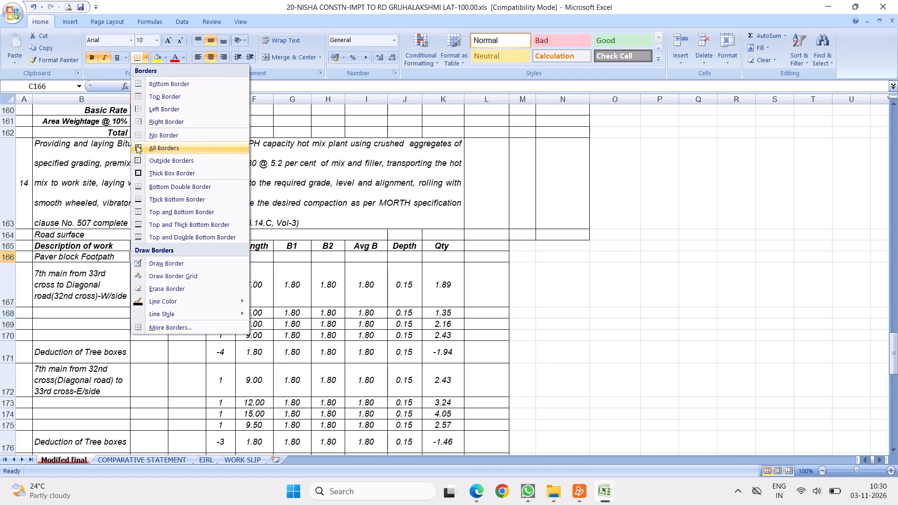
pyautogui.click(257, 303)
# Narrow column D, the second column under the Chainage heading.
pyautogui.scroll(-3, 222, 236)
pyautogui.scroll(1, 235, 187)
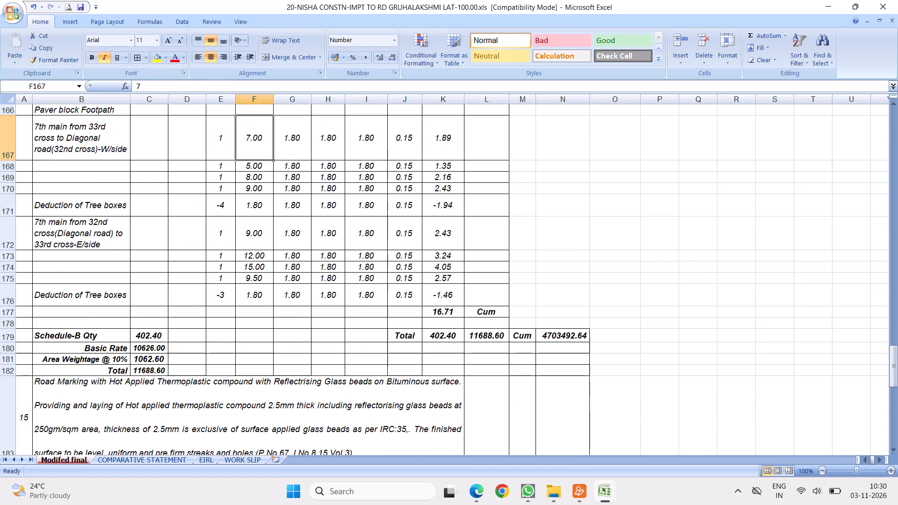
pyautogui.scroll(2, 239, 188)
pyautogui.scroll(-1, 246, 196)
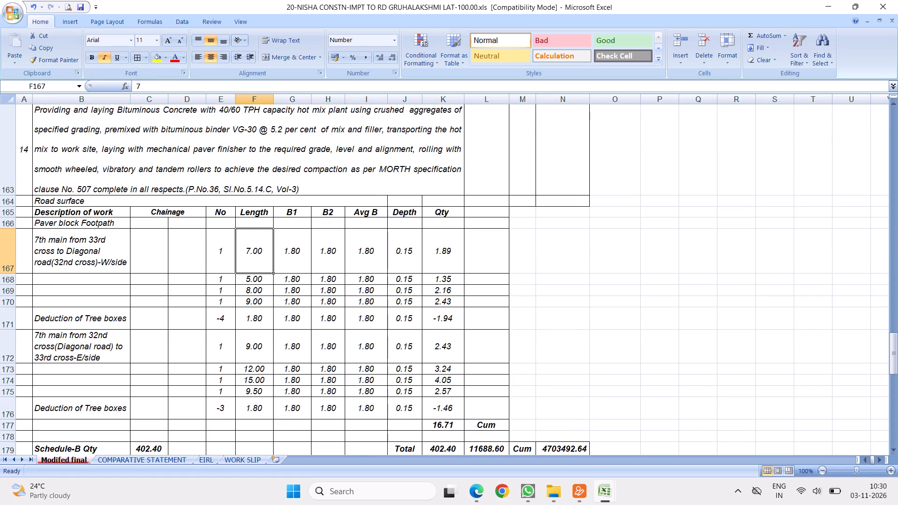
pyautogui.moveTo(205, 101); pyautogui.dragTo(196, 104)
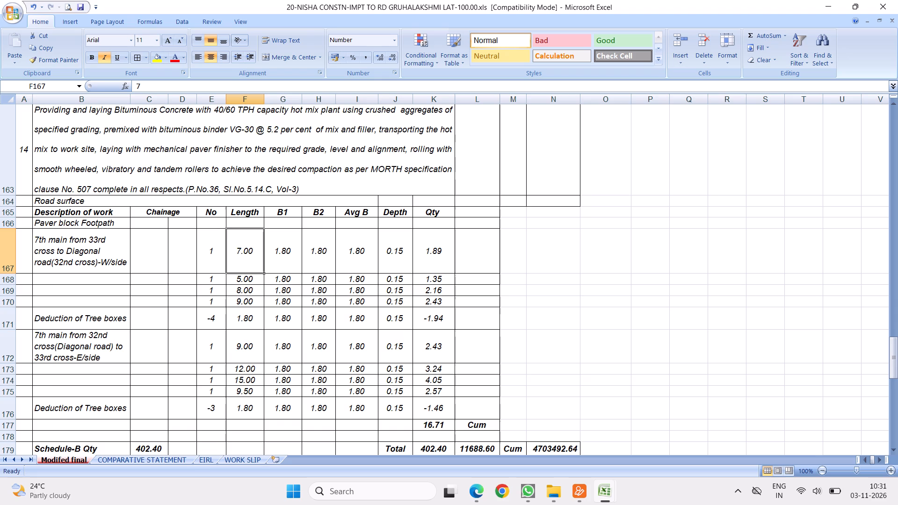
# Check the alignment and shrink-to-fit settings of the item 14 quantity and rate cells C179 to C182.
pyautogui.scroll(-2, 192, 227)
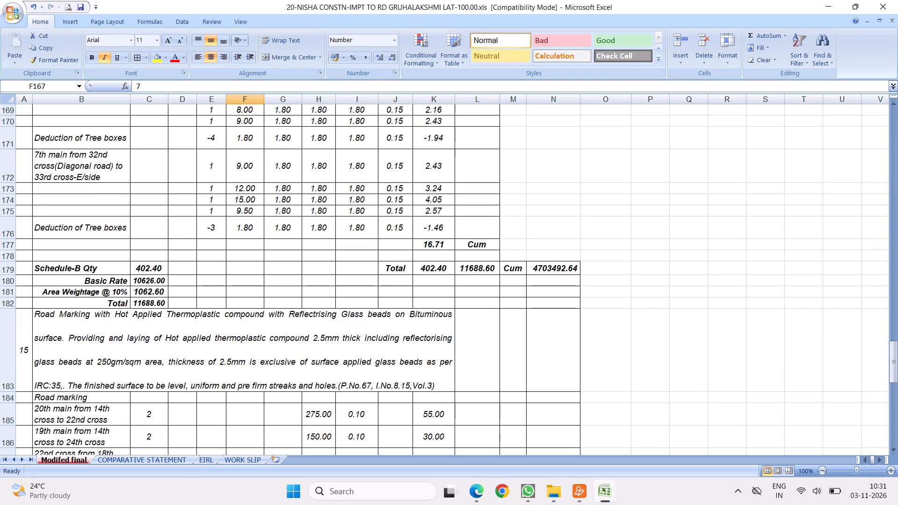
pyautogui.moveTo(107, 281); pyautogui.dragTo(140, 288)
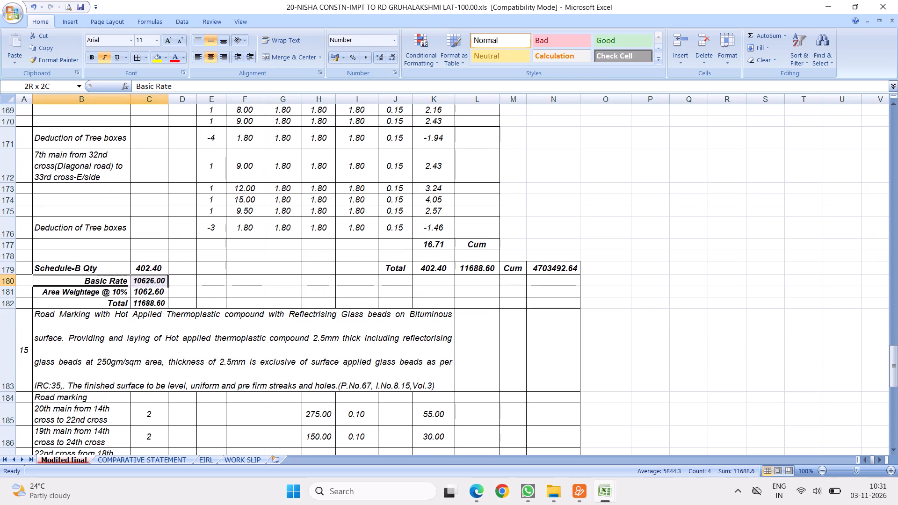
pyautogui.moveTo(140, 288); pyautogui.dragTo(149, 301)
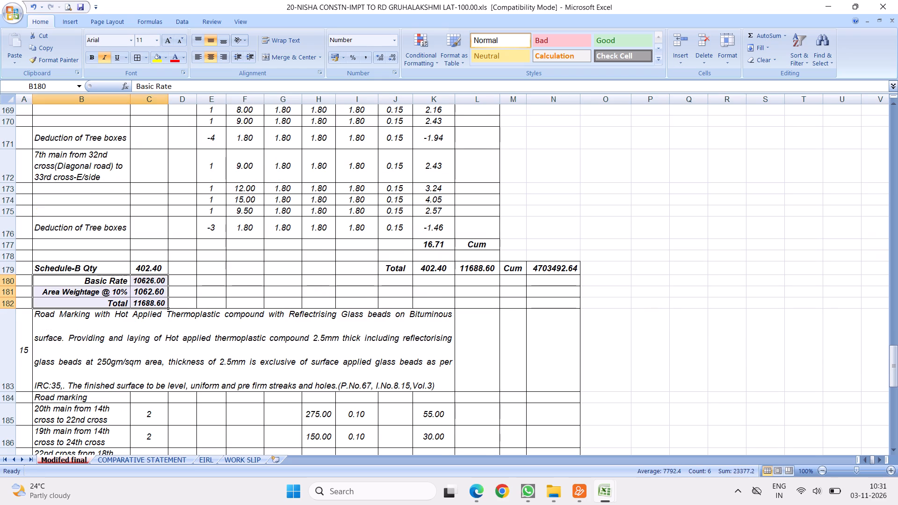
pyautogui.moveTo(146, 267); pyautogui.dragTo(148, 292)
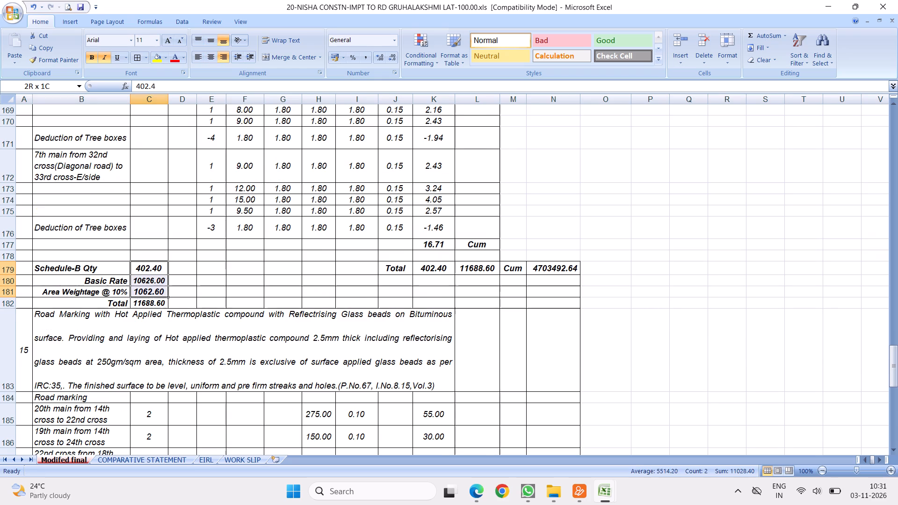
pyautogui.moveTo(148, 292); pyautogui.dragTo(149, 300)
pyautogui.rightClick(148, 289)
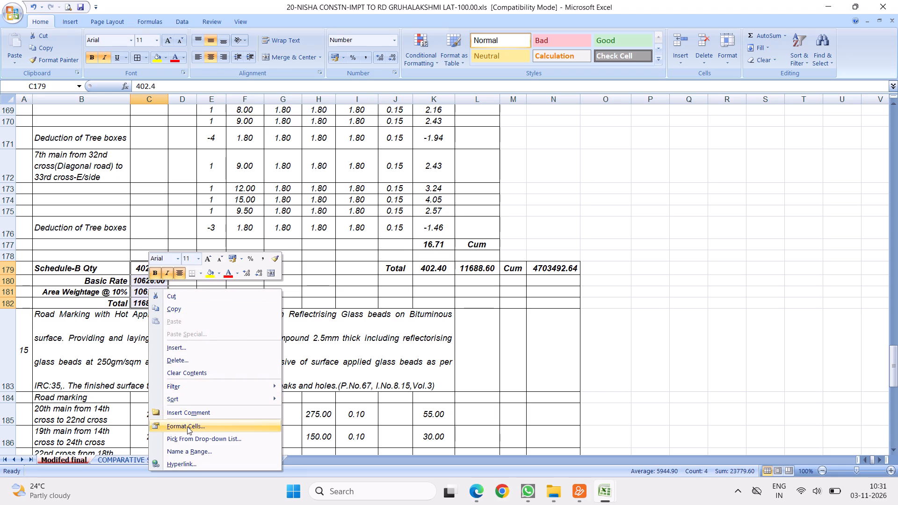
pyautogui.click(187, 426)
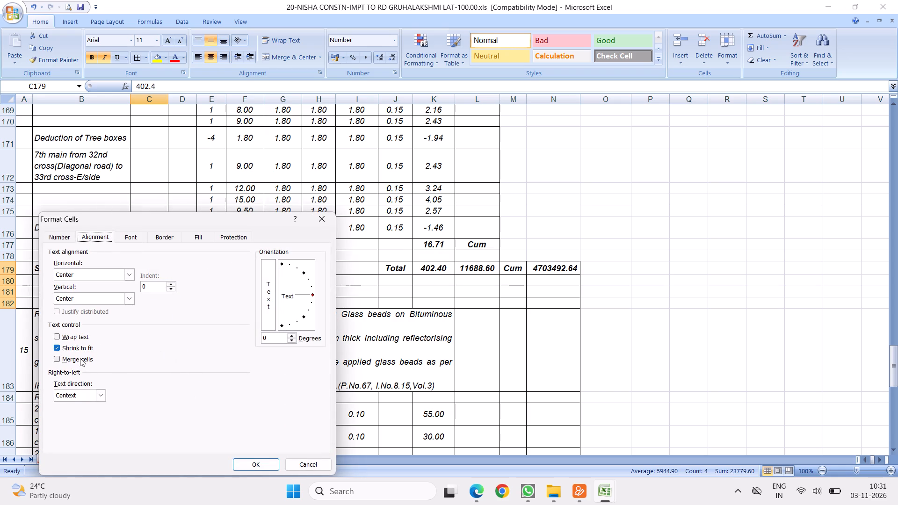
pyautogui.click(250, 462)
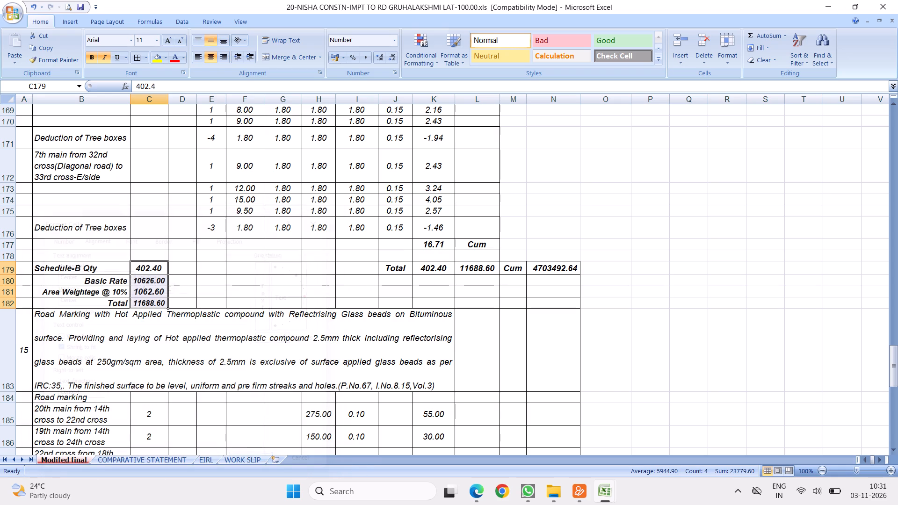
# Narrow column C and further narrow column E, the No column.
pyautogui.moveTo(167, 100); pyautogui.dragTo(160, 102)
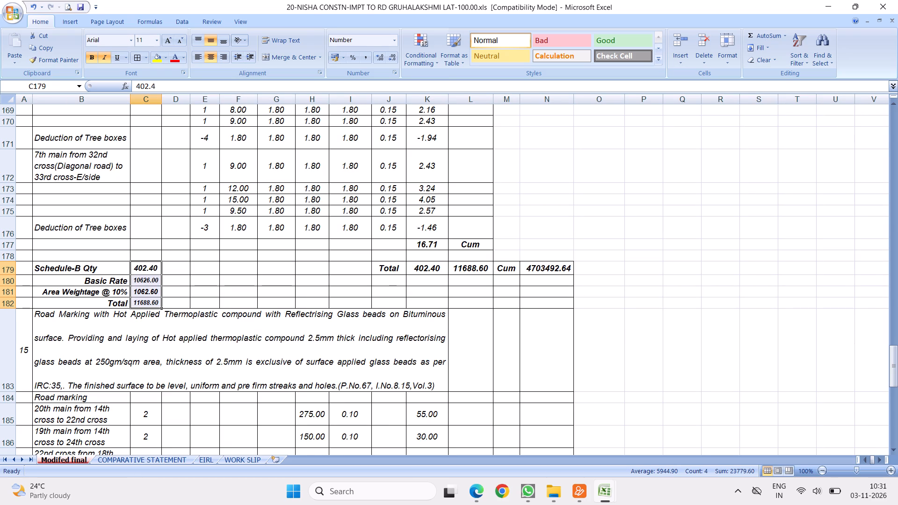
pyautogui.moveTo(221, 97); pyautogui.dragTo(214, 98)
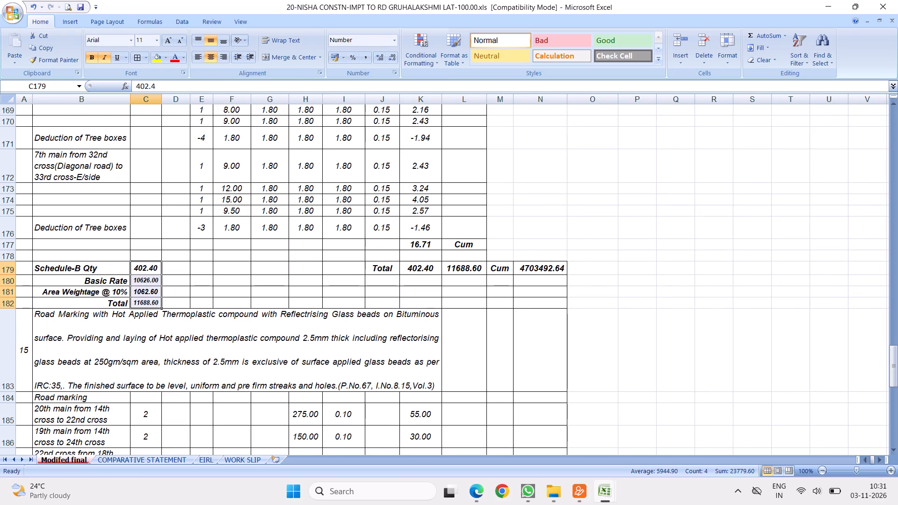
# Fill the blank bordered cells in columns M and N from row 163 down through row 178.
pyautogui.scroll(3, 557, 262)
pyautogui.scroll(1, 527, 210)
pyautogui.moveTo(503, 206); pyautogui.dragTo(553, 234)
pyautogui.moveTo(565, 288); pyautogui.dragTo(547, 288)
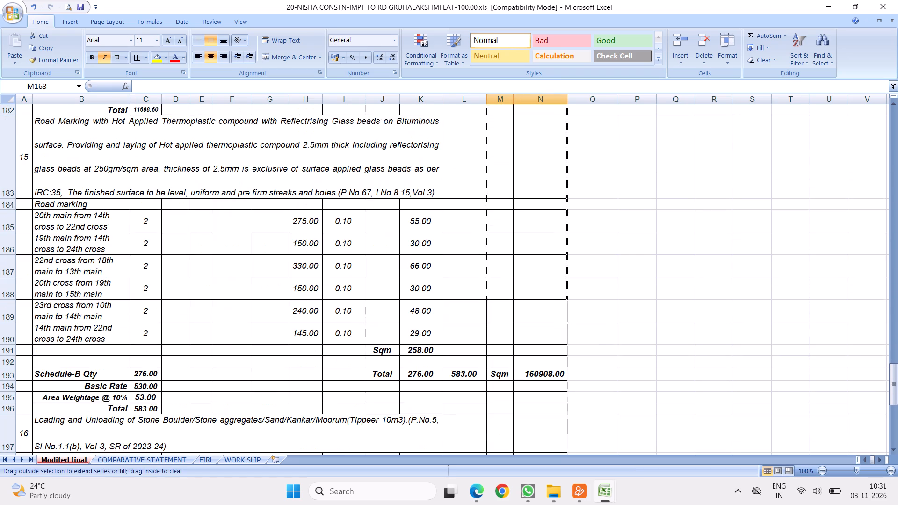
pyautogui.moveTo(547, 288); pyautogui.dragTo(541, 222)
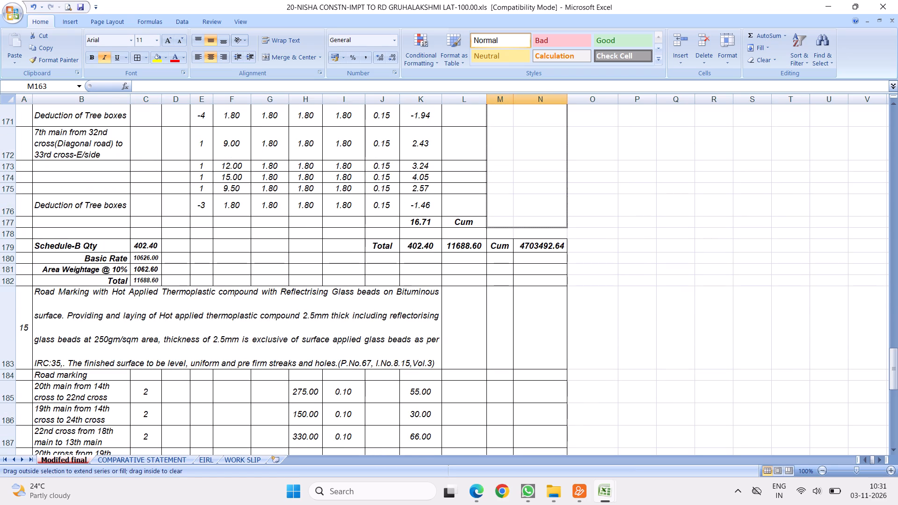
pyautogui.moveTo(541, 222); pyautogui.dragTo(535, 237)
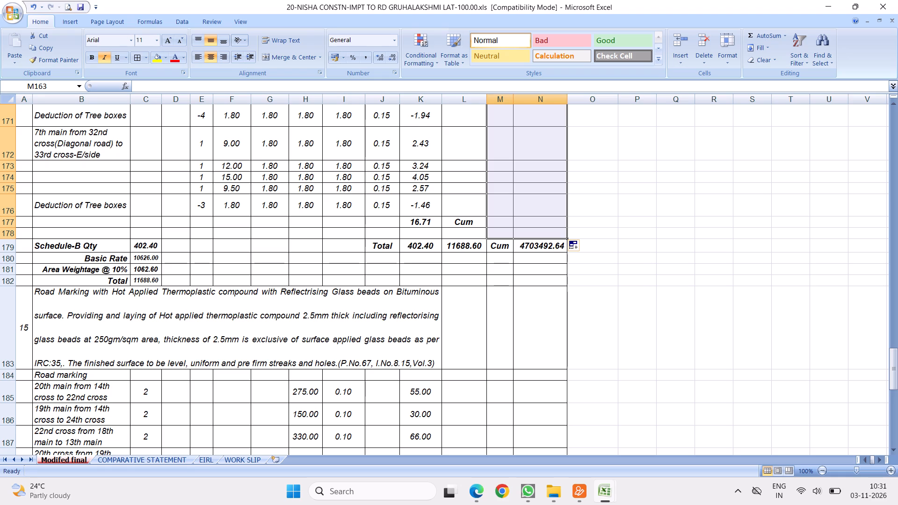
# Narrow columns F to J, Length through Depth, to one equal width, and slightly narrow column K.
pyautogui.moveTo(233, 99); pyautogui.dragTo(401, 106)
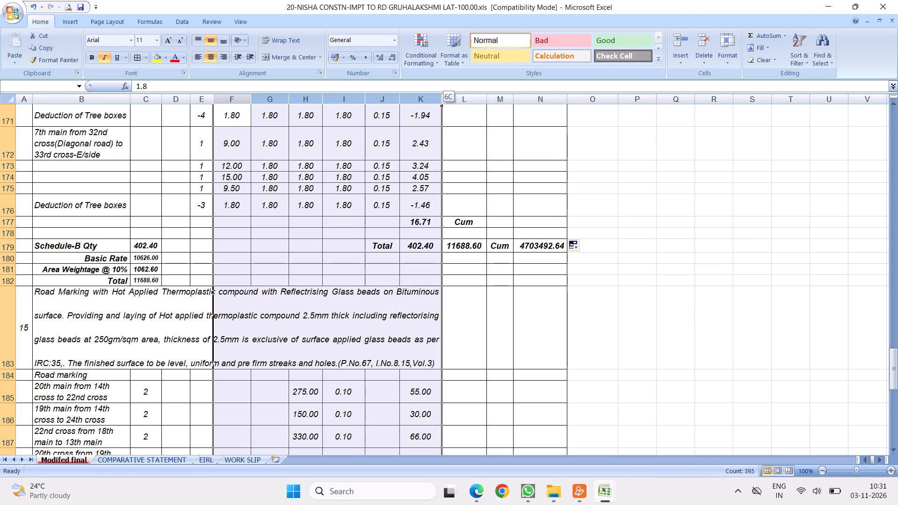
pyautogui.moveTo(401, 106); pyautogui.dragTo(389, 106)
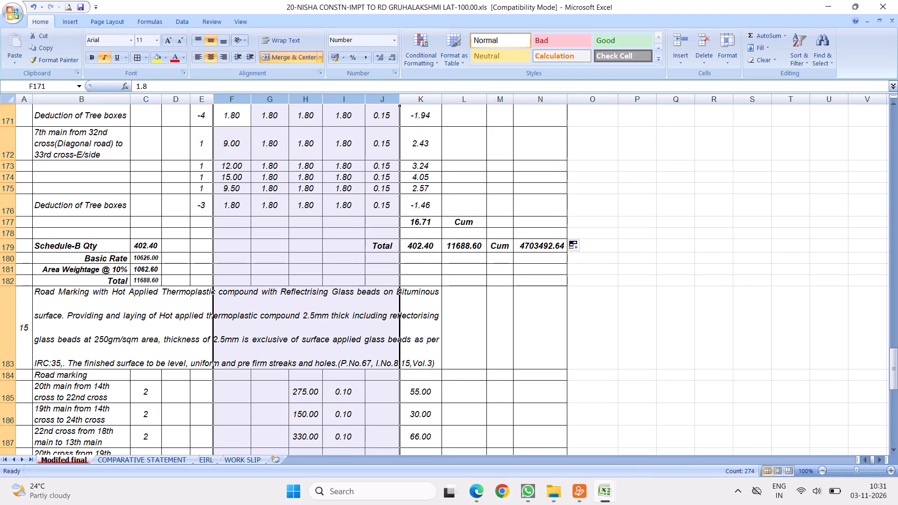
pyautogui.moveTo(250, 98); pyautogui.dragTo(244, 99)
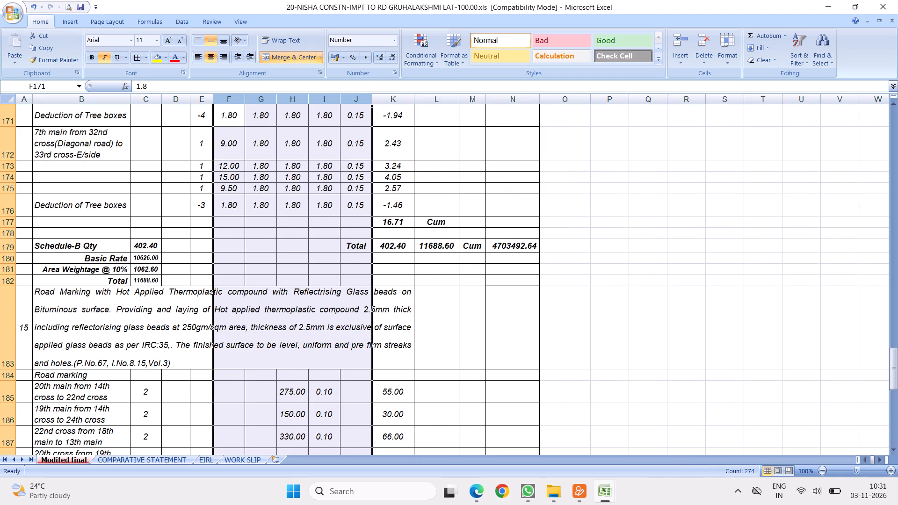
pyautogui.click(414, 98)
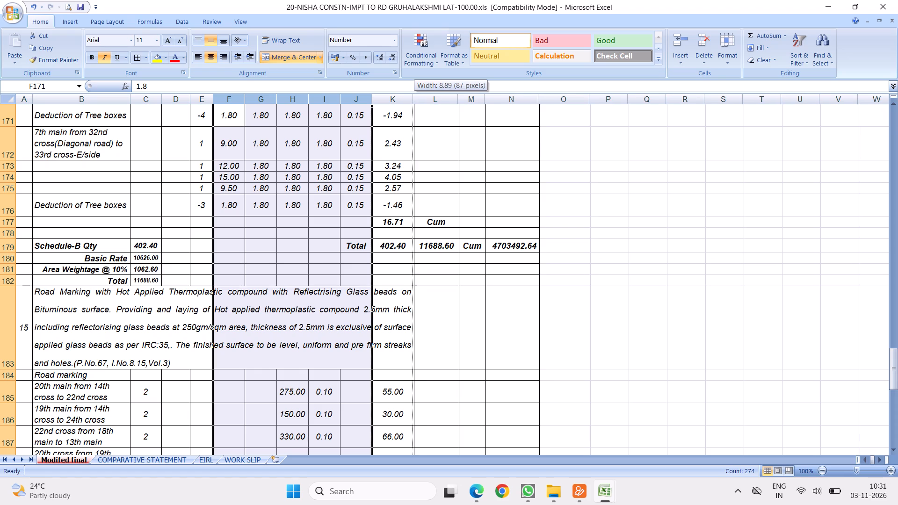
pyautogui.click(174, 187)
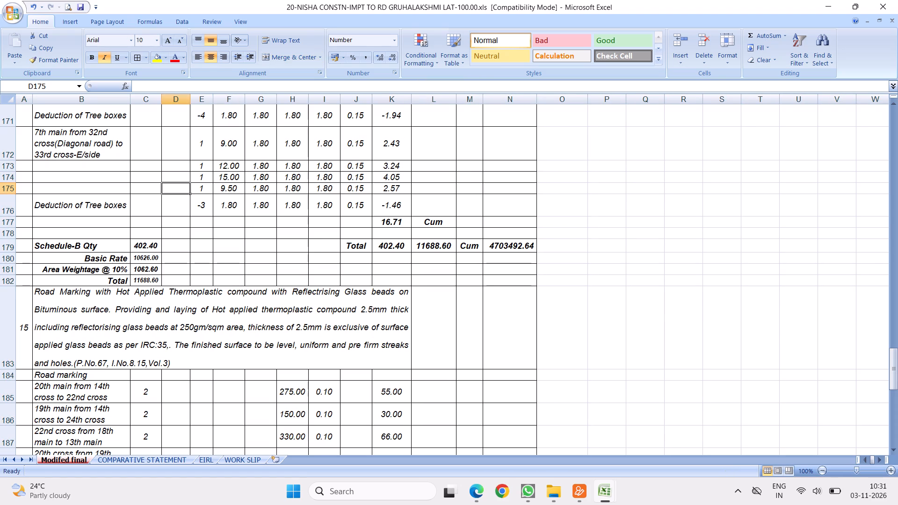
# Narrow column B, the Description of work column.
pyautogui.moveTo(130, 99); pyautogui.dragTo(127, 99)
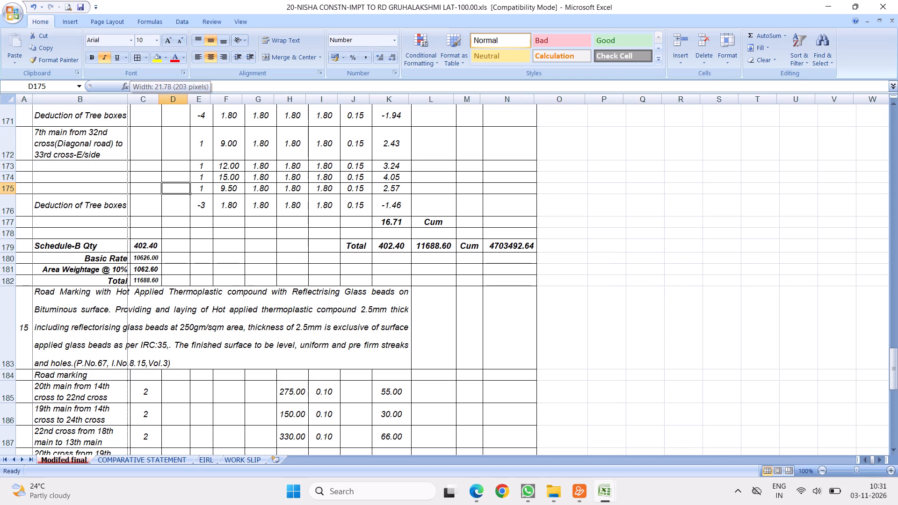
pyautogui.moveTo(127, 99); pyautogui.dragTo(123, 101)
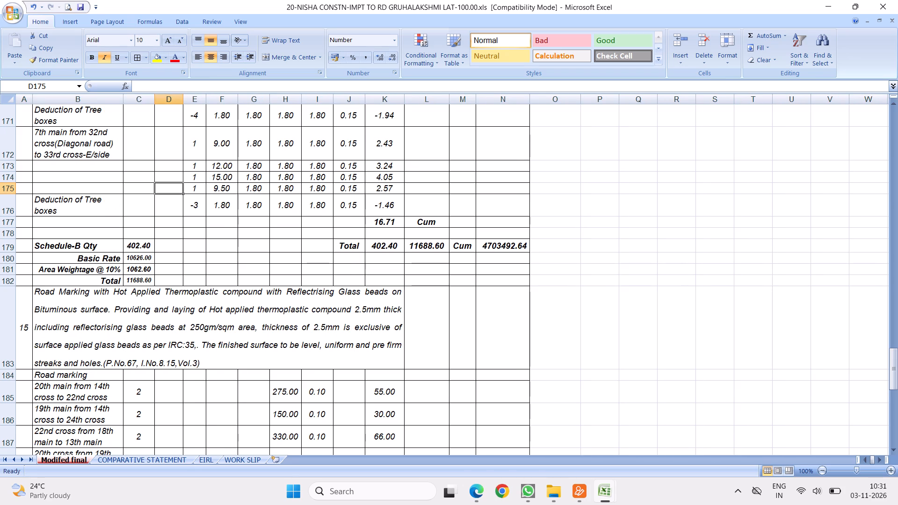
pyautogui.moveTo(123, 100); pyautogui.dragTo(117, 103)
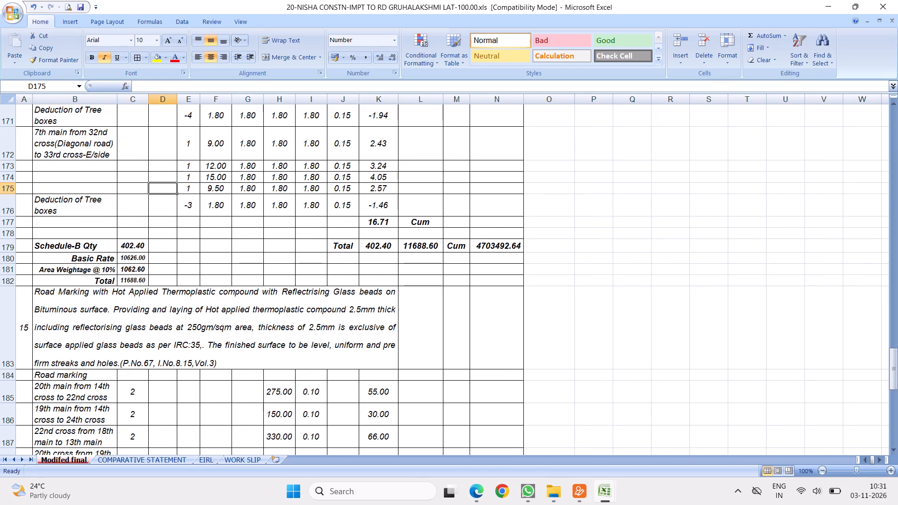
# Check in print preview, with margin markers shown, how the columns fit the page, slightly narrowing the depth column D under Dimensions.
pyautogui.click(66, 5)
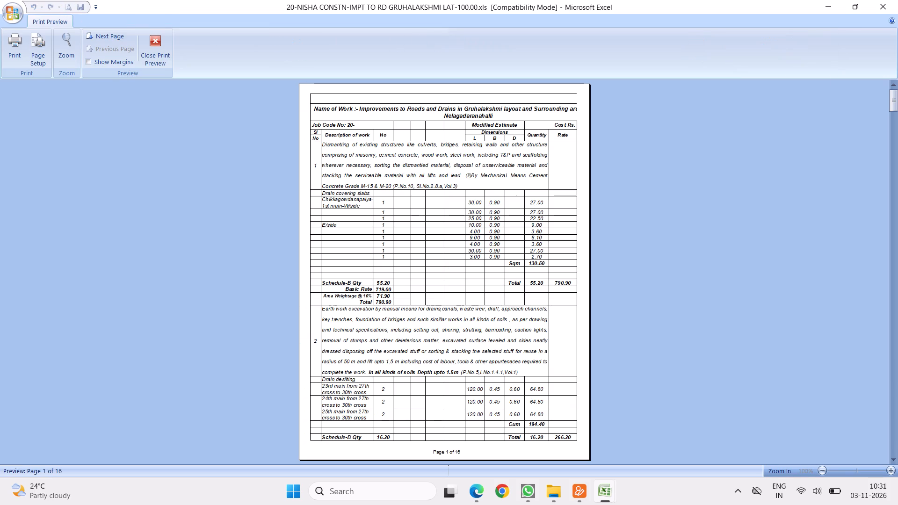
pyautogui.click(478, 241)
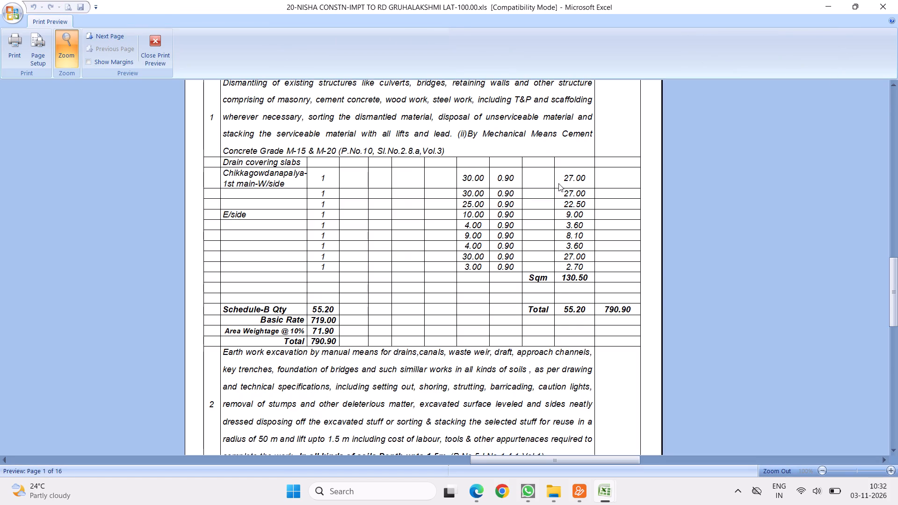
pyautogui.click(538, 123)
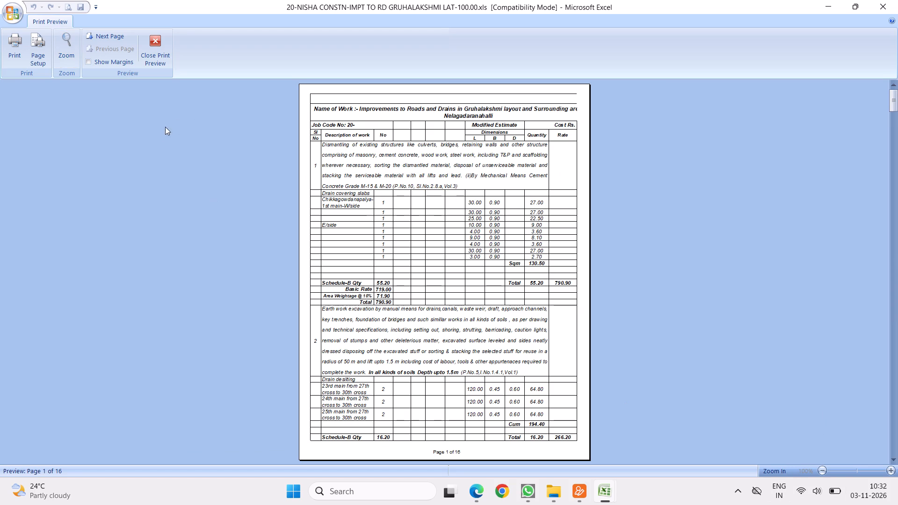
pyautogui.click(112, 61)
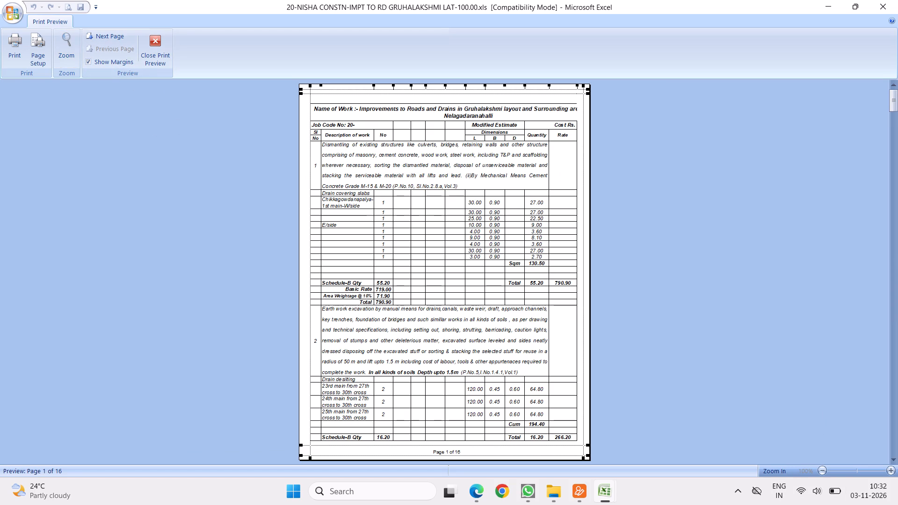
pyautogui.click(524, 134)
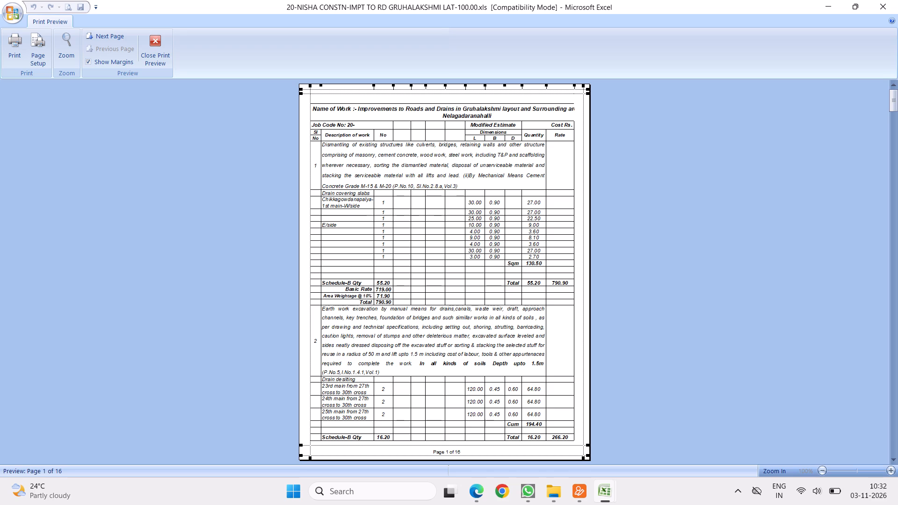
pyautogui.scroll(-12, 558, 175)
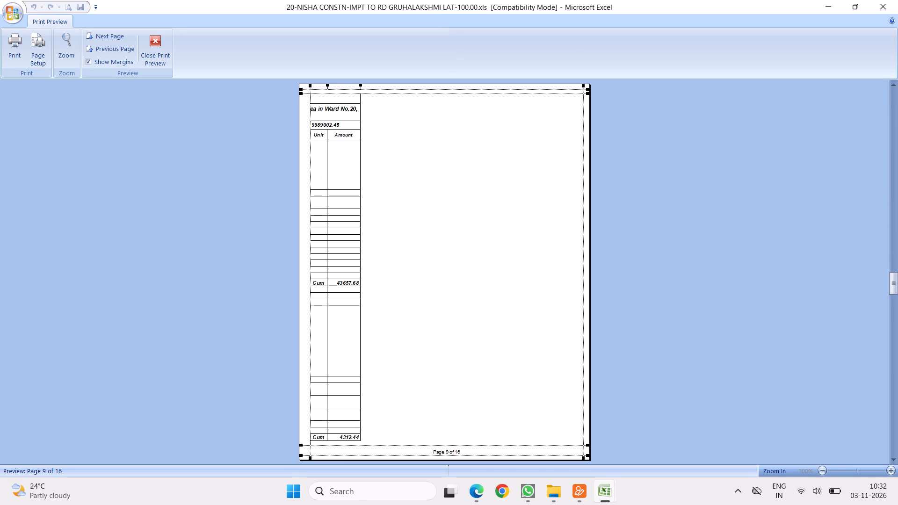
pyautogui.scroll(14, 506, 208)
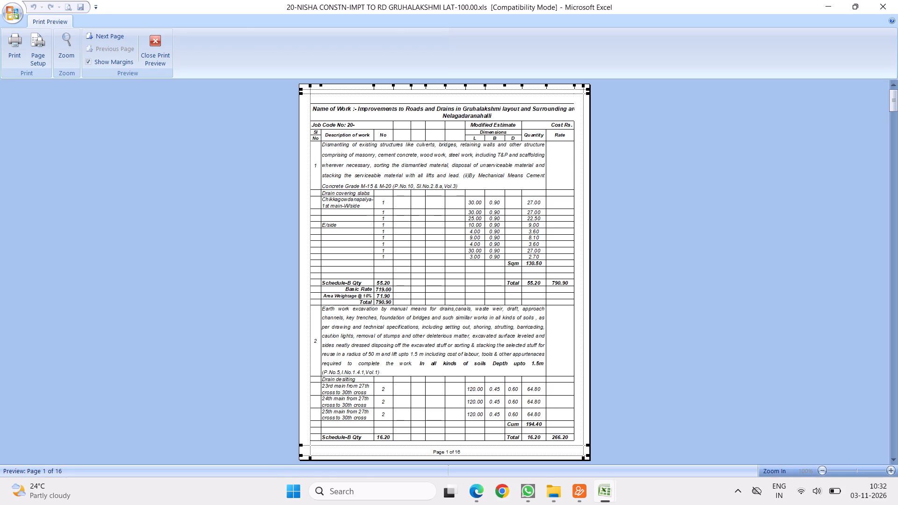
pyautogui.press('Escape')
# Narrow columns F to K, Length through Qty, to one equal width, and slightly widen column K to fit its total.
pyautogui.scroll(2, 249, 195)
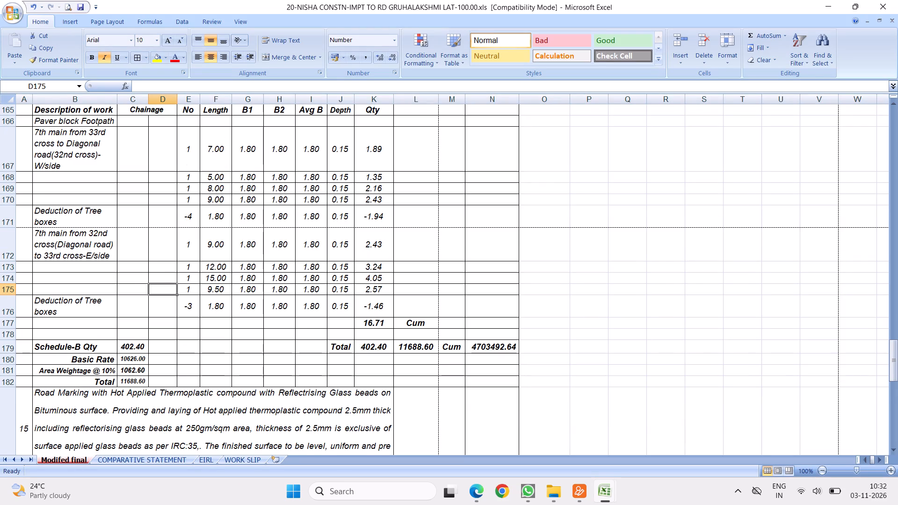
pyautogui.click(148, 111)
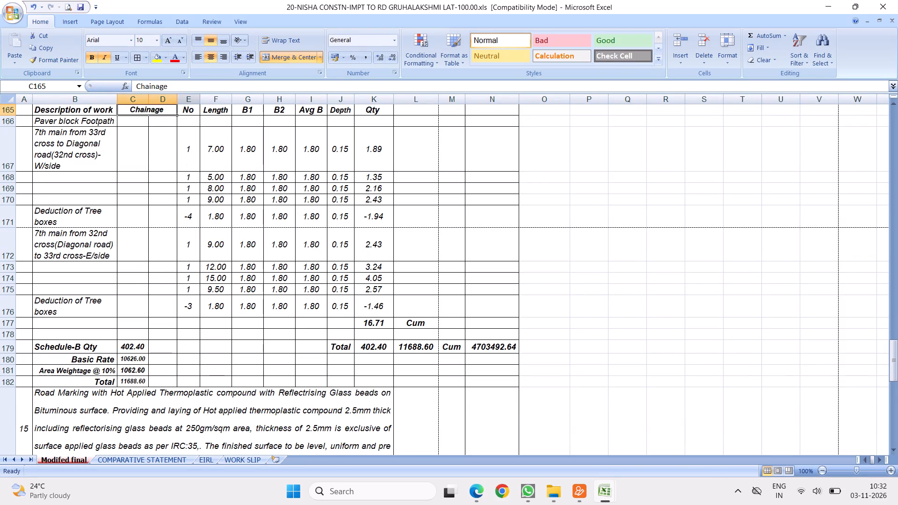
pyautogui.moveTo(187, 100); pyautogui.dragTo(370, 110)
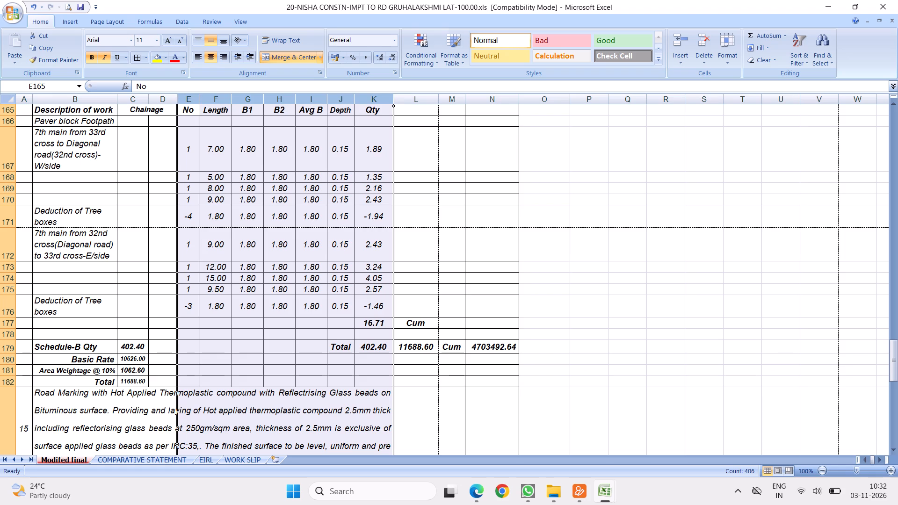
pyautogui.moveTo(219, 98); pyautogui.dragTo(377, 126)
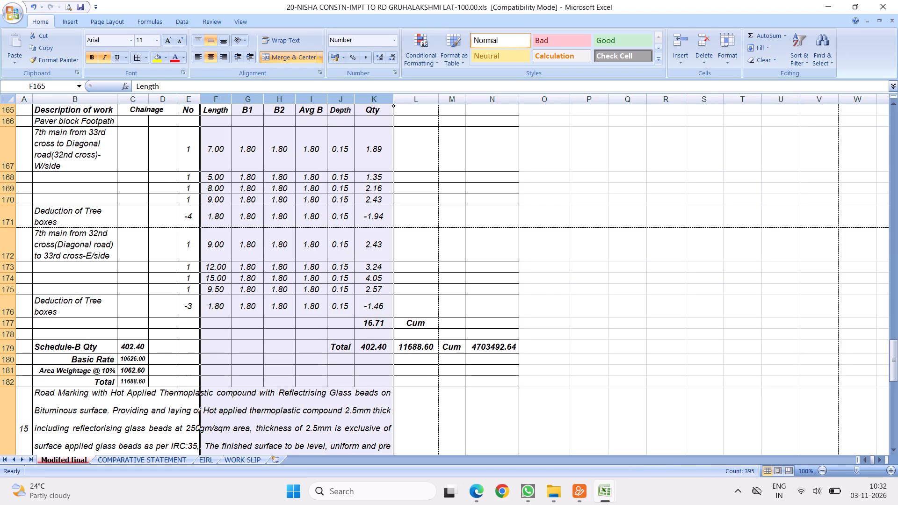
pyautogui.moveTo(232, 100); pyautogui.dragTo(227, 101)
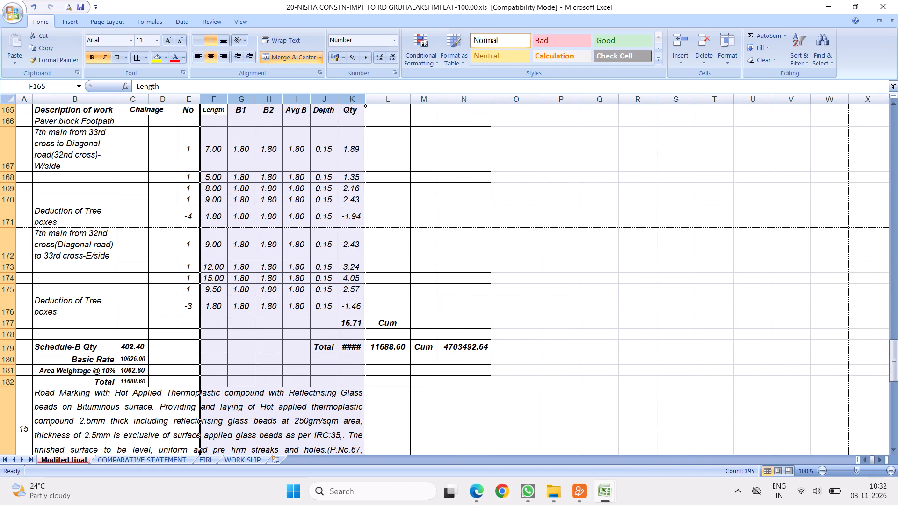
pyautogui.click(393, 208)
pyautogui.click(367, 100)
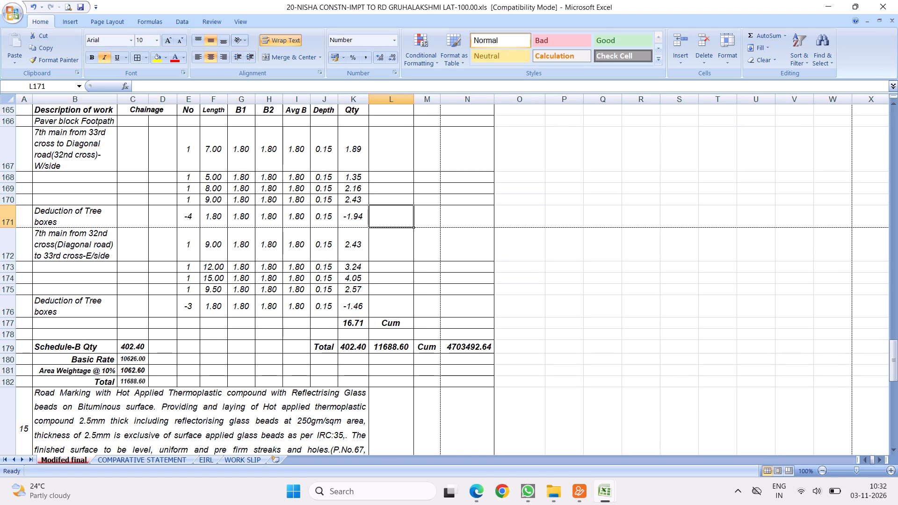
# Delete row 164, the Road surface row above item 14's measurement table headings.
pyautogui.click(133, 146)
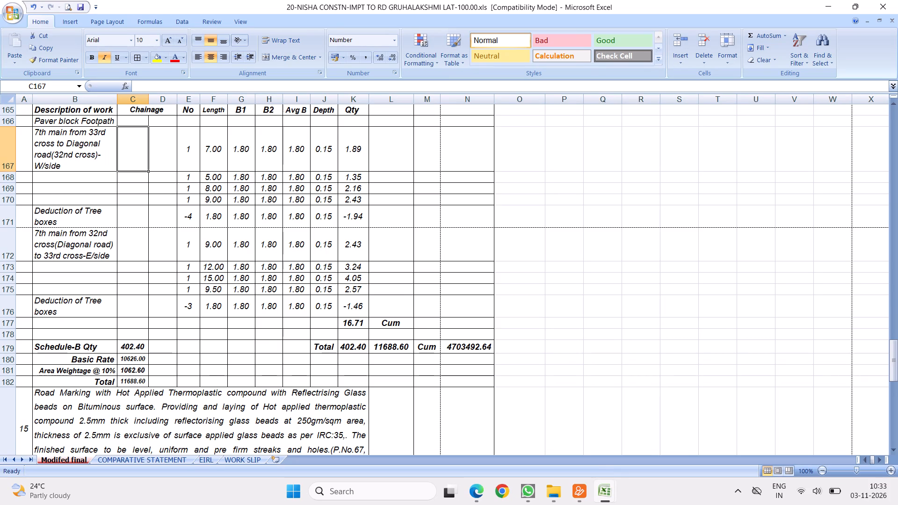
pyautogui.click(72, 123)
pyautogui.scroll(2, 215, 172)
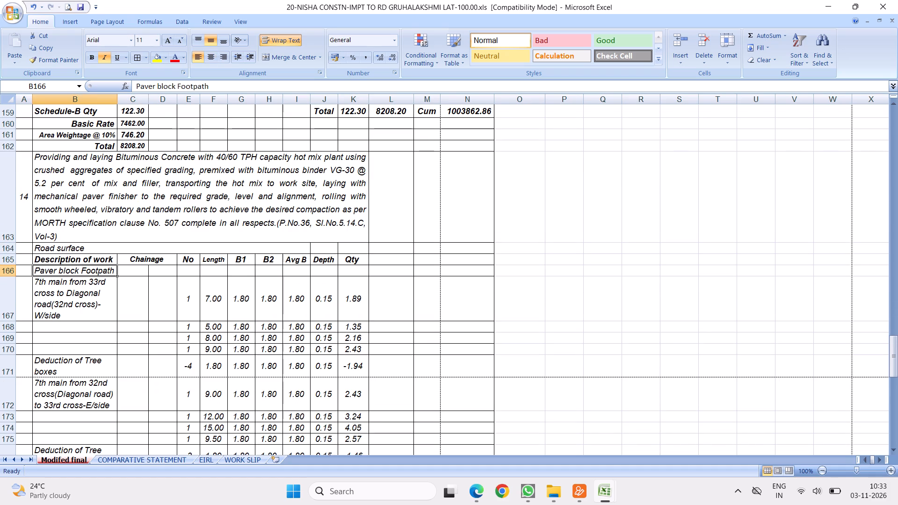
pyautogui.click(3, 248)
pyautogui.rightClick(3, 248)
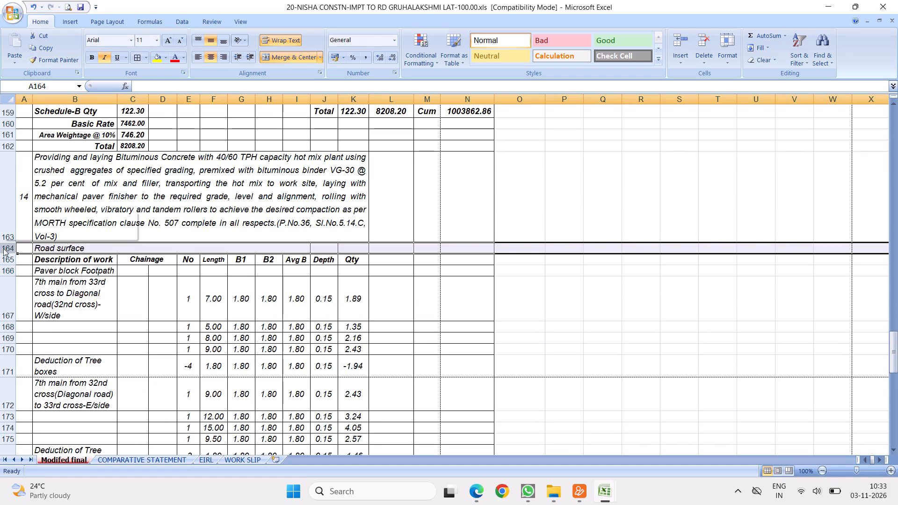
pyautogui.click(29, 318)
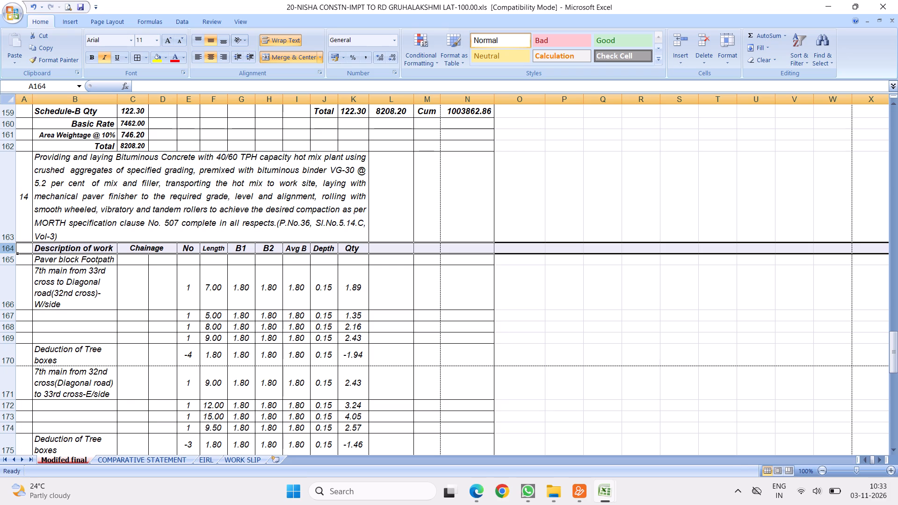
# Replace the Paver block Footpath label in B165 with "Road surface".
pyautogui.click(48, 260)
pyautogui.write('Road surface')
pyautogui.click(156, 331)
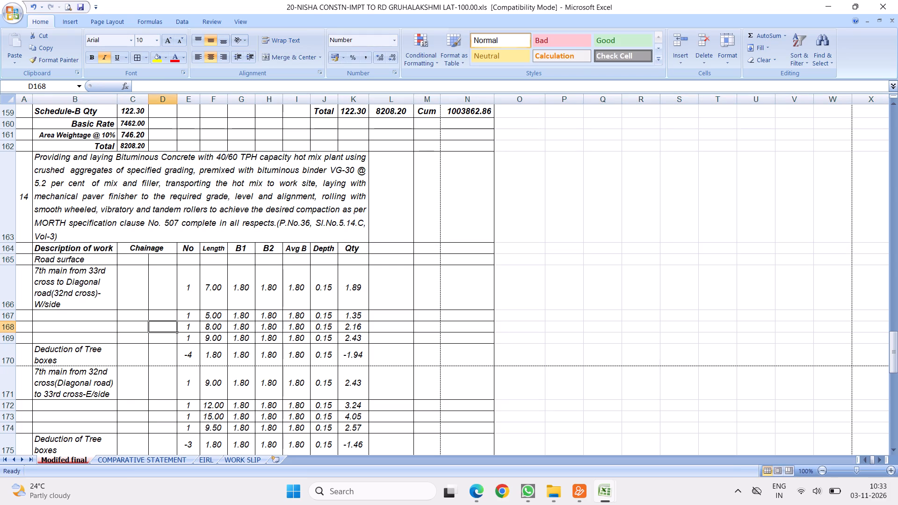
# Replace the description in B166 with "8th cross from 6th cross to 9th cross".
pyautogui.click(74, 287)
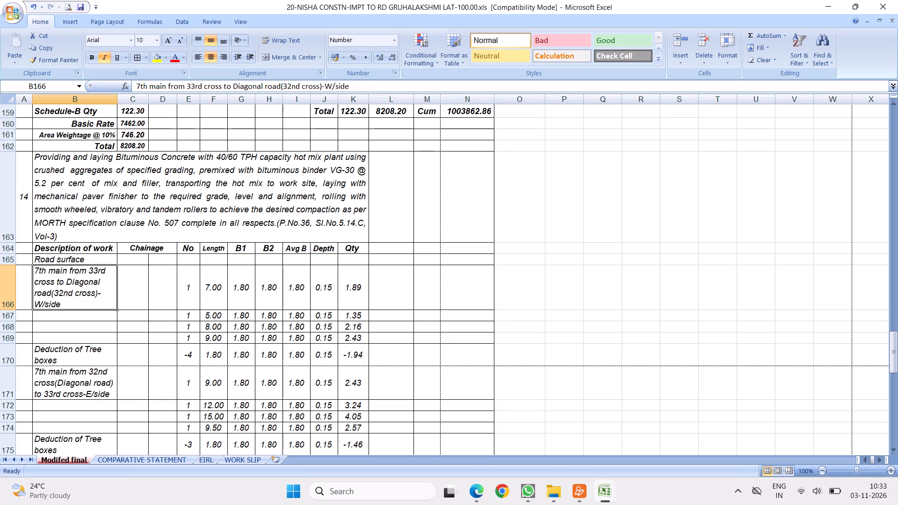
pyautogui.press('8')
pyautogui.write('th cross')
pyautogui.click(125, 311)
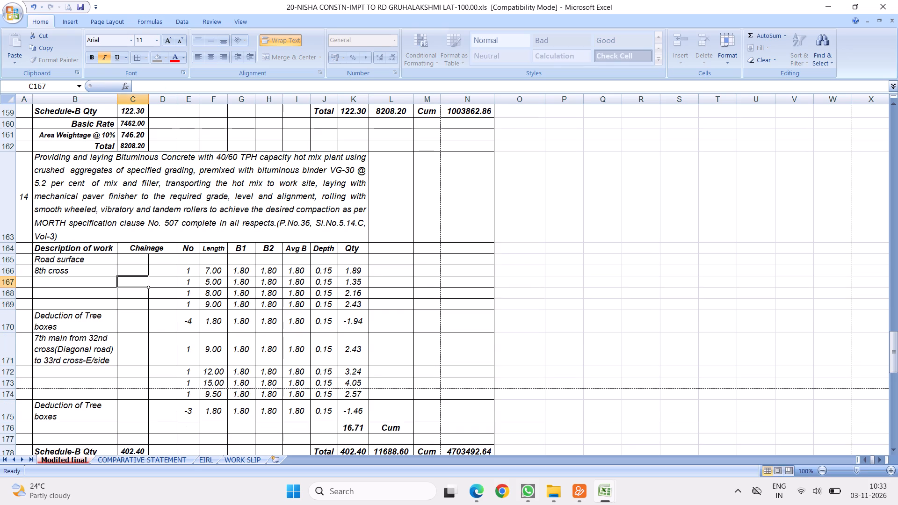
pyautogui.click(64, 274)
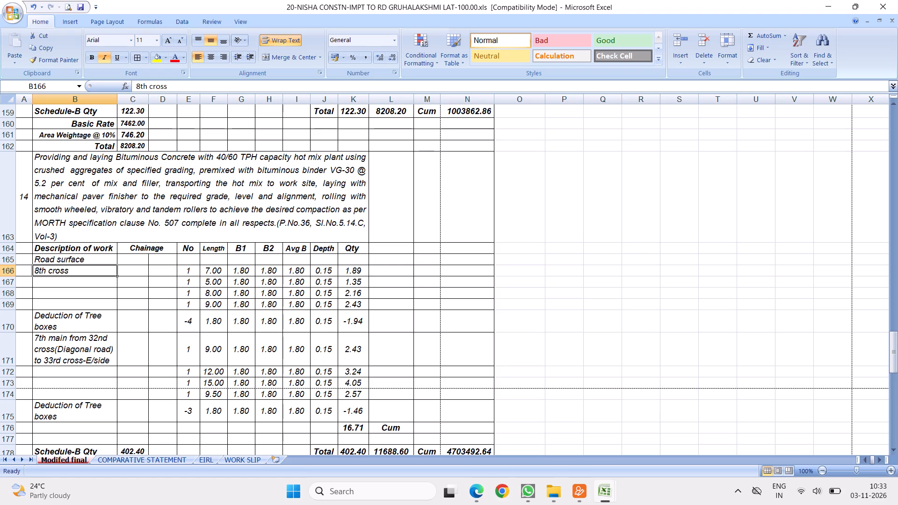
pyautogui.click(67, 272)
pyautogui.doubleClick(70, 271)
pyautogui.press('space')
pyautogui.write('from 6tg c')
pyautogui.press('BackSpace')
pyautogui.press('BackSpace')
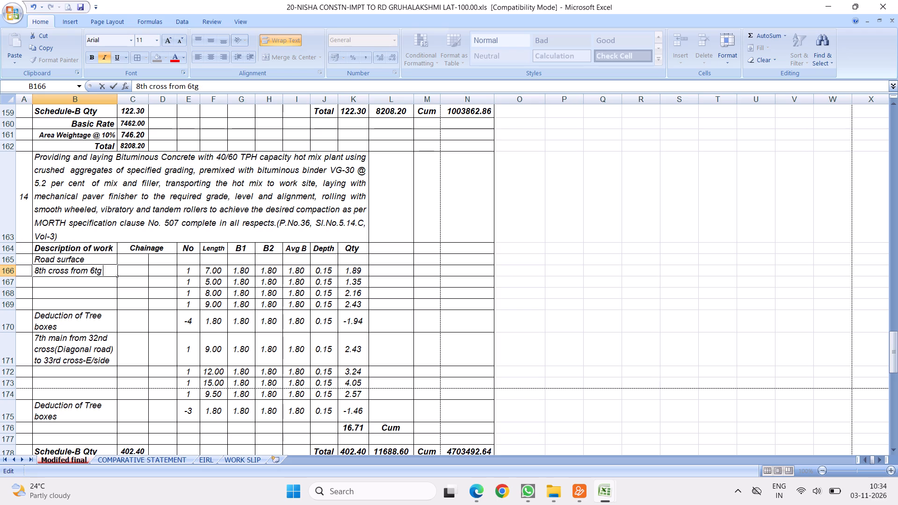
pyautogui.press('BackSpace')
pyautogui.write('h cross to 9th cross')
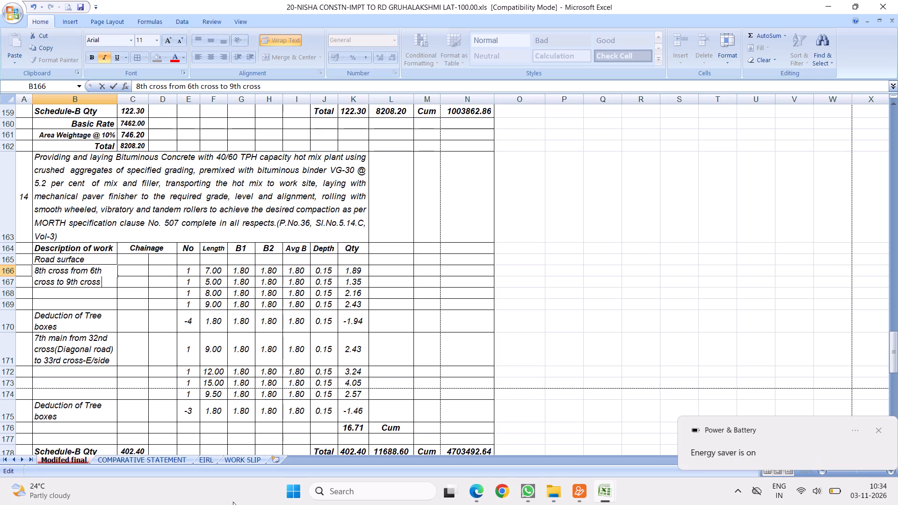
pyautogui.click(148, 352)
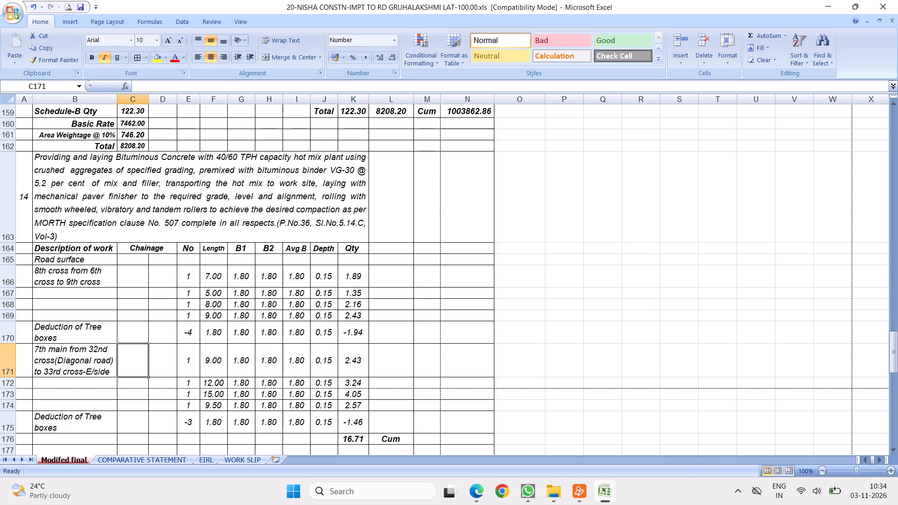
# Enter the chainage for row 166 as 0 in C166 and 30 in D166.
pyautogui.click(142, 277)
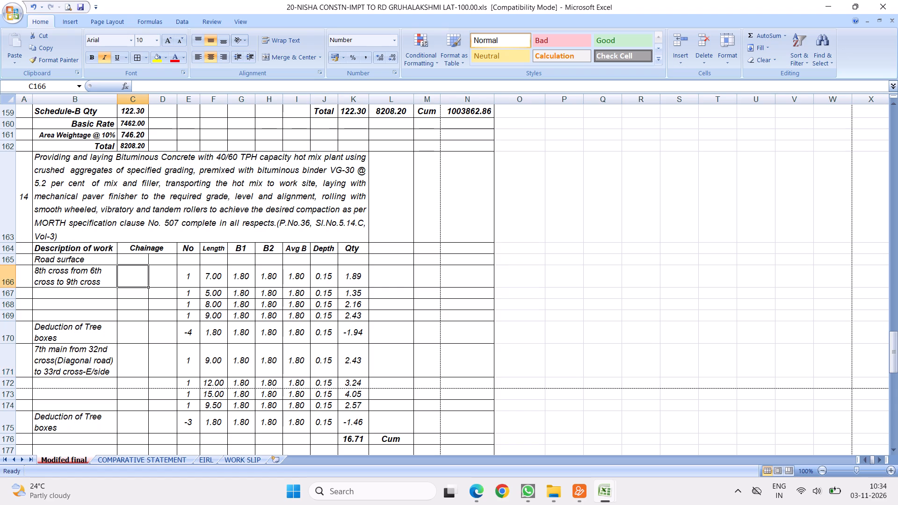
pyautogui.press('0')
pyautogui.click(166, 275)
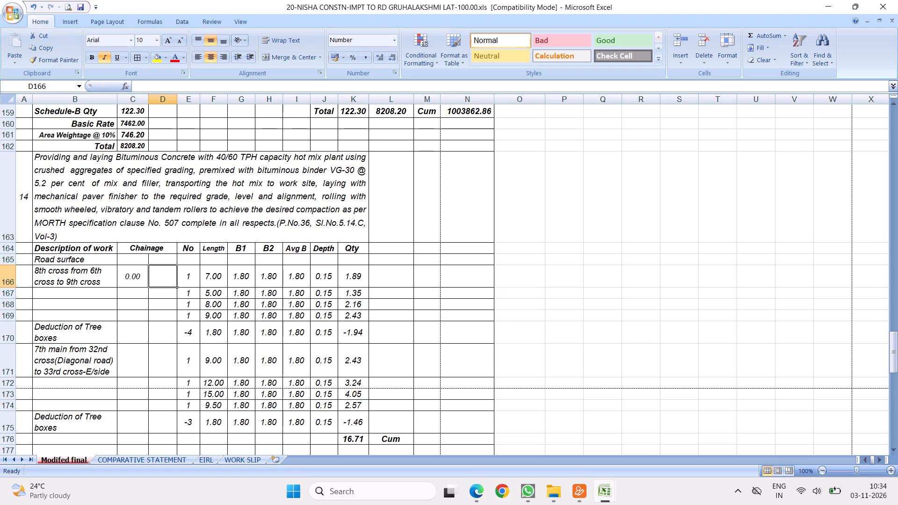
pyautogui.press('3')
pyautogui.press('0')
pyautogui.click(282, 323)
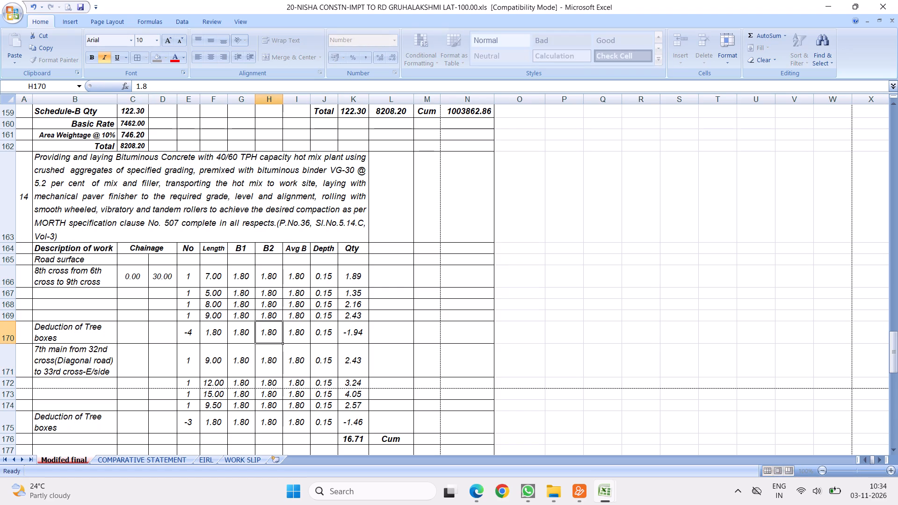
# Calculate the Length in F166 with =D166-C166 and fill the formula down to F175.
pyautogui.click(192, 279)
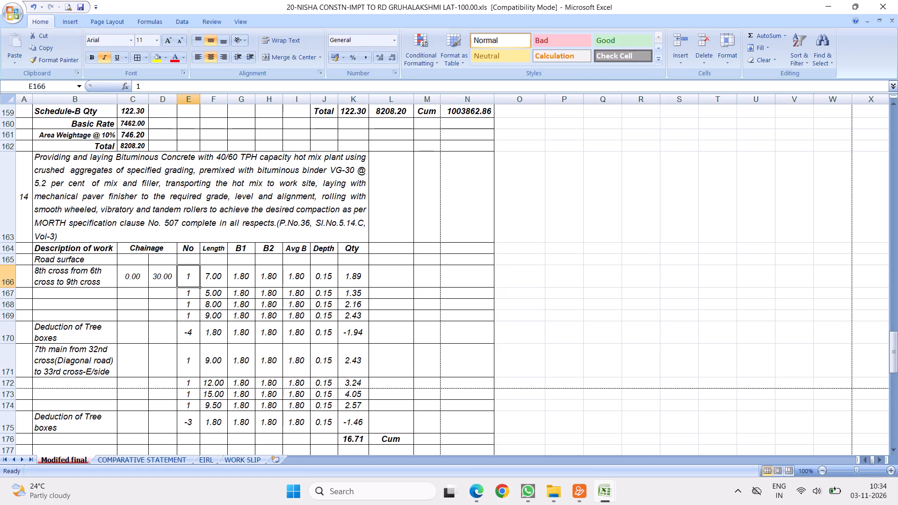
pyautogui.click(209, 280)
pyautogui.press('=')
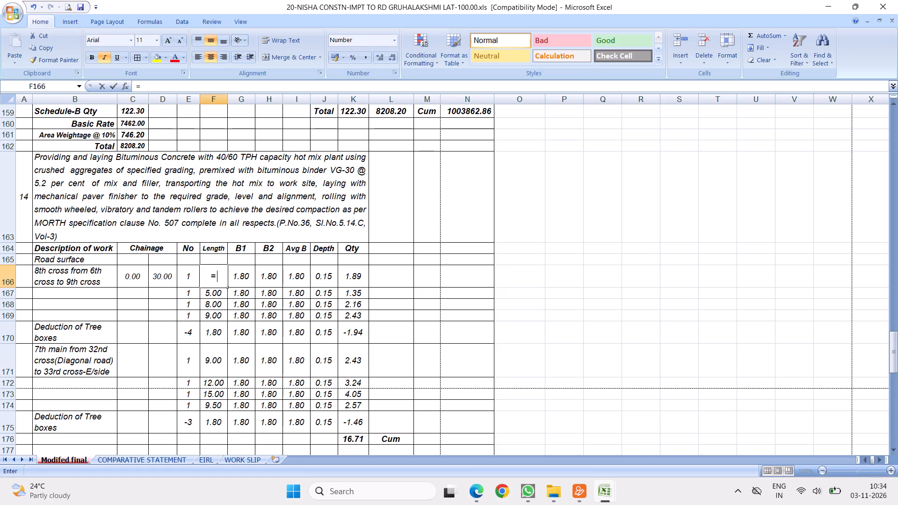
pyautogui.click(157, 274)
pyautogui.press('-')
pyautogui.click(134, 278)
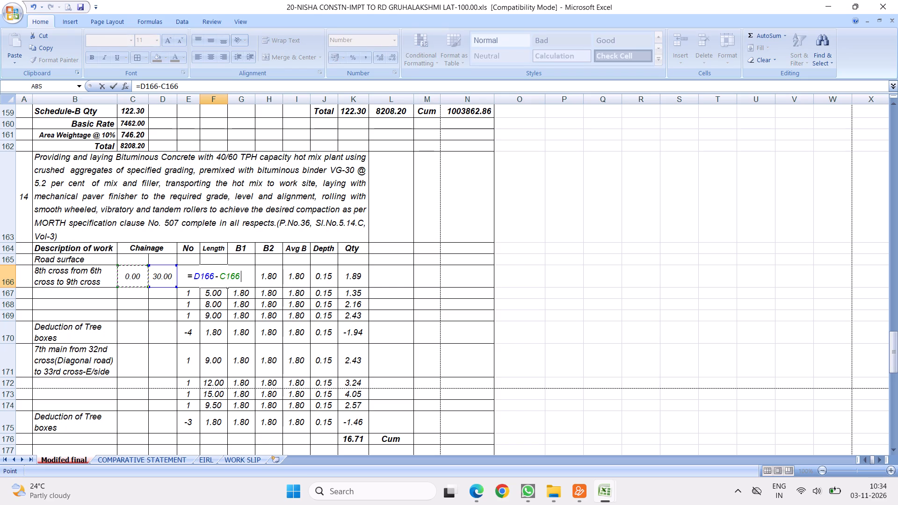
pyautogui.press('Return')
pyautogui.click(217, 275)
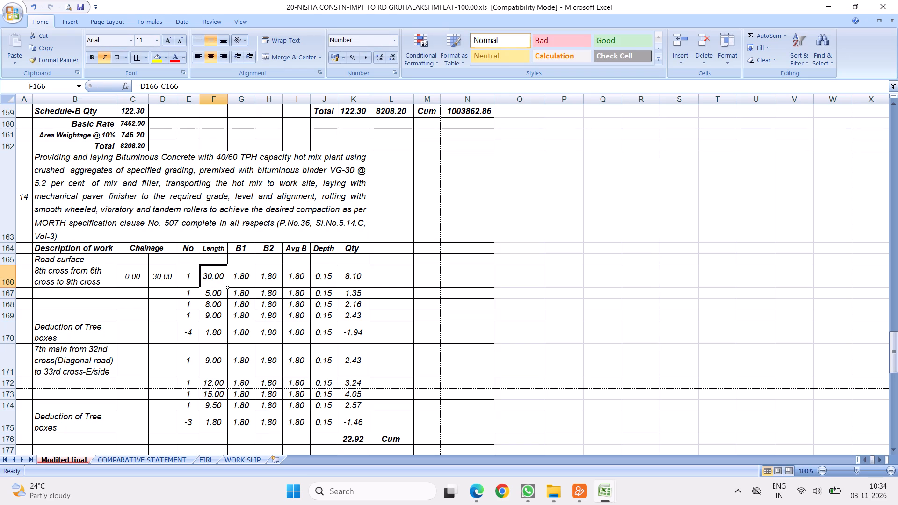
pyautogui.moveTo(227, 289); pyautogui.dragTo(217, 428)
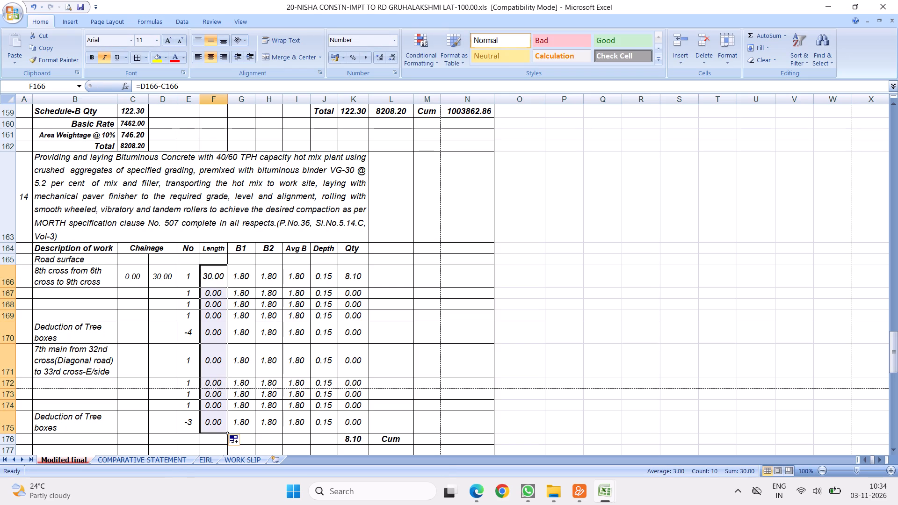
# Fill the No value 1 from E166 down to E175.
pyautogui.click(191, 278)
pyautogui.moveTo(199, 287); pyautogui.dragTo(191, 437)
# Clear the old tree box deduction and 7th main descriptions from B170 to B173.
pyautogui.moveTo(80, 331); pyautogui.dragTo(73, 381)
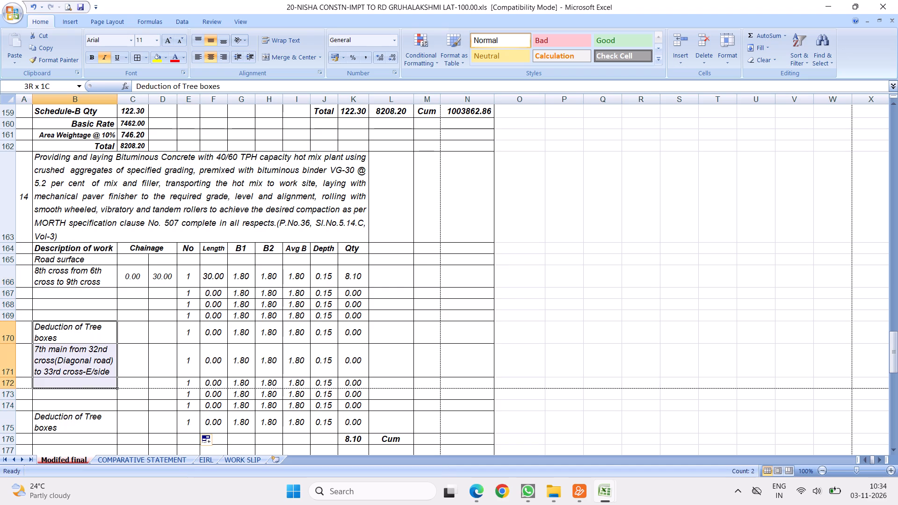
pyautogui.moveTo(73, 381); pyautogui.dragTo(72, 389)
pyautogui.press('Delete')
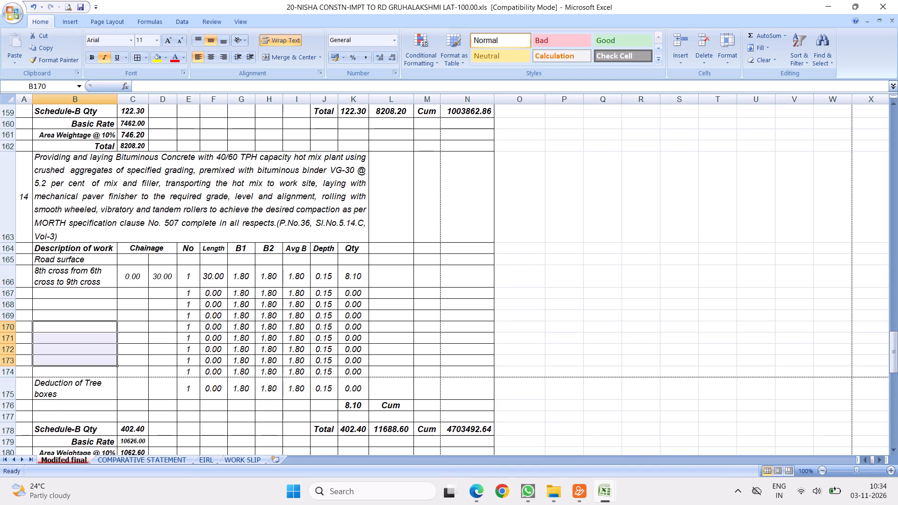
# Fill the Avg B formula =(H166+G166)/2 from I166 down to I175.
pyautogui.scroll(-1, 251, 272)
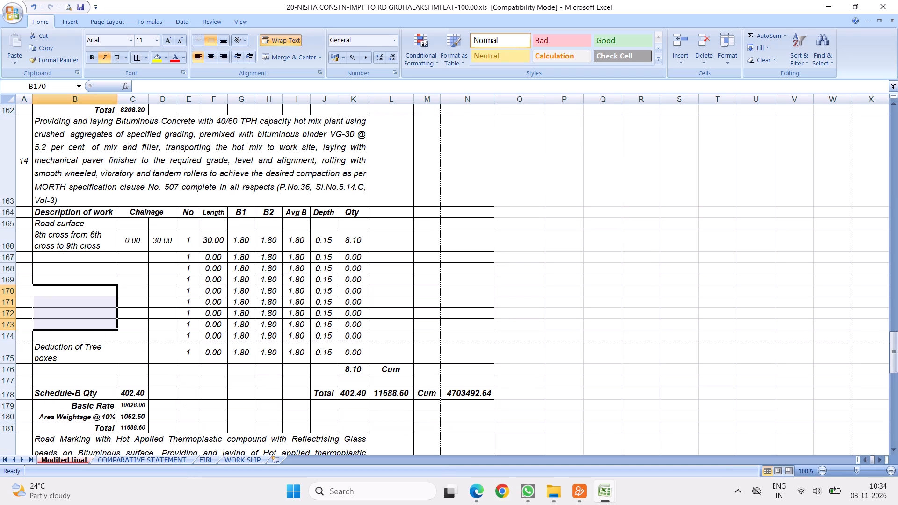
pyautogui.click(296, 238)
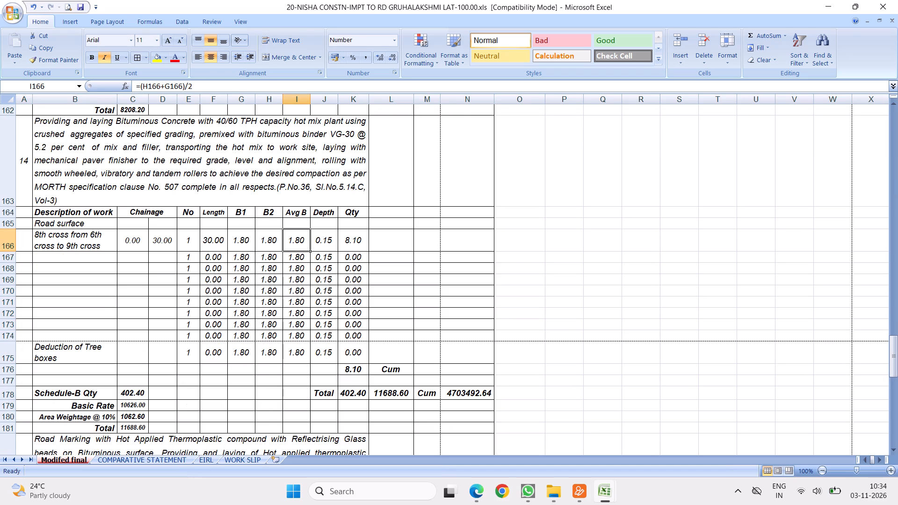
pyautogui.click(197, 85)
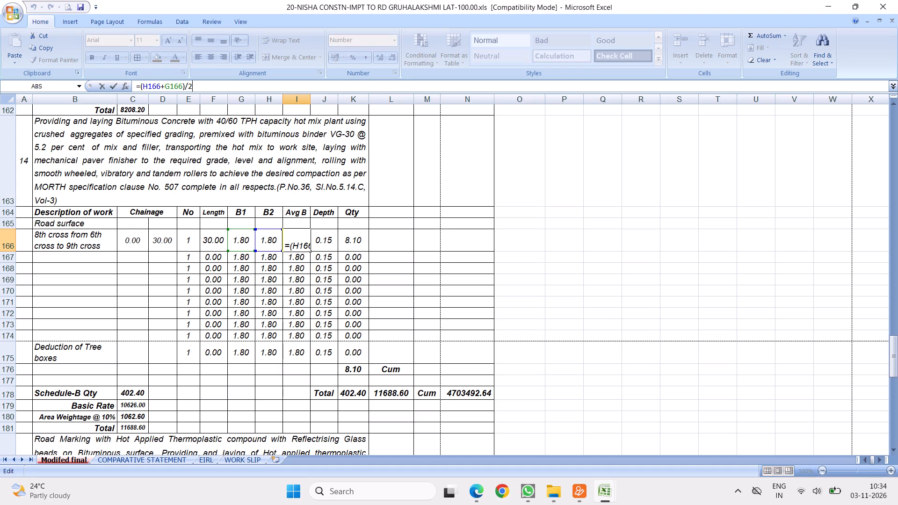
pyautogui.click(400, 276)
pyautogui.click(296, 239)
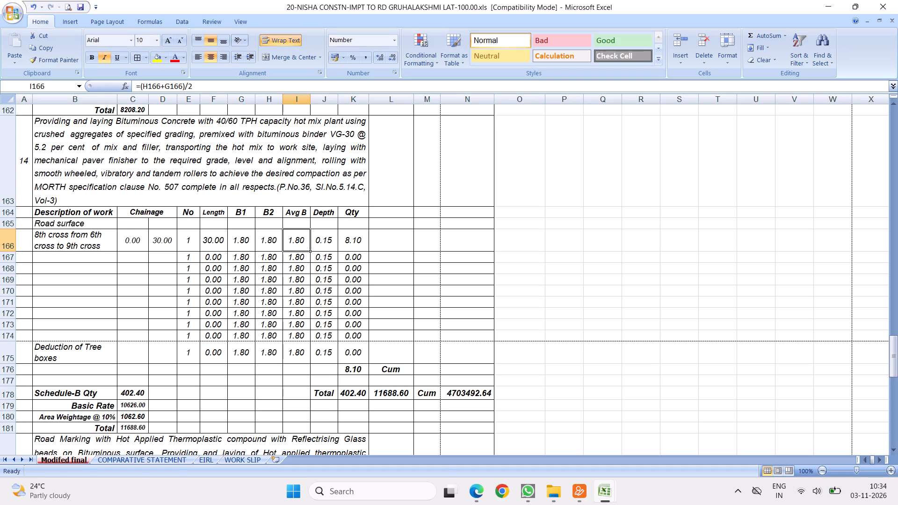
pyautogui.moveTo(310, 253); pyautogui.dragTo(305, 356)
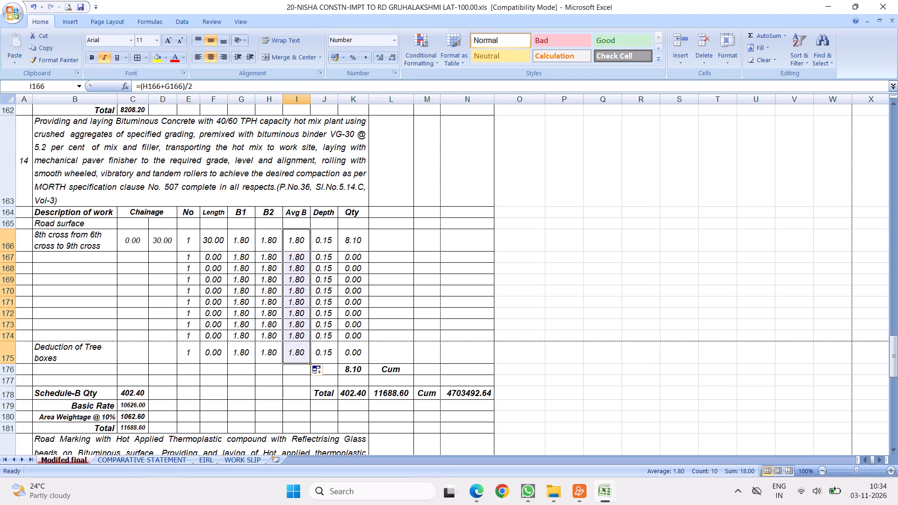
# Clear the remaining "Deduction of Tree boxes" description in B175.
pyautogui.click(71, 345)
pyautogui.press('Delete')
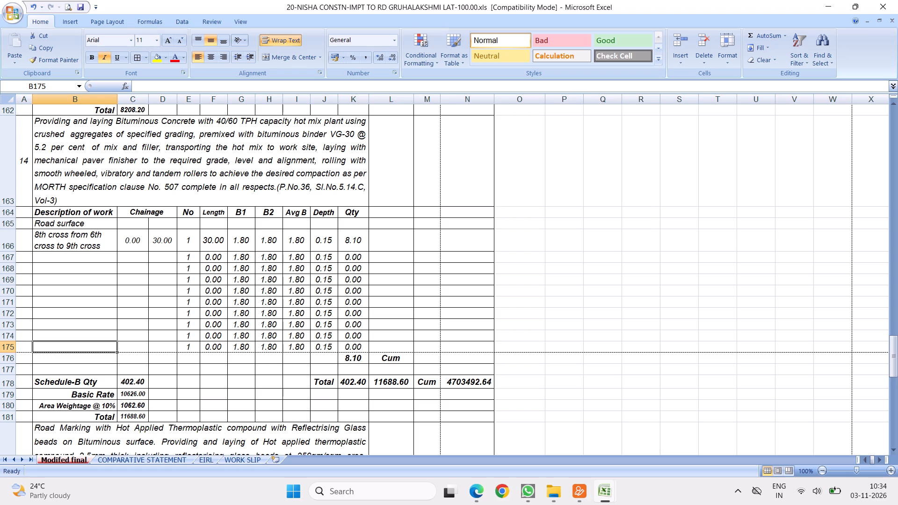
# Insert 13 blank rows at rows 170 to 182 within item 14's measurement table.
pyautogui.scroll(-1, 185, 256)
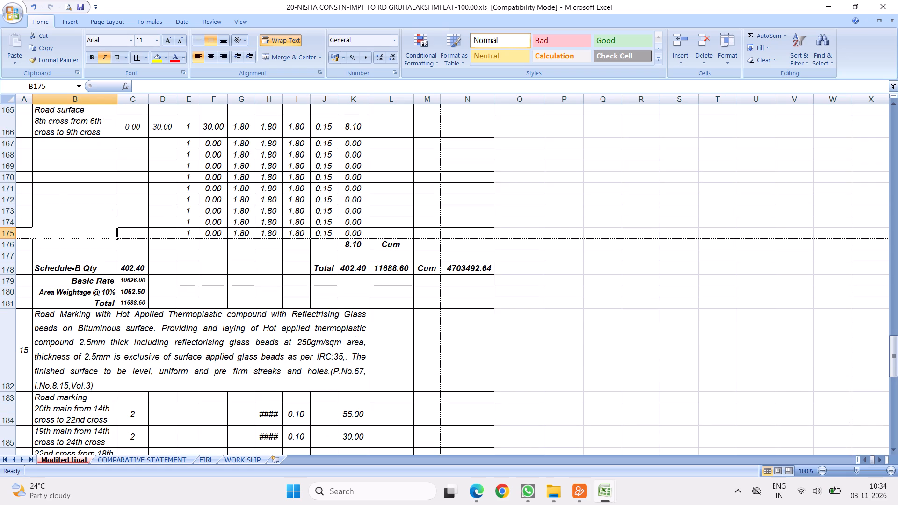
pyautogui.moveTo(9, 177); pyautogui.dragTo(30, 324)
pyautogui.rightClick(91, 224)
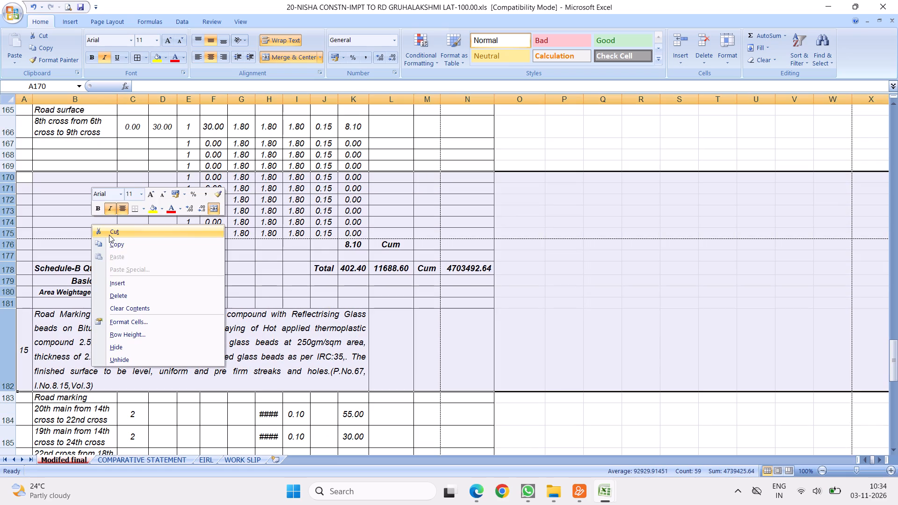
pyautogui.click(118, 286)
# Set row 167's chainage with formulas: =D166 in C167 and =D166+30 in D167.
pyautogui.click(134, 144)
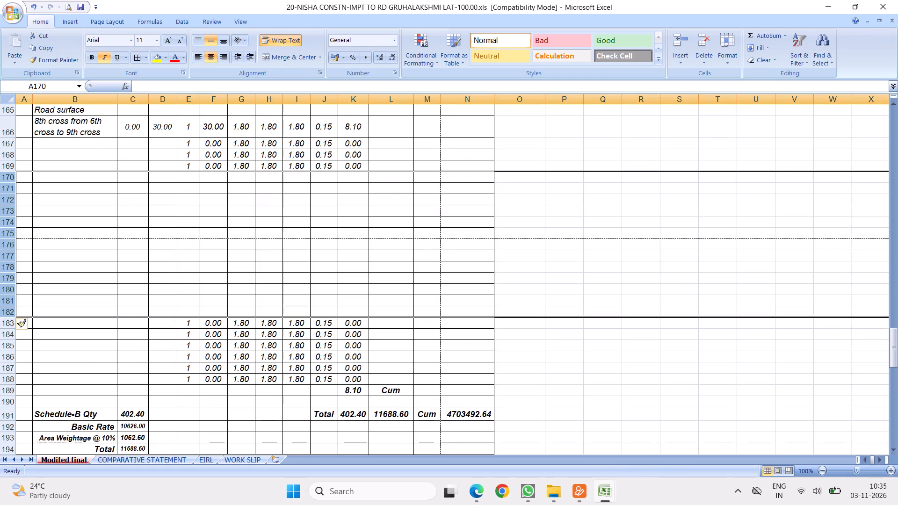
pyautogui.press('=')
pyautogui.click(162, 126)
pyautogui.press('Return')
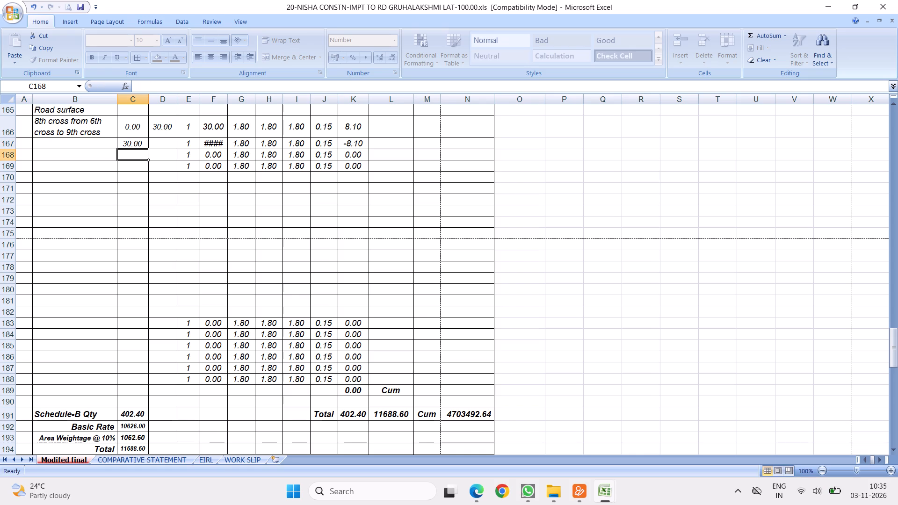
pyautogui.click(159, 145)
pyautogui.press('=')
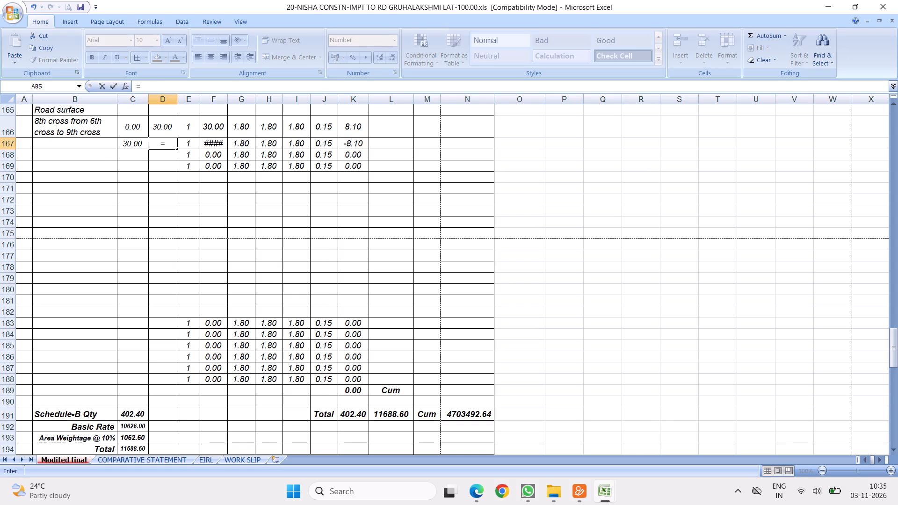
pyautogui.click(162, 127)
pyautogui.hotkey('shift', '+')
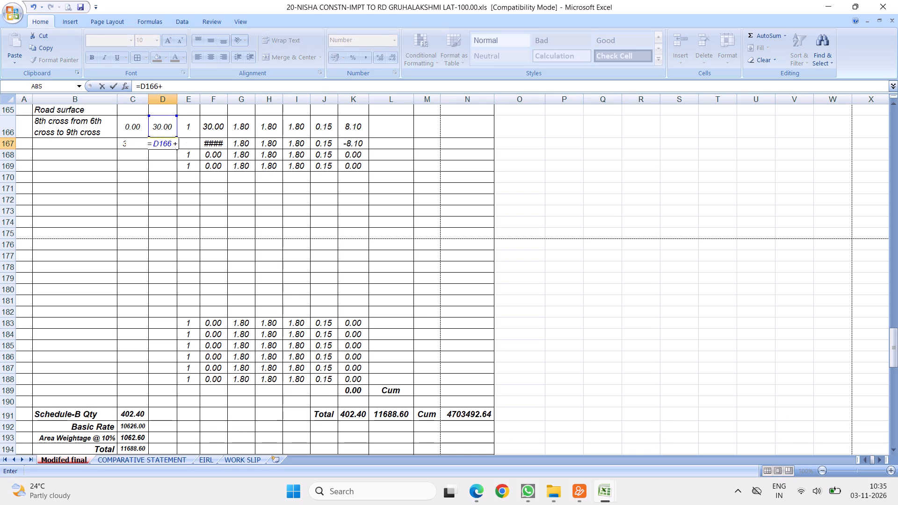
pyautogui.write('30')
pyautogui.press('Return')
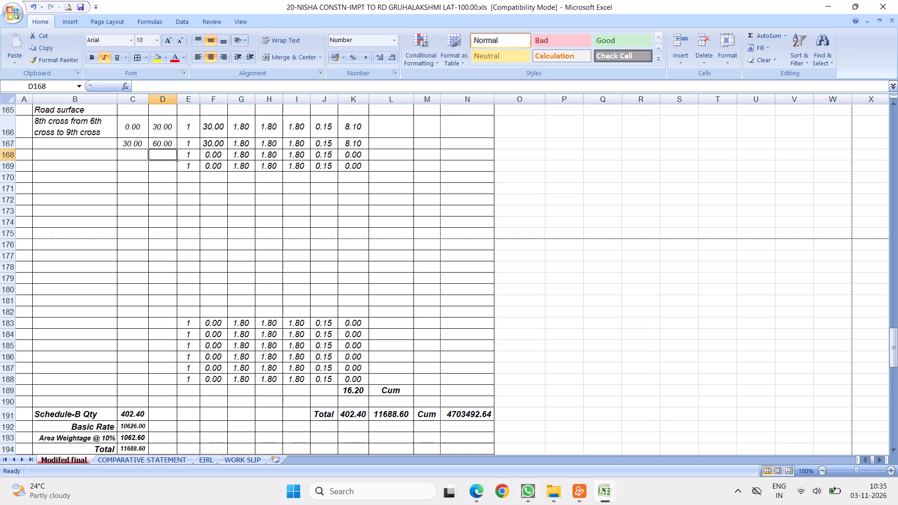
# Fill the chainage formulas in C167 and D167 down to row 188.
pyautogui.click(133, 141)
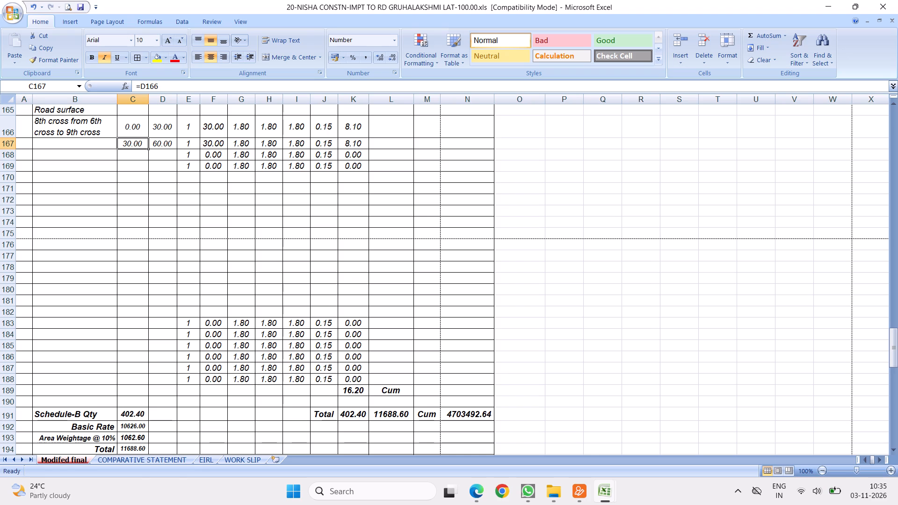
pyautogui.moveTo(149, 149); pyautogui.dragTo(144, 381)
pyautogui.click(160, 145)
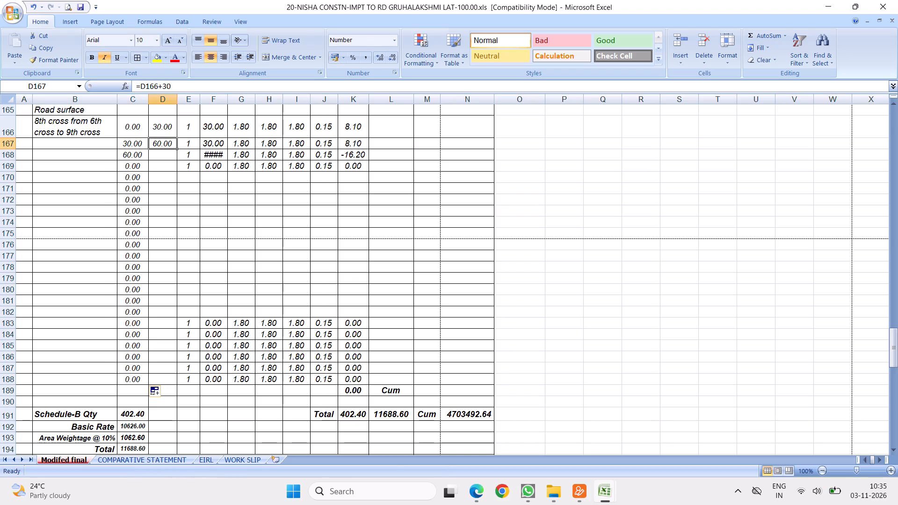
pyautogui.moveTo(178, 149); pyautogui.dragTo(164, 384)
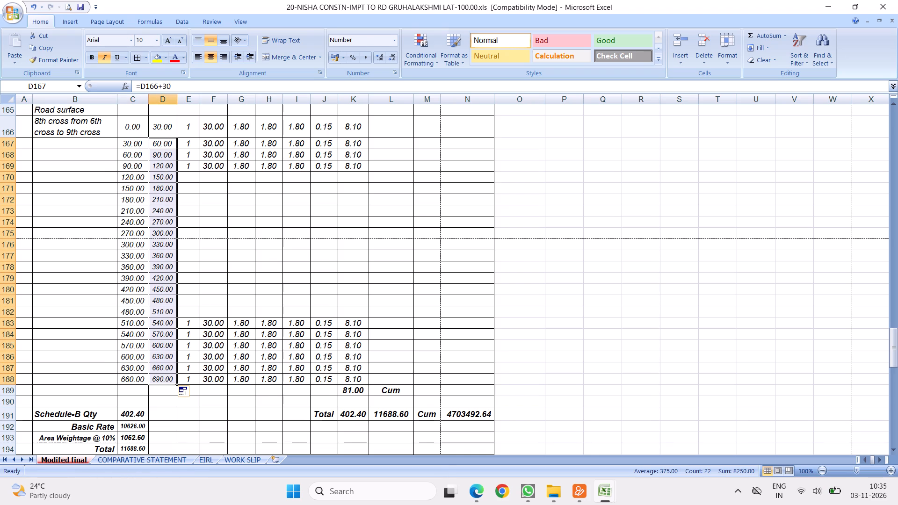
# Fill the No value 1 from E167 down to E188.
pyautogui.click(187, 139)
pyautogui.moveTo(202, 149); pyautogui.dragTo(206, 272)
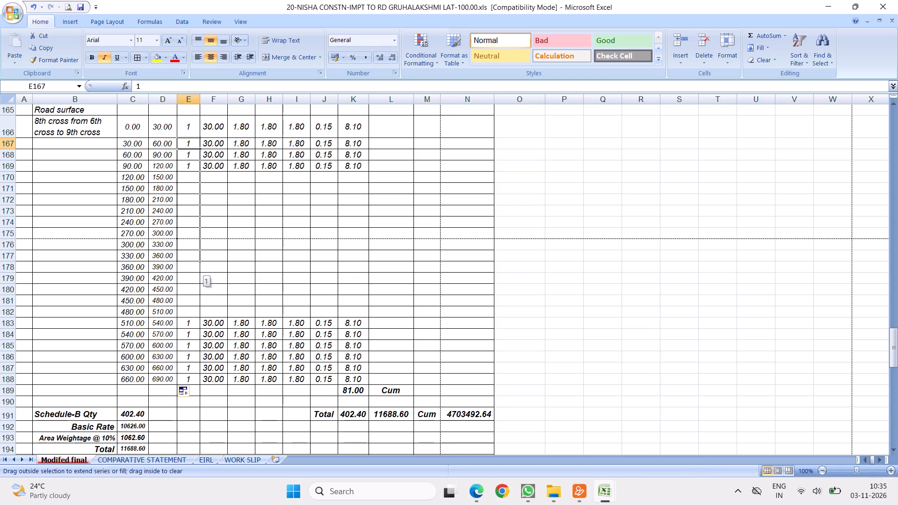
pyautogui.moveTo(206, 272); pyautogui.dragTo(199, 382)
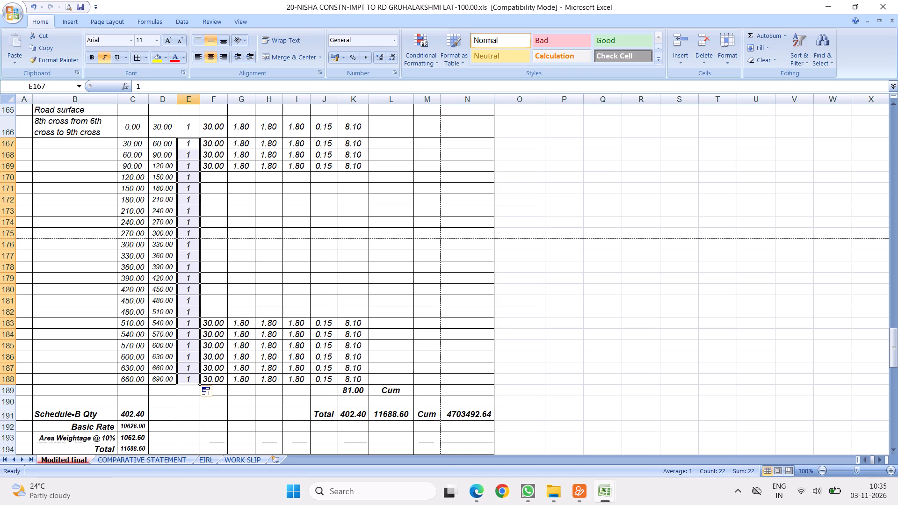
# Fill the average formula =(H166+G166)/2 in I166 down to row 188.
pyautogui.click(296, 125)
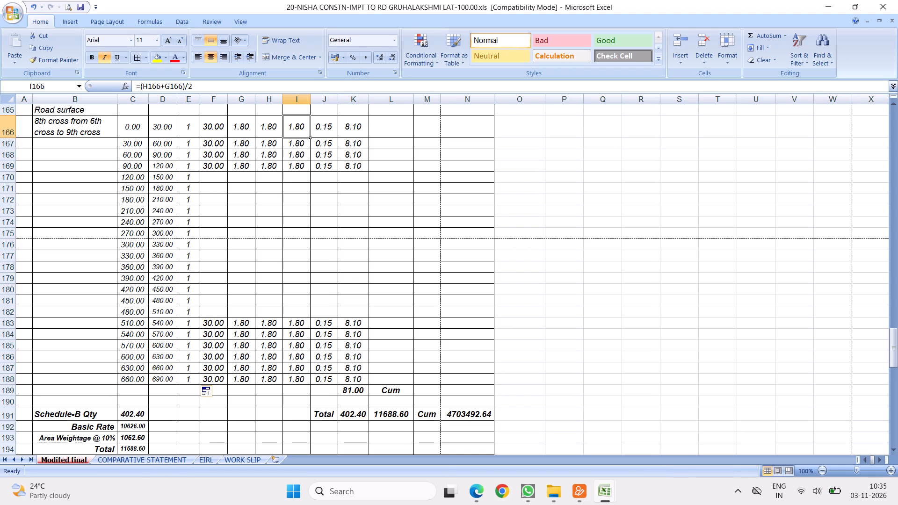
pyautogui.moveTo(309, 137); pyautogui.dragTo(310, 384)
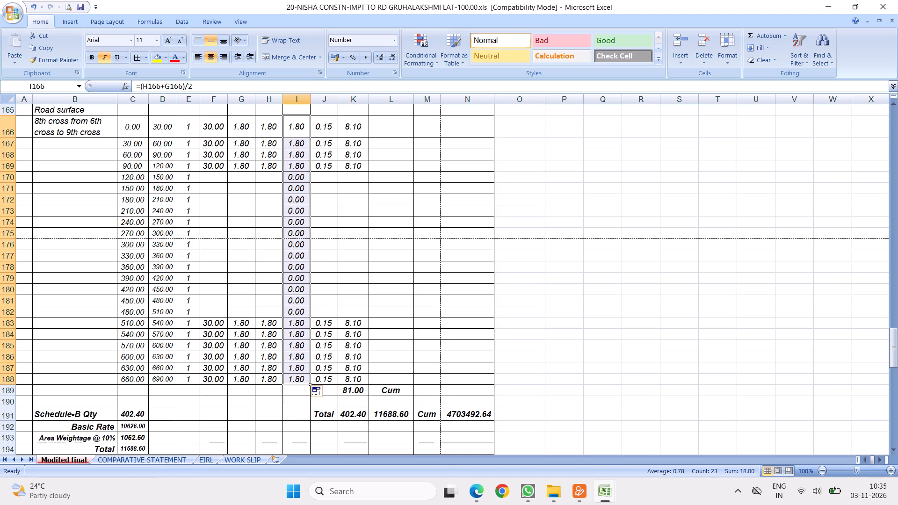
# Set the depth in J166 to 0.04 and fill it down to row 188.
pyautogui.click(319, 125)
pyautogui.press('.')
pyautogui.press('0')
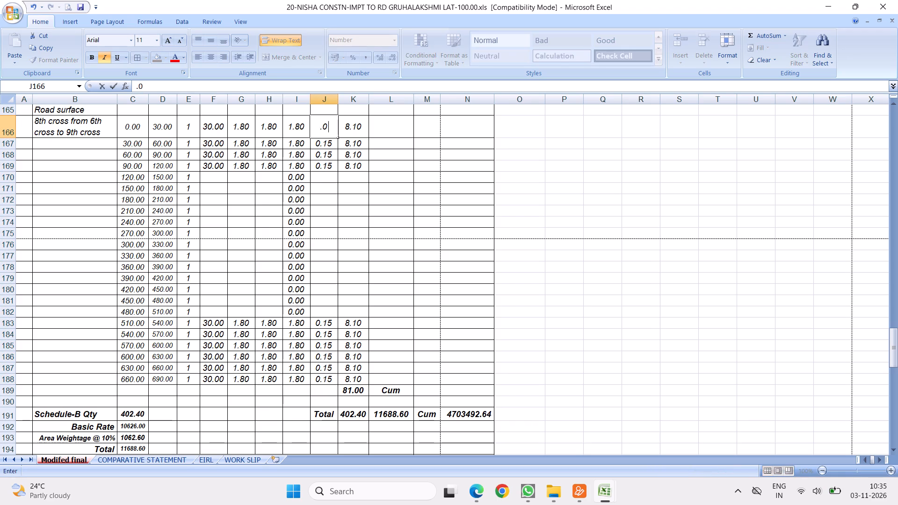
pyautogui.press('4')
pyautogui.click(386, 153)
pyautogui.click(319, 122)
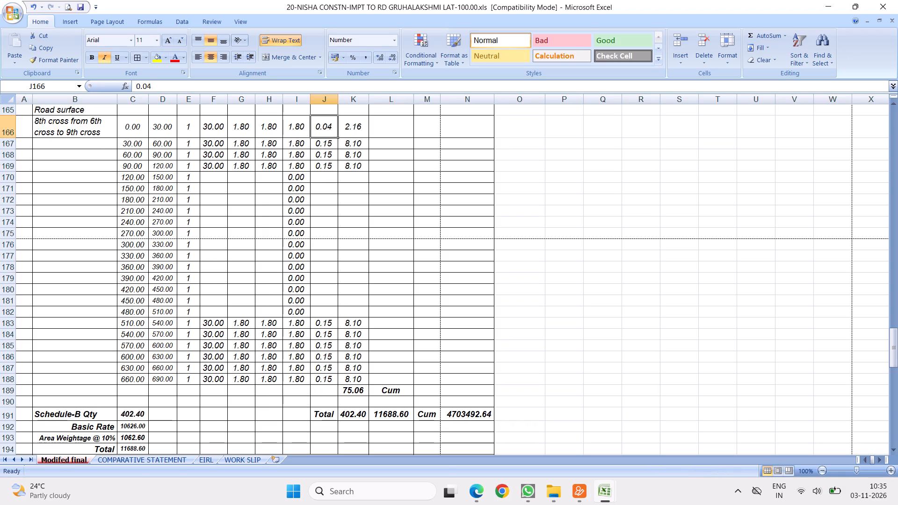
pyautogui.moveTo(337, 137); pyautogui.dragTo(336, 390)
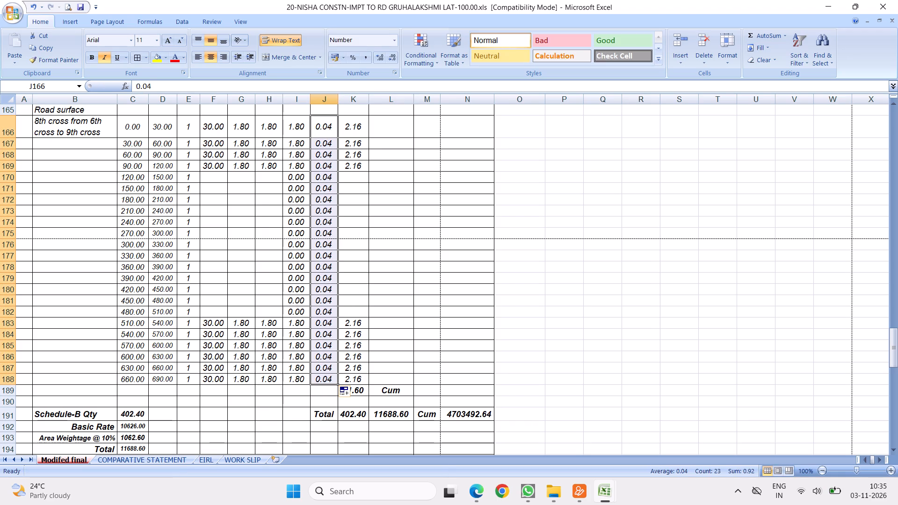
# Fill the quantity formula in K166 down to row 188.
pyautogui.click(352, 119)
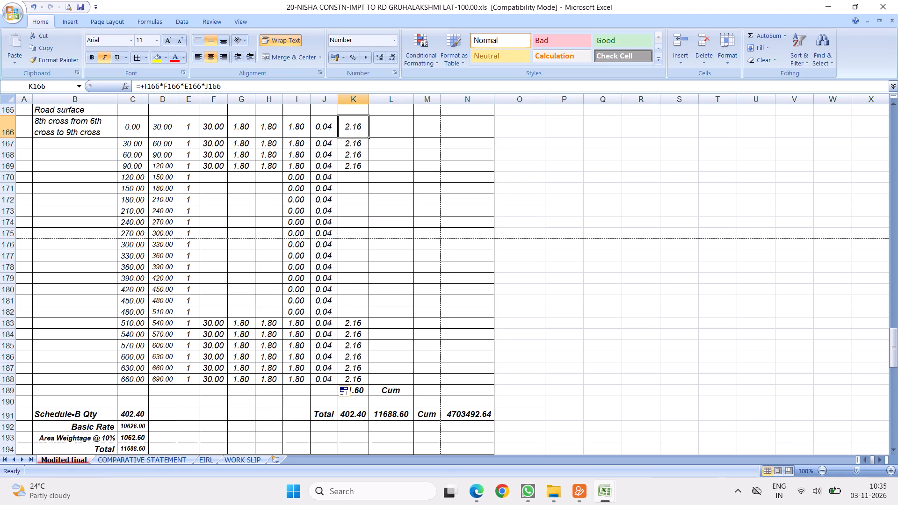
pyautogui.moveTo(369, 137); pyautogui.dragTo(358, 383)
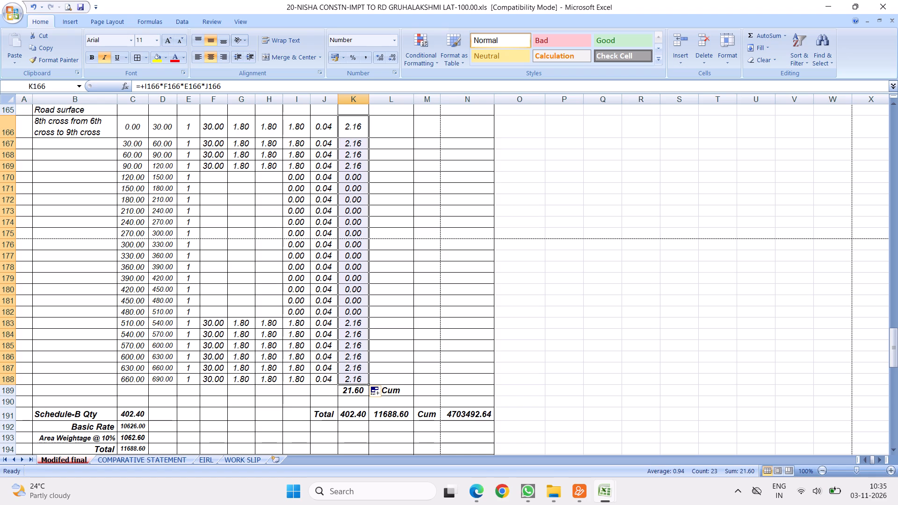
# Fill the length formula =D166-C166 in F166 down to row 187.
pyautogui.click(276, 191)
pyautogui.click(211, 128)
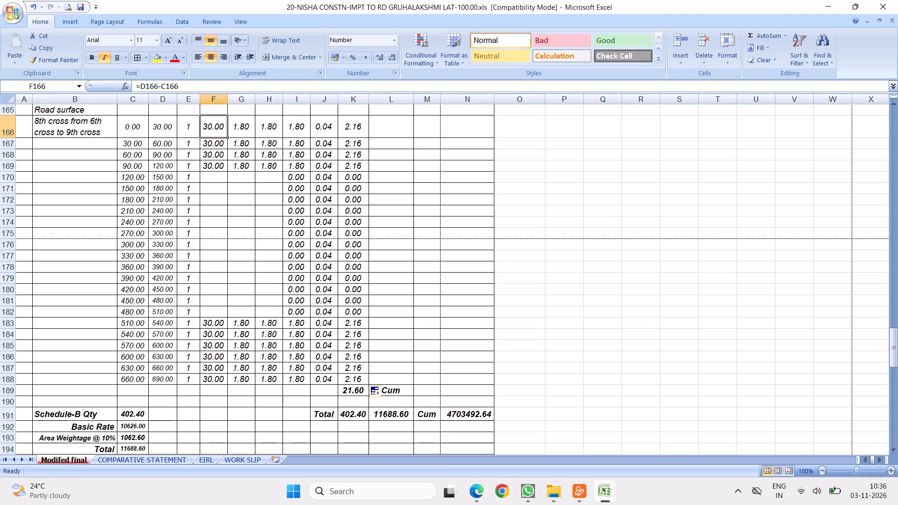
pyautogui.moveTo(229, 138); pyautogui.dragTo(219, 378)
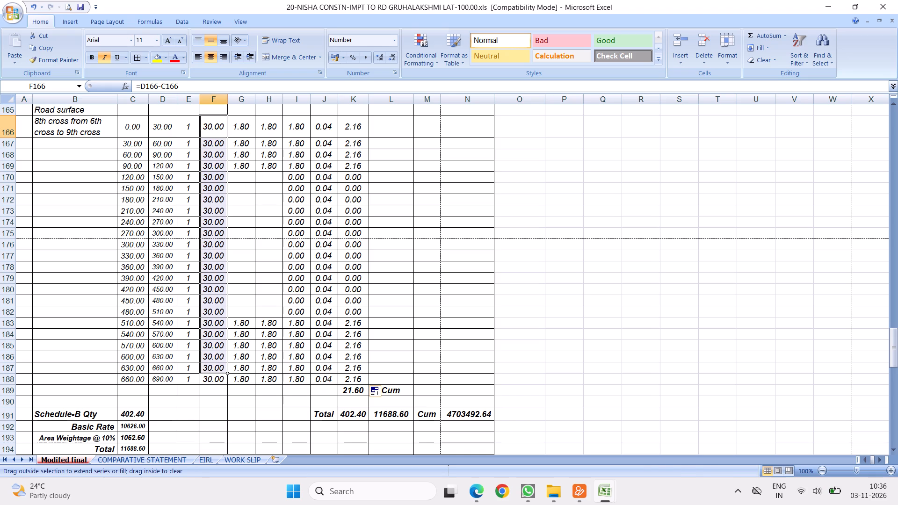
# Fill the start-width formula =H166 in G167 down to row 188.
pyautogui.click(243, 144)
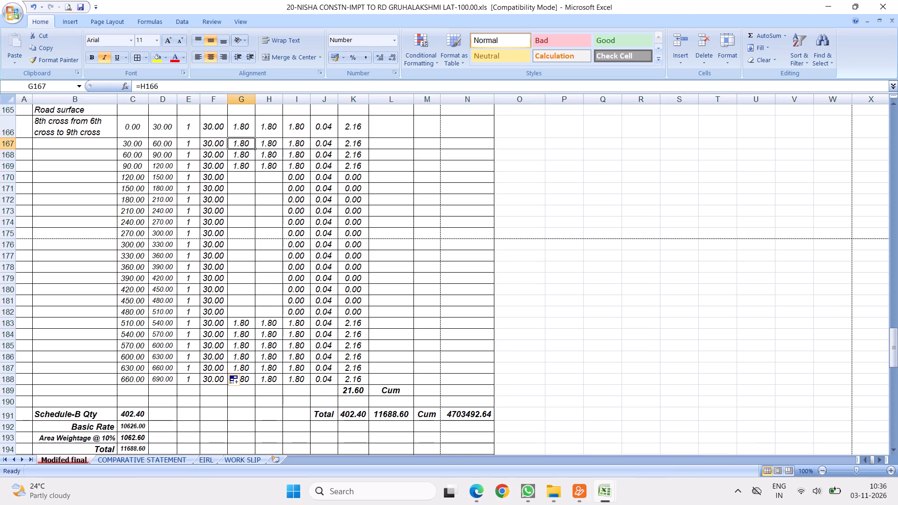
pyautogui.click(168, 83)
pyautogui.click(378, 205)
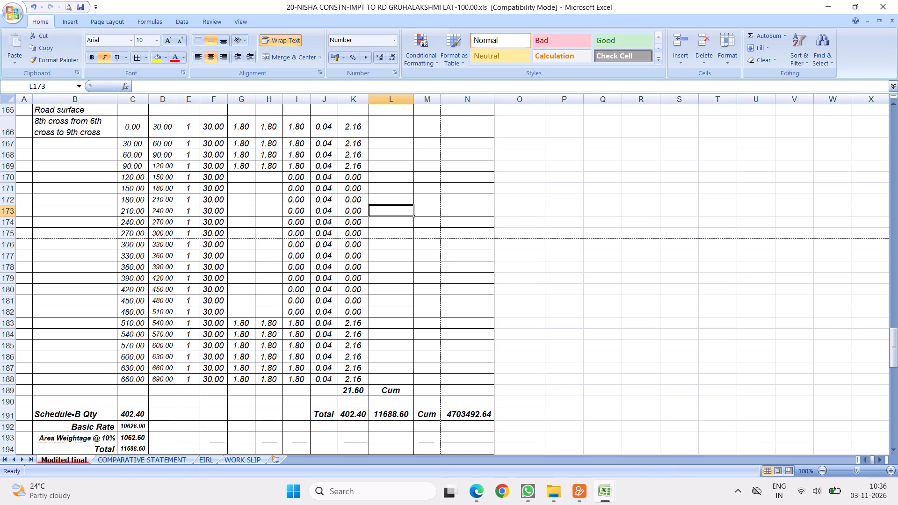
pyautogui.click(247, 144)
pyautogui.moveTo(254, 149); pyautogui.dragTo(256, 319)
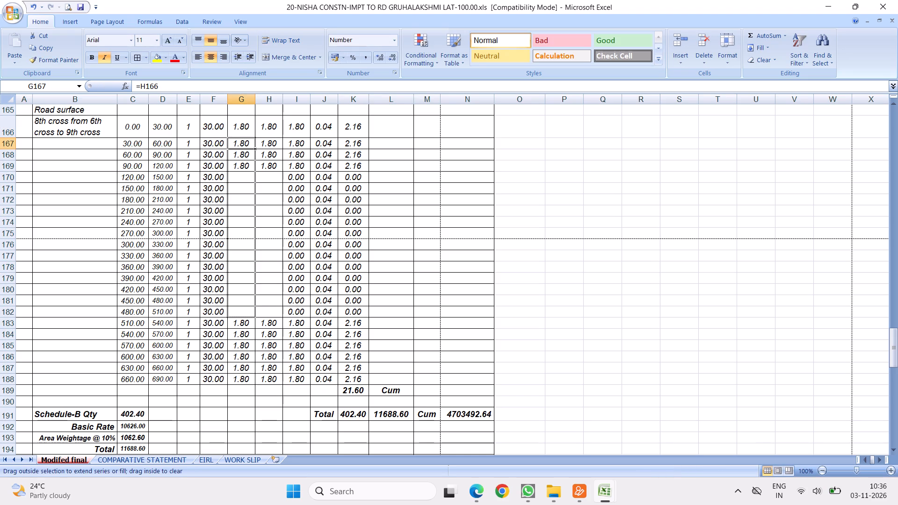
pyautogui.moveTo(256, 319); pyautogui.dragTo(248, 385)
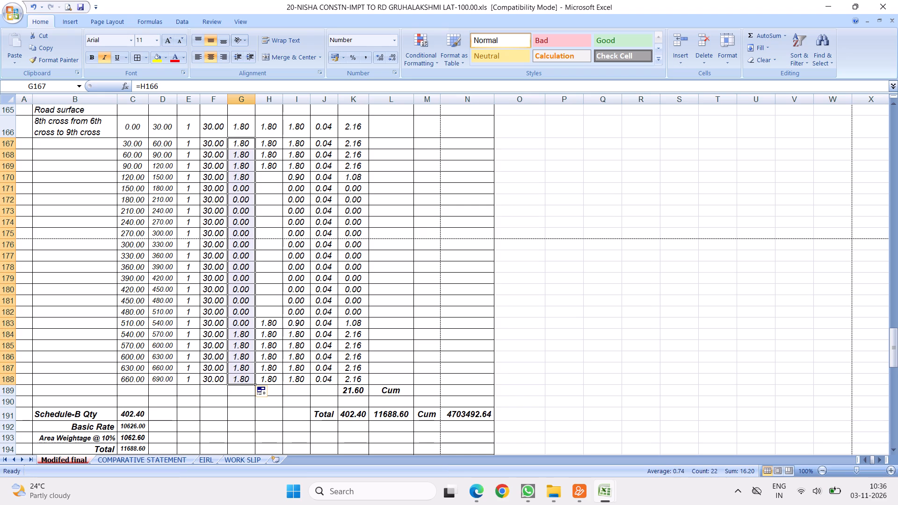
# Fill the end width 1.8 from H167 down to row 188.
pyautogui.click(268, 143)
pyautogui.moveTo(283, 148); pyautogui.dragTo(288, 281)
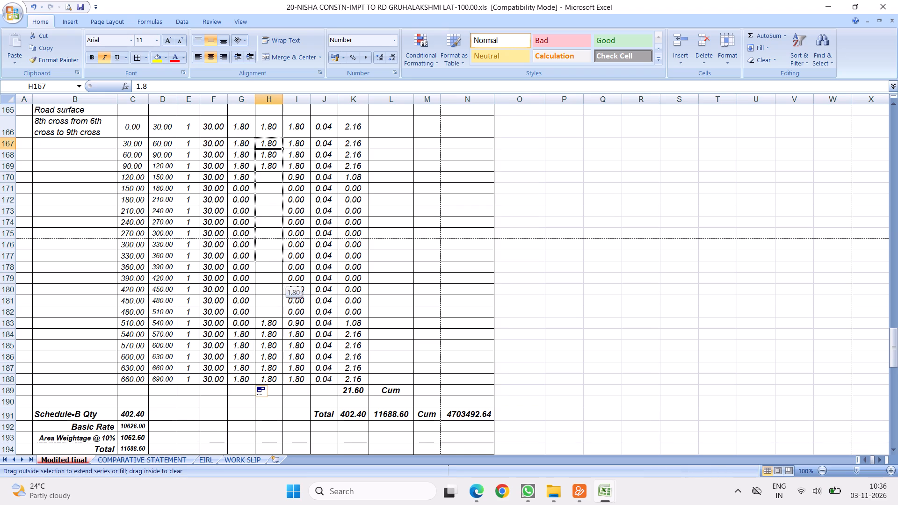
pyautogui.moveTo(288, 281); pyautogui.dragTo(279, 386)
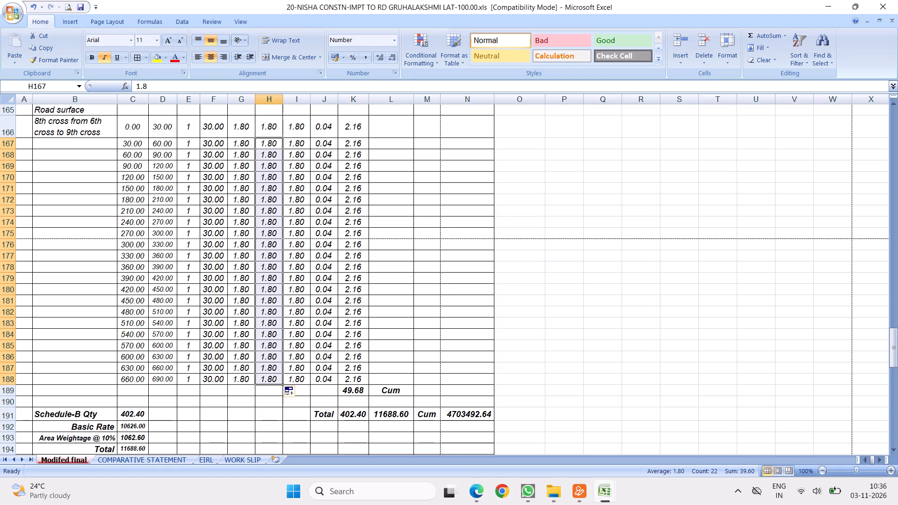
# Enter the road widths: 7 in G166, 7.8 in H166, 7.7 in H167 and H168, and 8 in H169.
pyautogui.click(241, 126)
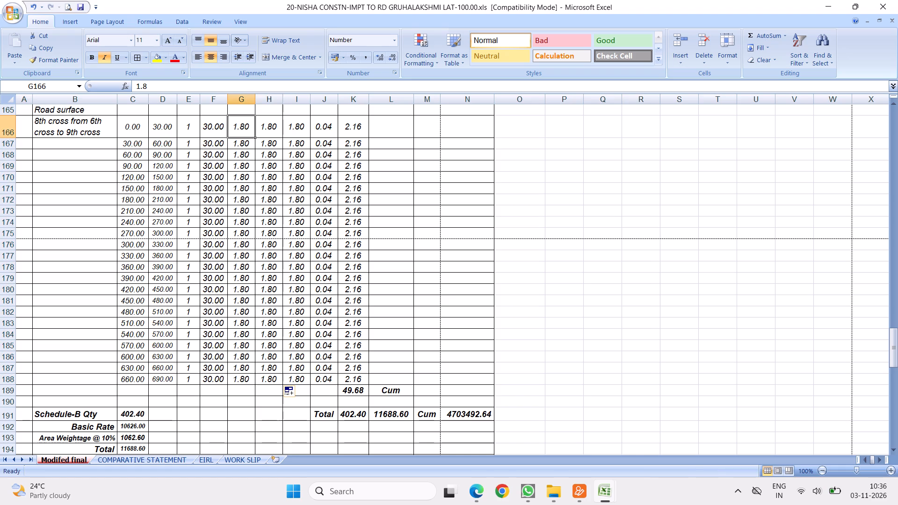
pyautogui.press('7')
pyautogui.press('Right')
pyautogui.write('7.')
pyautogui.press('8')
pyautogui.press('Return')
pyautogui.press('Return')
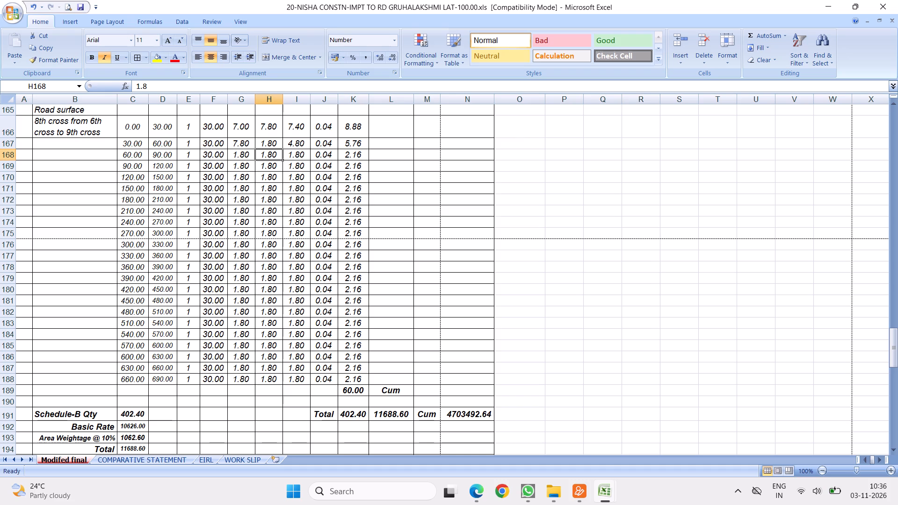
pyautogui.press('Up')
pyautogui.write('7.7')
pyautogui.press('Return')
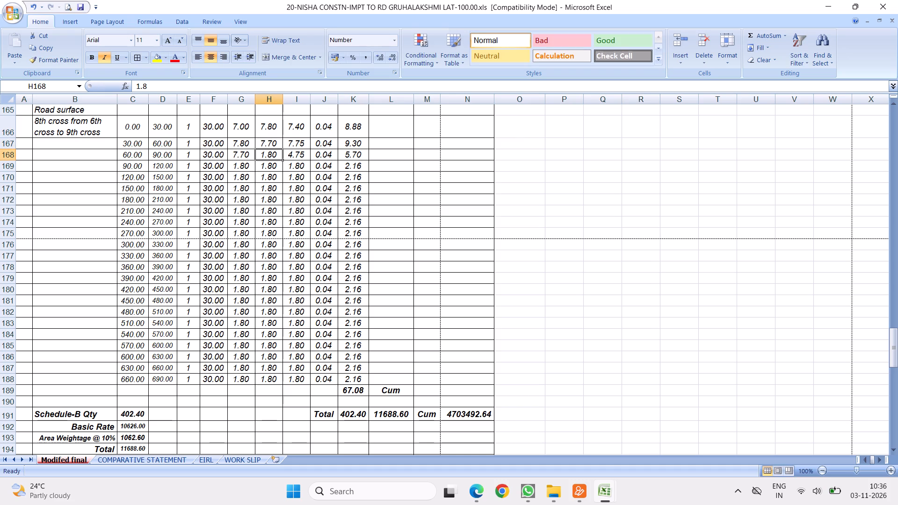
pyautogui.write('7.7')
pyautogui.press('Return')
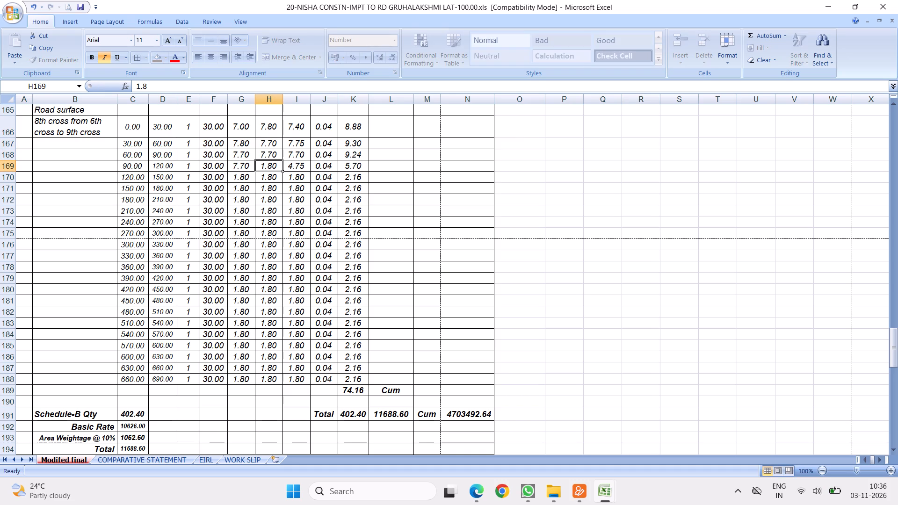
pyautogui.press('8')
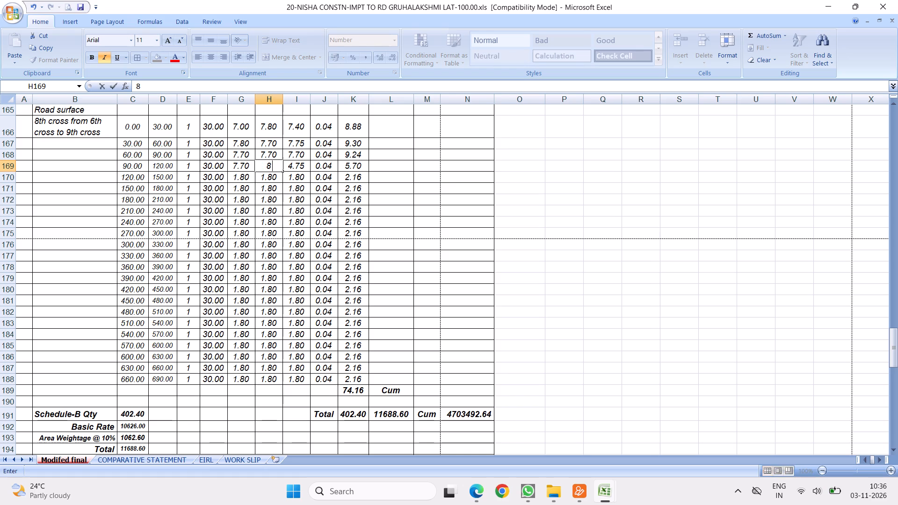
pyautogui.press('Return')
# Insert a row above the 8th cross entry at row 166 and label it Gruhalakshmi Layout in column B.
pyautogui.click(160, 168)
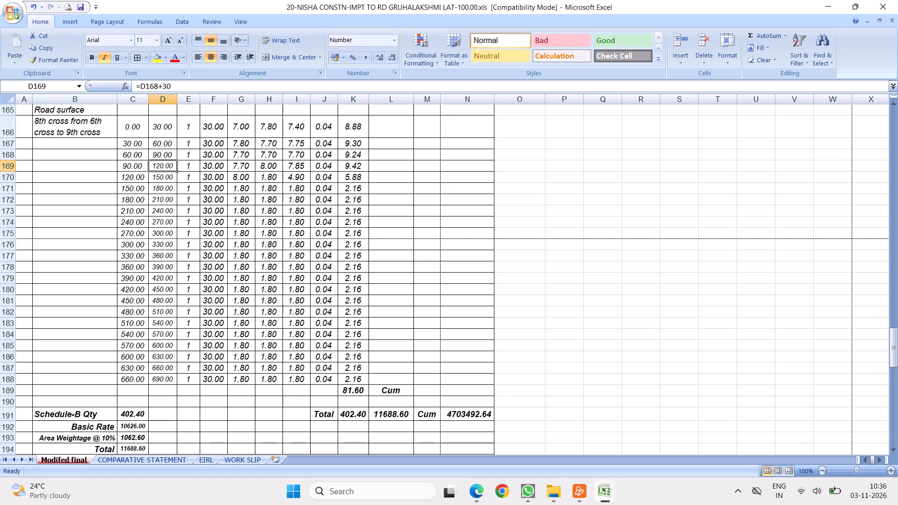
pyautogui.click(86, 179)
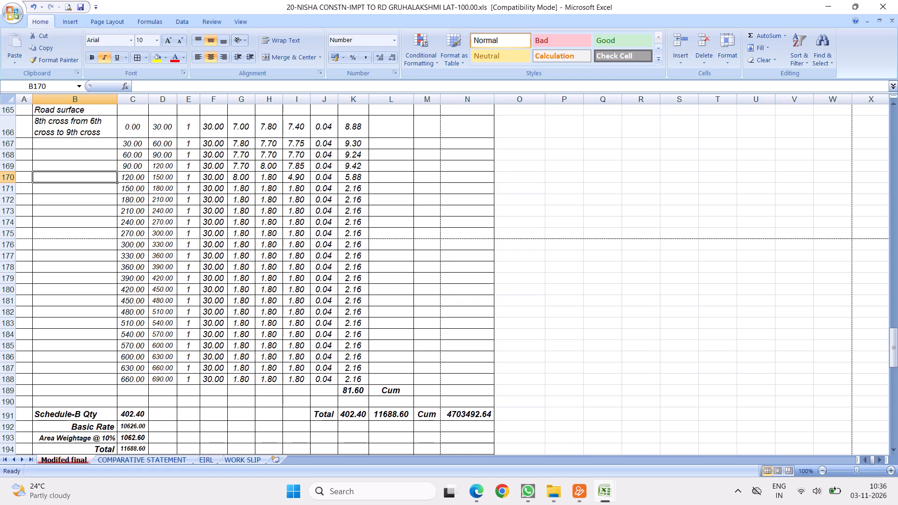
pyautogui.doubleClick(36, 121)
pyautogui.click(0, 130)
pyautogui.rightClick(0, 130)
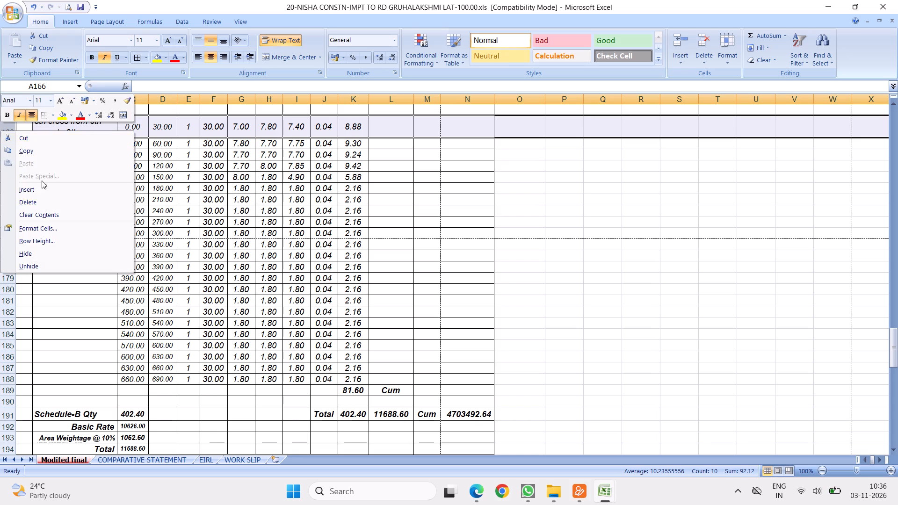
pyautogui.click(26, 190)
pyautogui.click(62, 118)
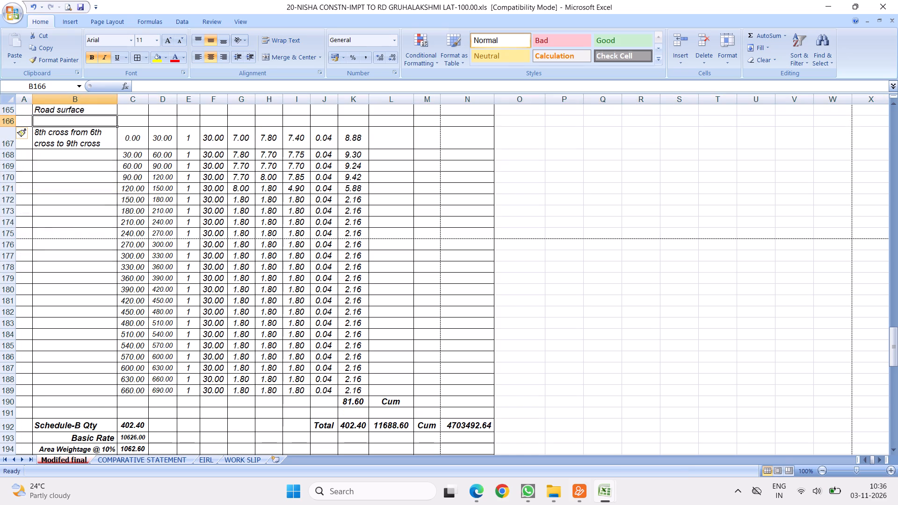
pyautogui.hotkey('shift', 'g')
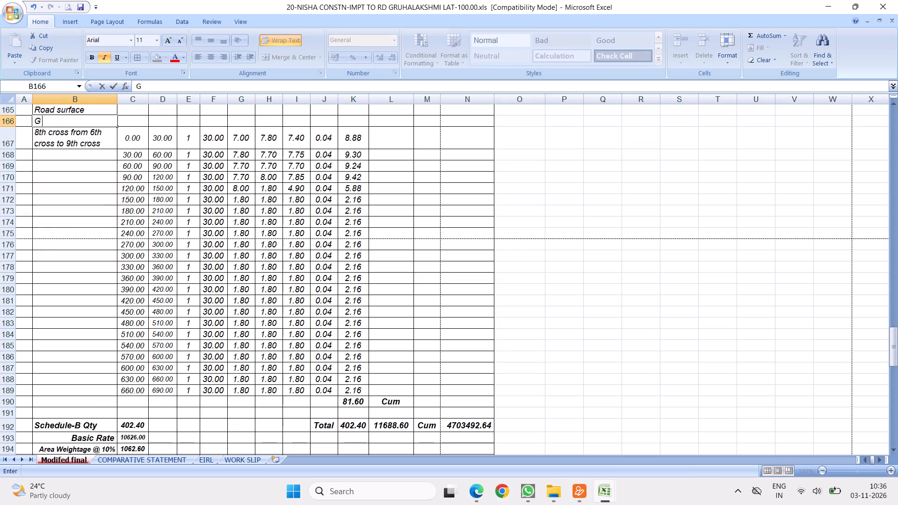
pyautogui.write('ruha')
pyautogui.write('lakshmi Layout')
pyautogui.click(105, 179)
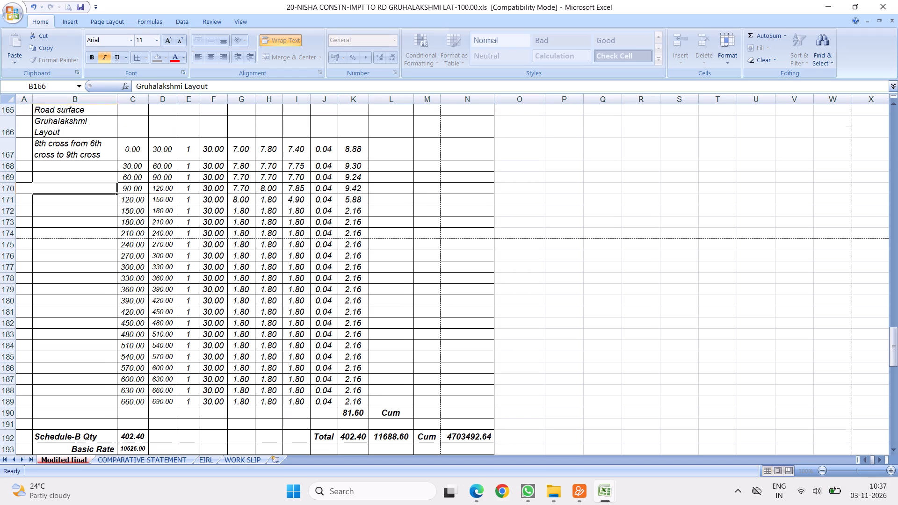
# Restart the chainage in row 171 with 0 in C171 and 30 in D171.
pyautogui.click(77, 155)
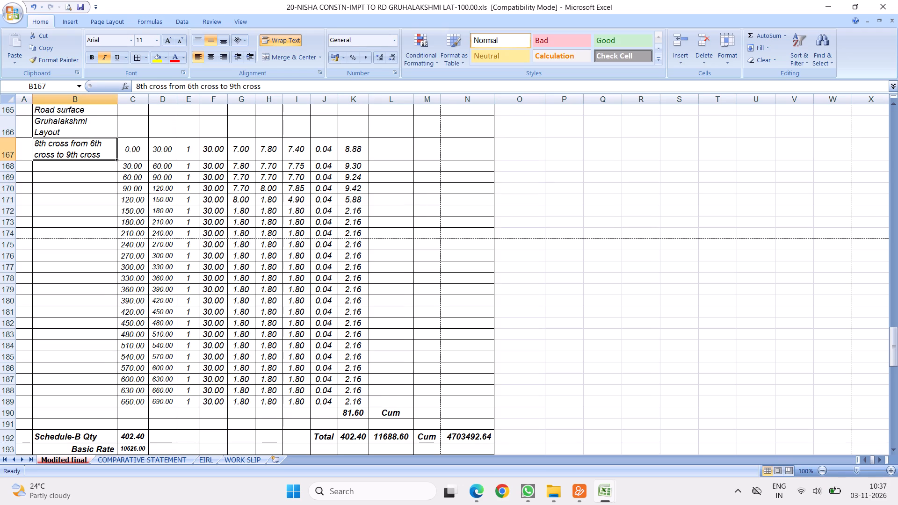
pyautogui.click(84, 198)
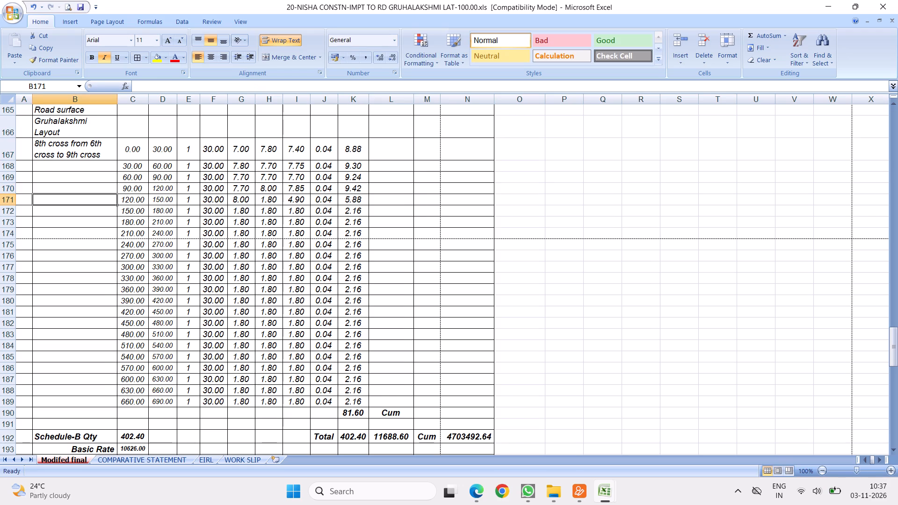
pyautogui.click(130, 201)
pyautogui.press('0')
pyautogui.click(210, 215)
pyautogui.click(166, 201)
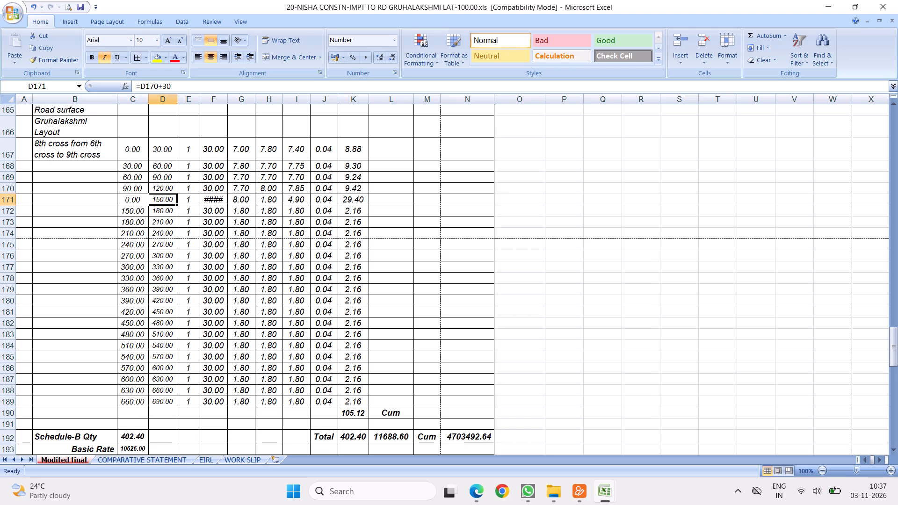
pyautogui.press('3')
pyautogui.press('0')
pyautogui.click(275, 230)
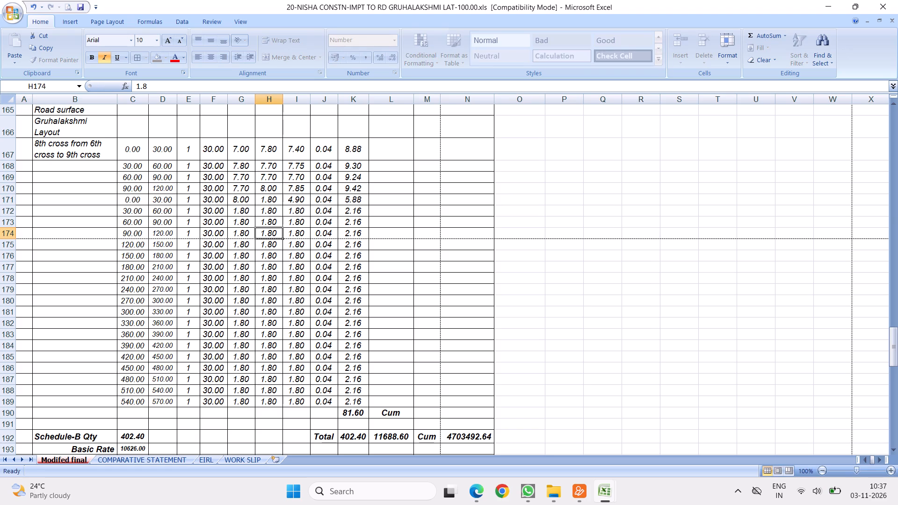
# Copy measurement rows 173 to 189 and insert the copies at row 190, above the subtotal row.
pyautogui.click(71, 199)
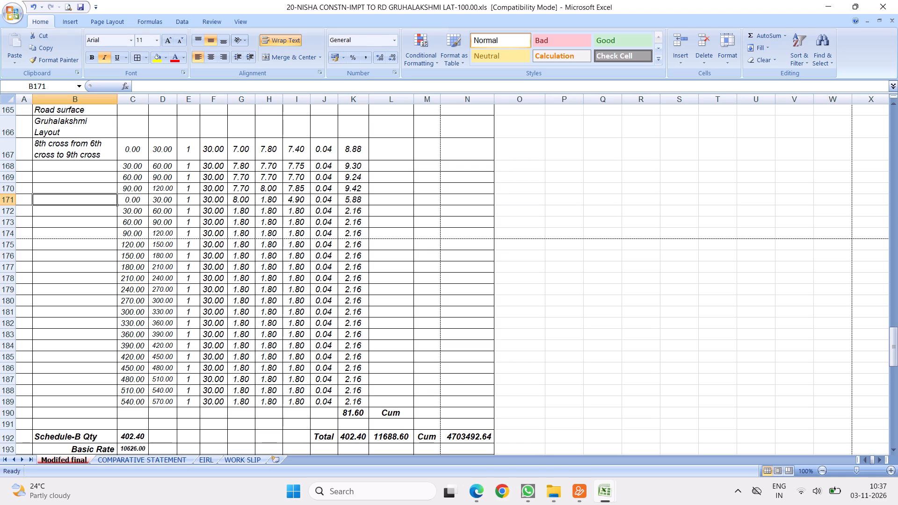
pyautogui.moveTo(10, 224); pyautogui.dragTo(25, 394)
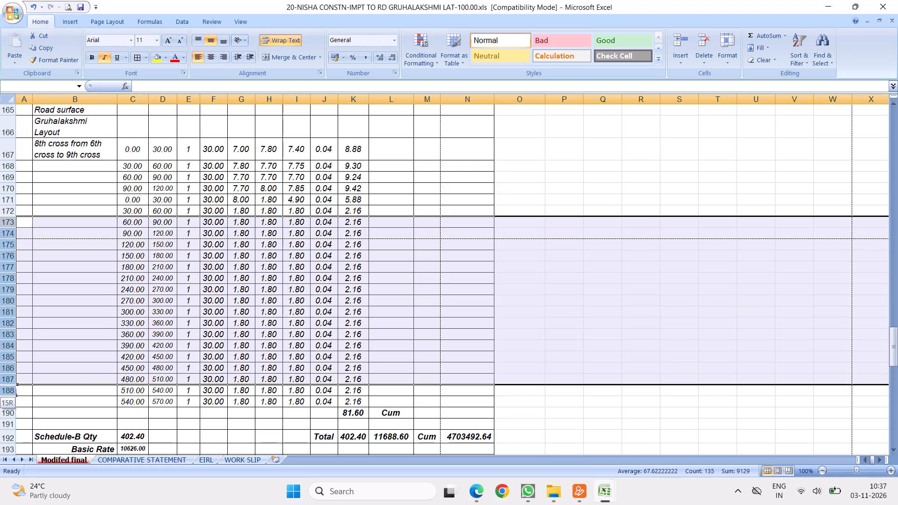
pyautogui.moveTo(25, 394); pyautogui.dragTo(25, 396)
pyautogui.rightClick(122, 273)
pyautogui.click(146, 295)
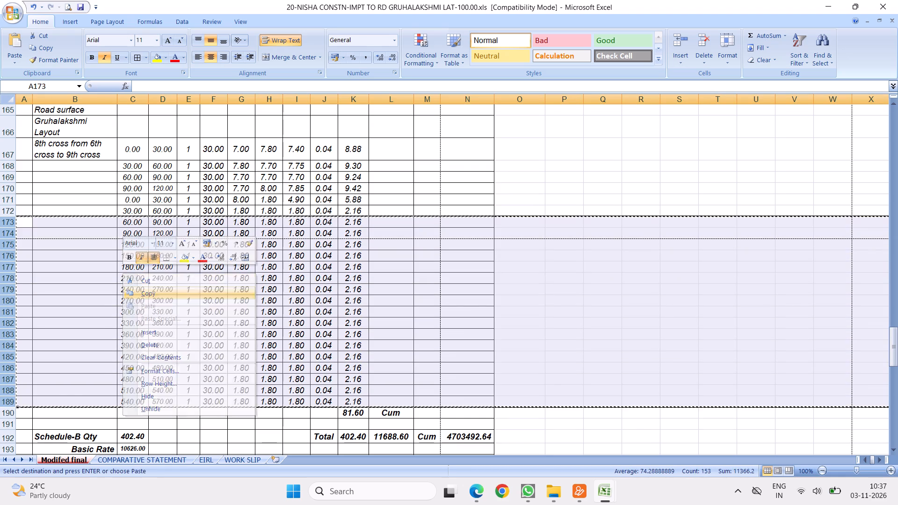
pyautogui.scroll(-5, 166, 293)
pyautogui.click(8, 223)
pyautogui.rightClick(8, 223)
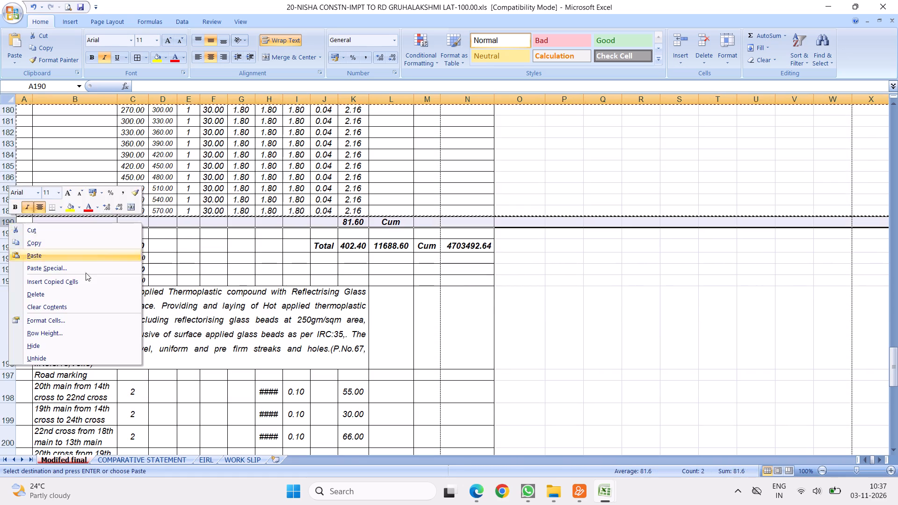
pyautogui.click(70, 282)
pyautogui.press('Escape')
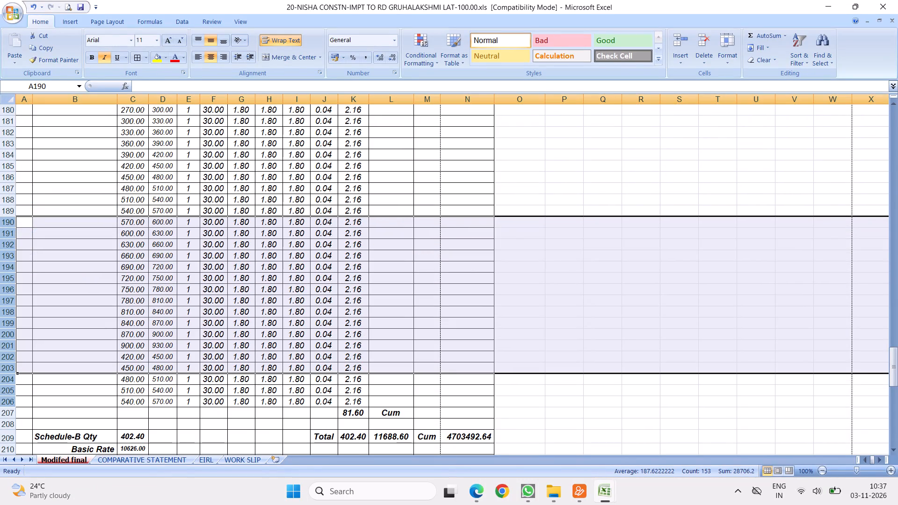
# Replace the quantity formula in K167 with =E167*F167*I167*J167.
pyautogui.scroll(4, 282, 235)
pyautogui.scroll(2, 391, 227)
pyautogui.click(352, 261)
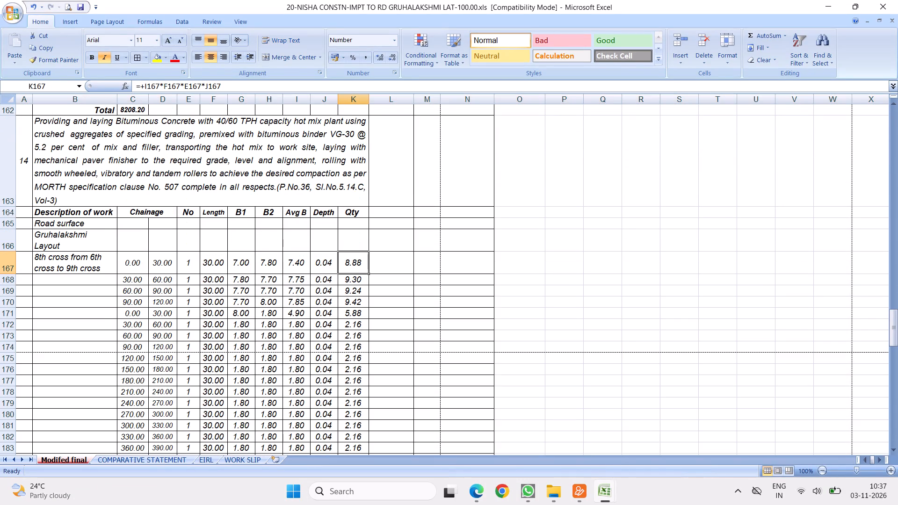
pyautogui.click(226, 79)
pyautogui.press('Escape')
pyautogui.press('Delete')
pyautogui.press('=')
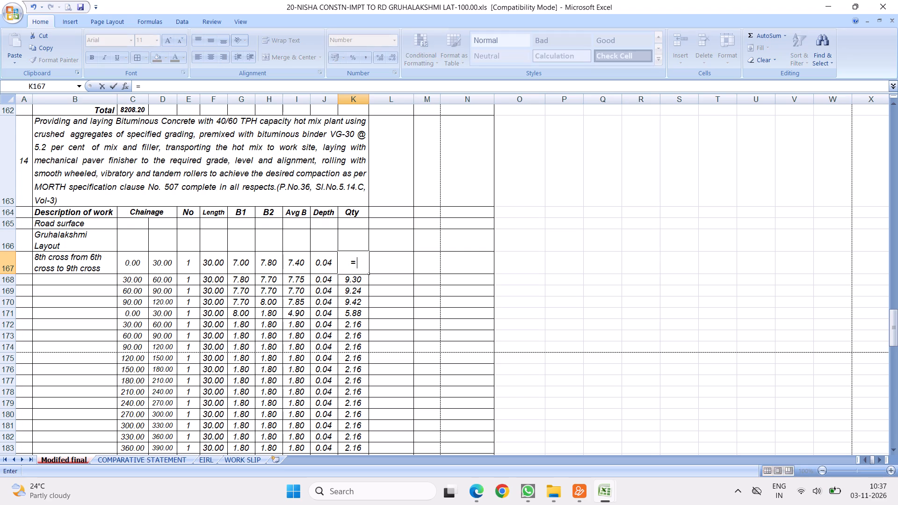
pyautogui.click(188, 261)
pyautogui.hotkey('shift', '*')
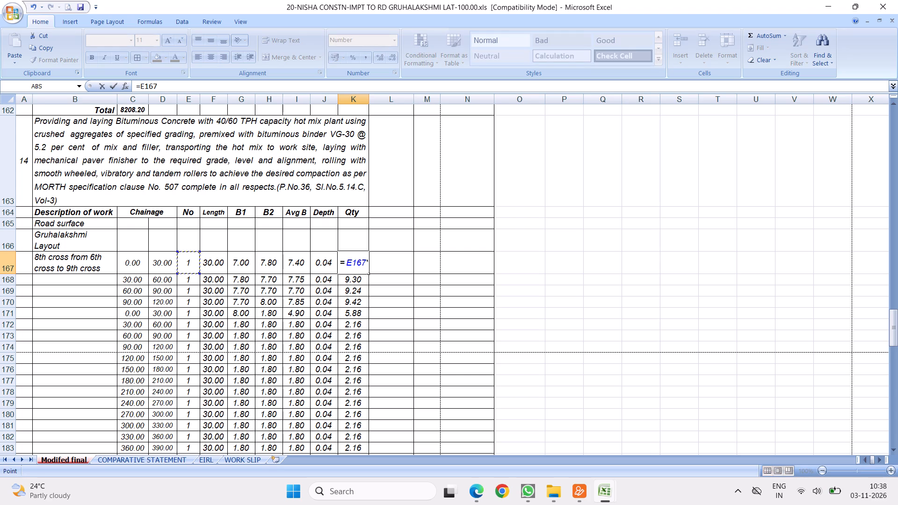
pyautogui.click(213, 260)
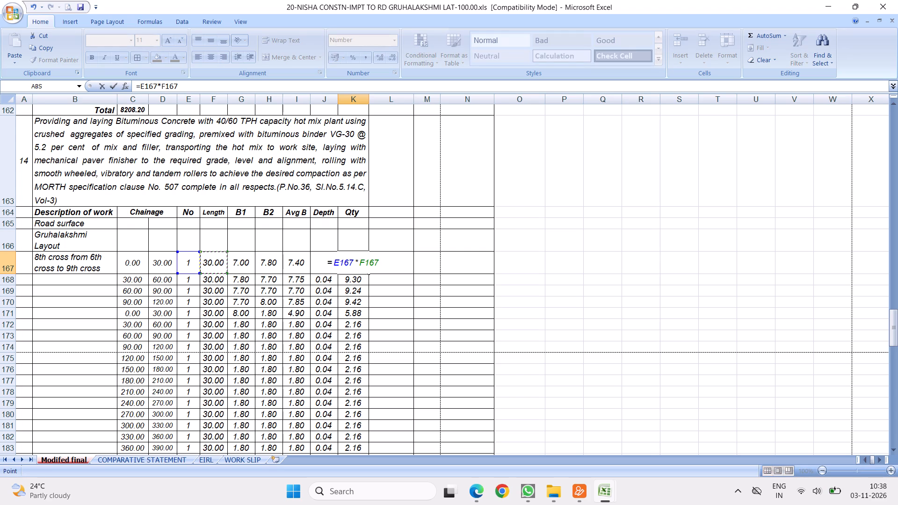
pyautogui.hotkey('shift', '*')
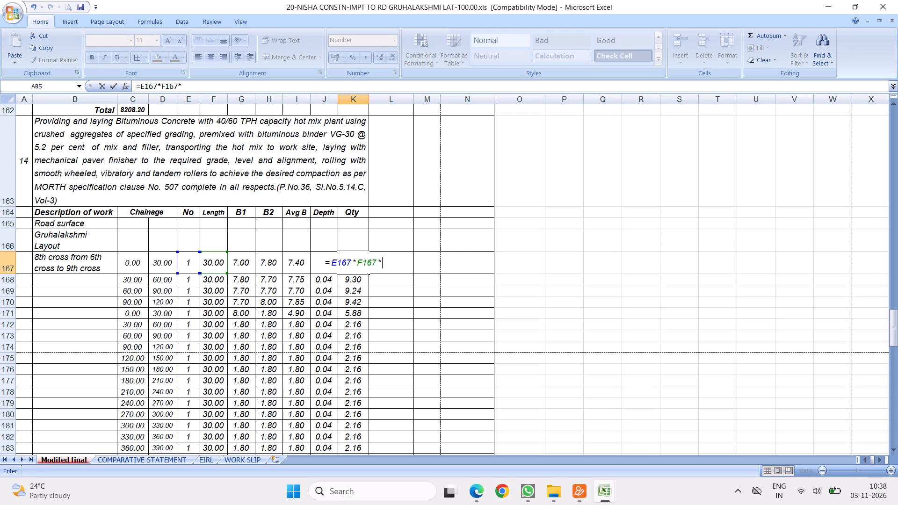
pyautogui.click(293, 260)
pyautogui.press('Return')
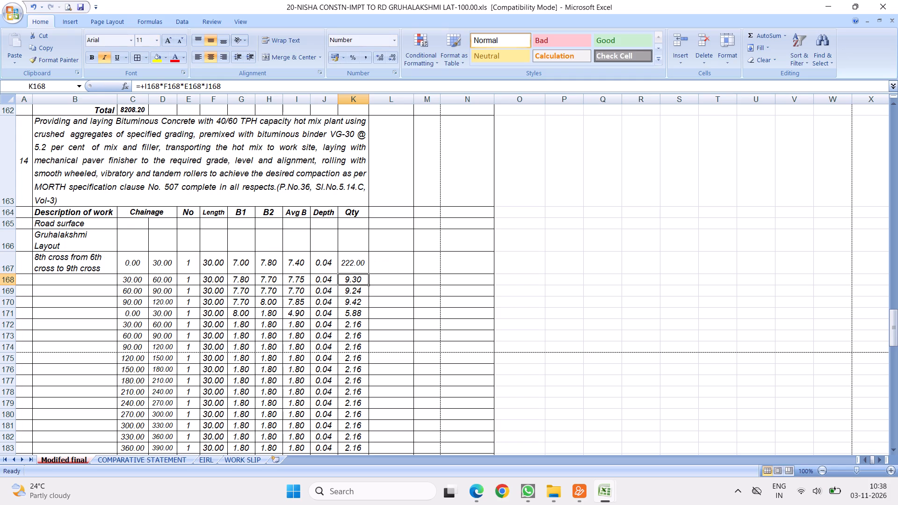
pyautogui.click(356, 260)
pyautogui.click(203, 83)
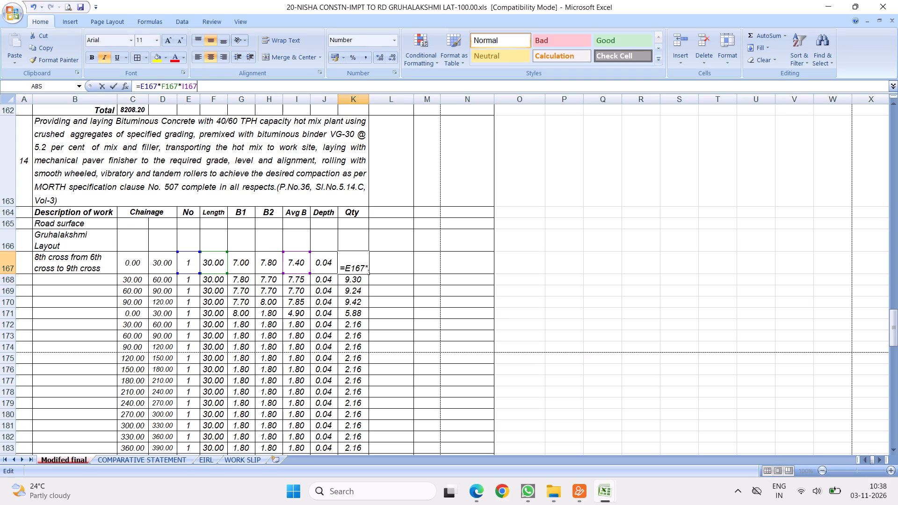
pyautogui.hotkey('shift', '*')
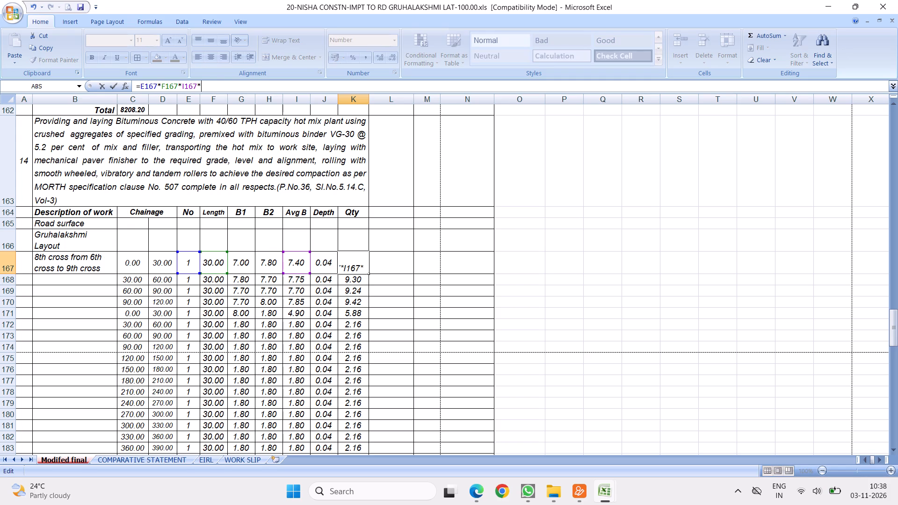
pyautogui.click(329, 258)
pyautogui.press('Return')
# Fill the K167 quantity formula down through K206, the last measurement row.
pyautogui.click(348, 262)
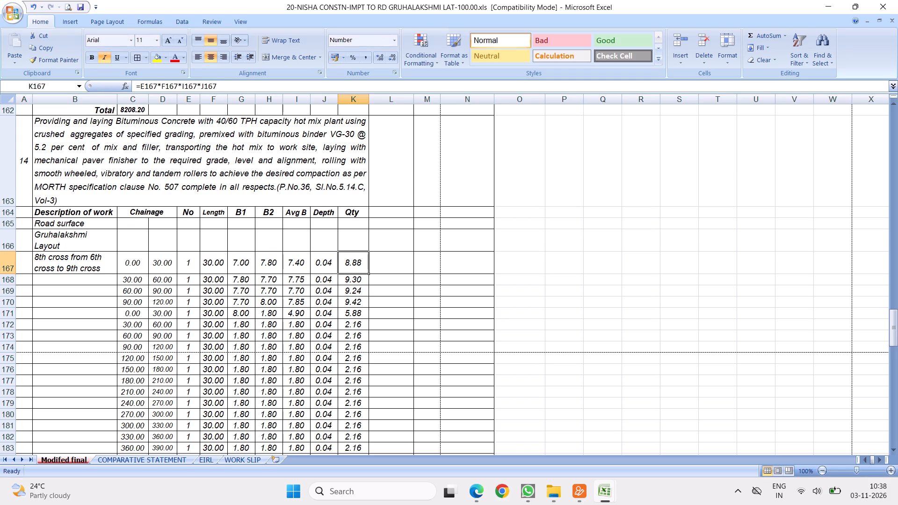
pyautogui.scroll(-1, 400, 282)
pyautogui.moveTo(369, 161); pyautogui.dragTo(365, 382)
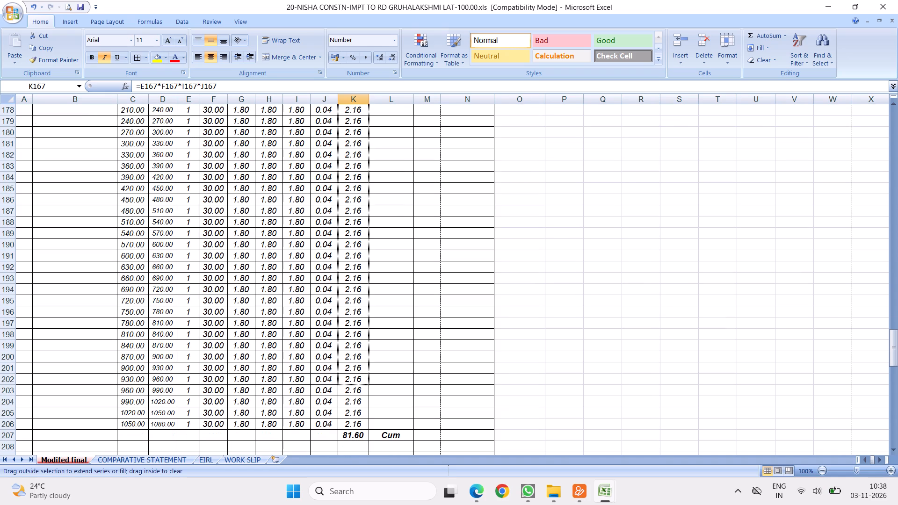
pyautogui.moveTo(365, 382); pyautogui.dragTo(361, 425)
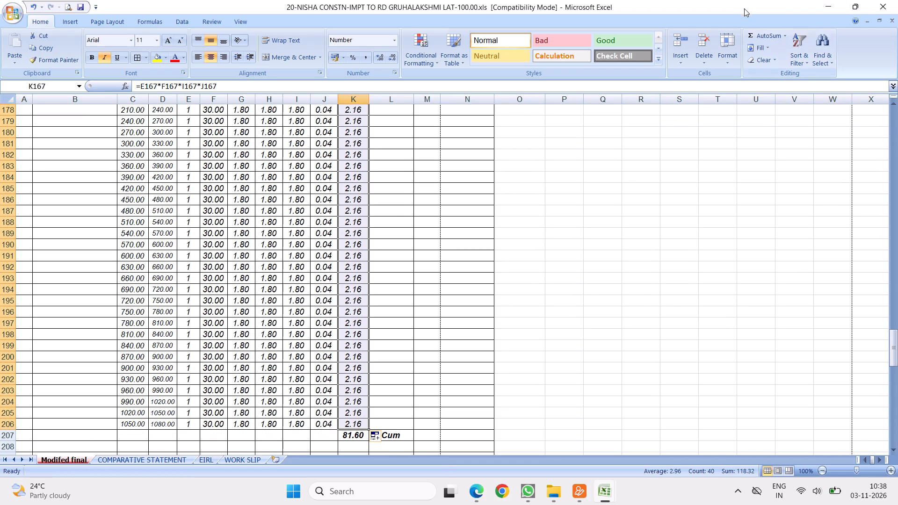
# AutoSum the quantities K167 to K206 into the subtotal cell K207.
pyautogui.click(750, 34)
pyautogui.scroll(3, 226, 241)
pyautogui.scroll(-6, 209, 256)
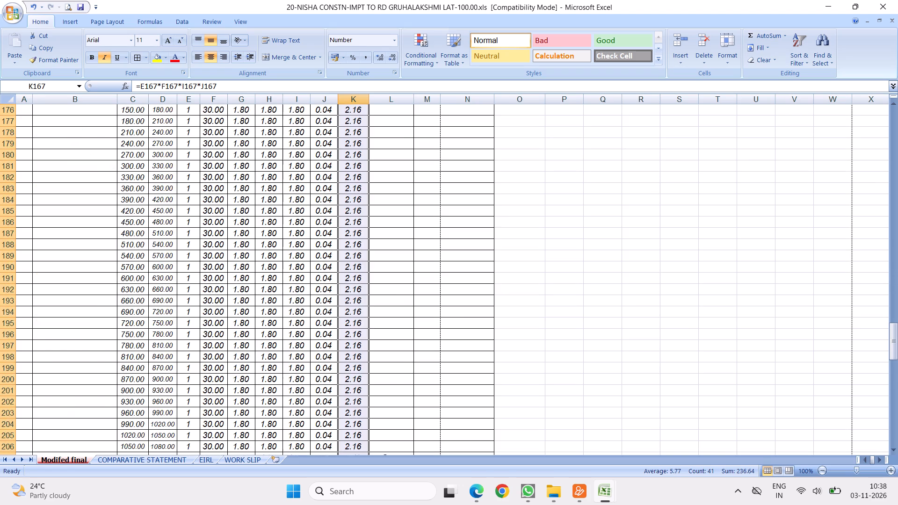
pyautogui.scroll(-5, 247, 271)
pyautogui.scroll(5, 288, 218)
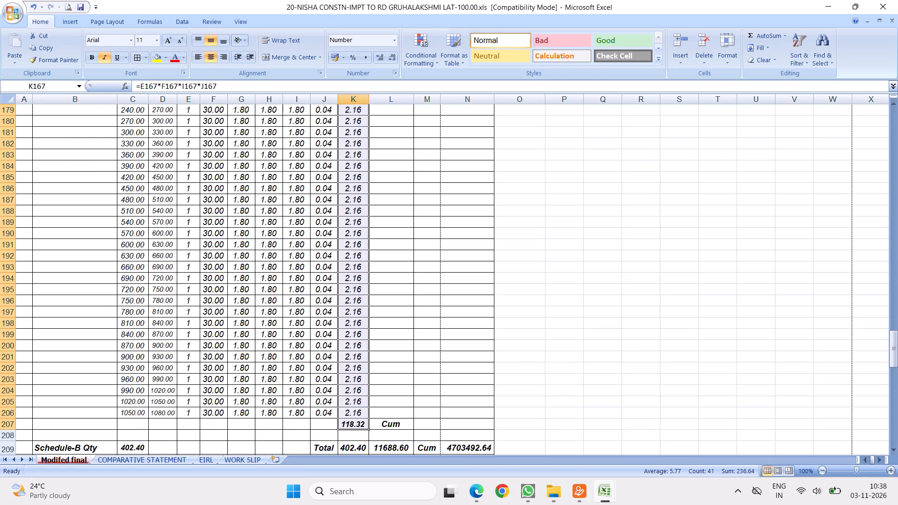
# Label the entry in B171 as 4th main from 6th cross to Dead end/Drain.
pyautogui.scroll(5, 164, 241)
pyautogui.scroll(-3, 172, 243)
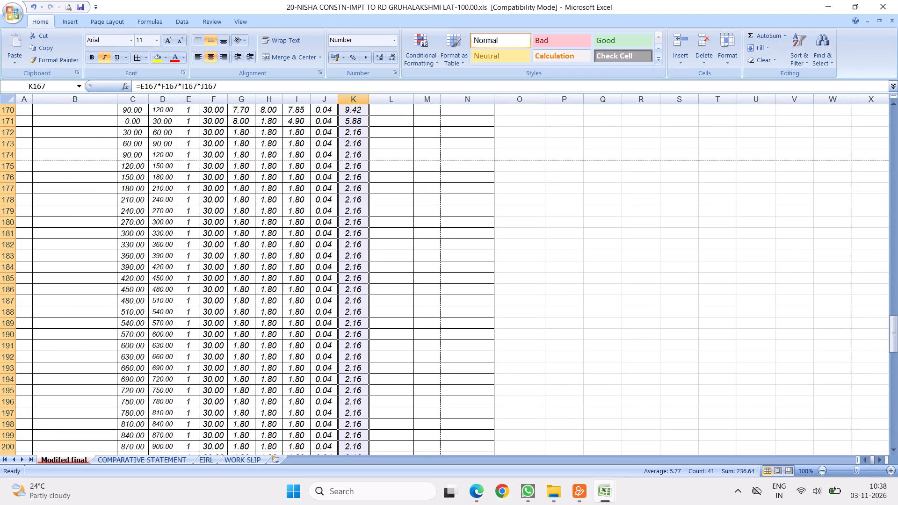
pyautogui.scroll(3, 174, 244)
pyautogui.scroll(-1, 182, 251)
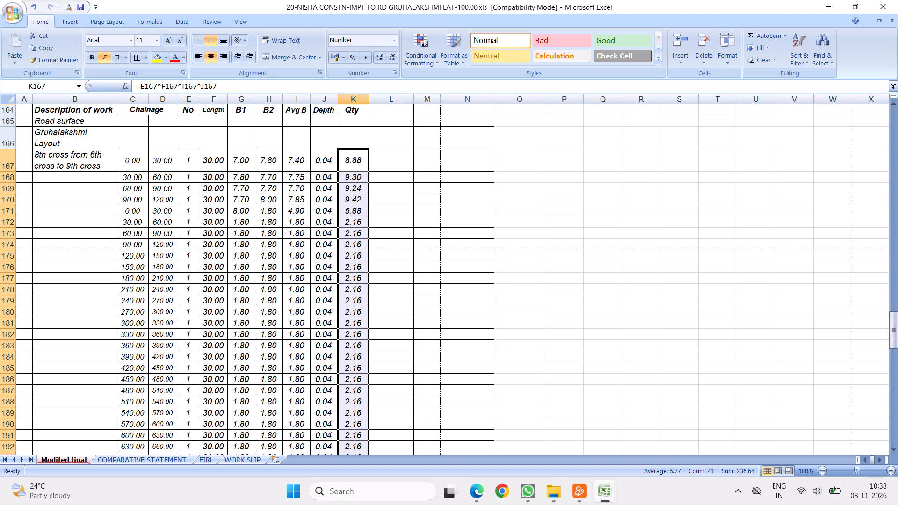
pyautogui.click(87, 213)
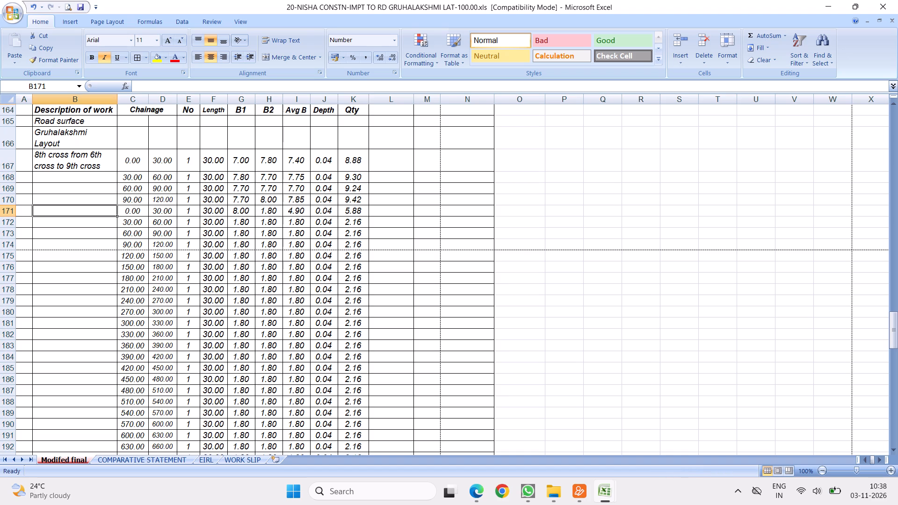
pyautogui.write('4th main from')
pyautogui.press('space')
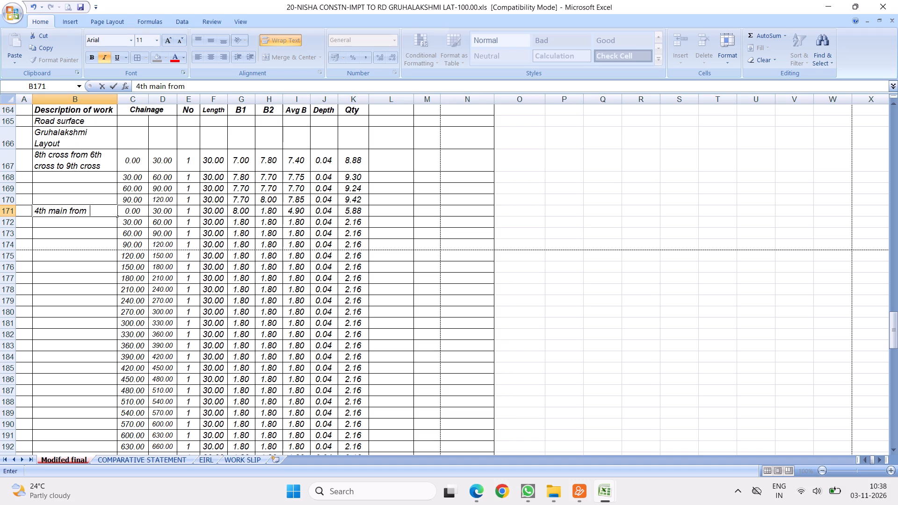
pyautogui.write('6th cross to Dead end')
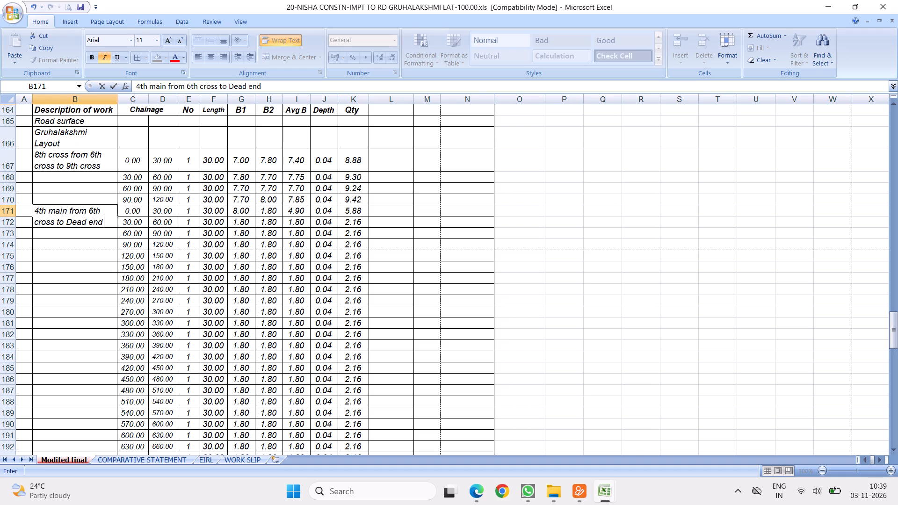
pyautogui.press('/')
pyautogui.write('dra')
pyautogui.write('in')
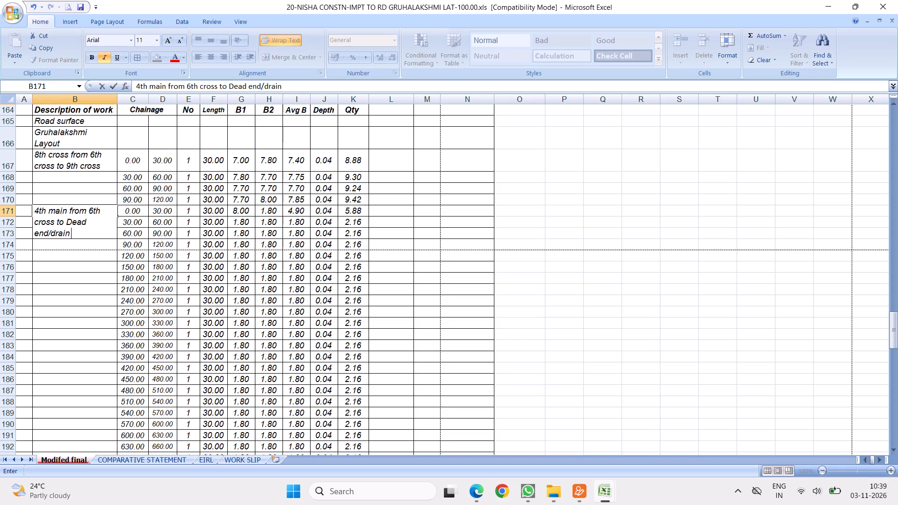
pyautogui.click(53, 233)
pyautogui.press('BackSpace')
pyautogui.hotkey('shift', 'd')
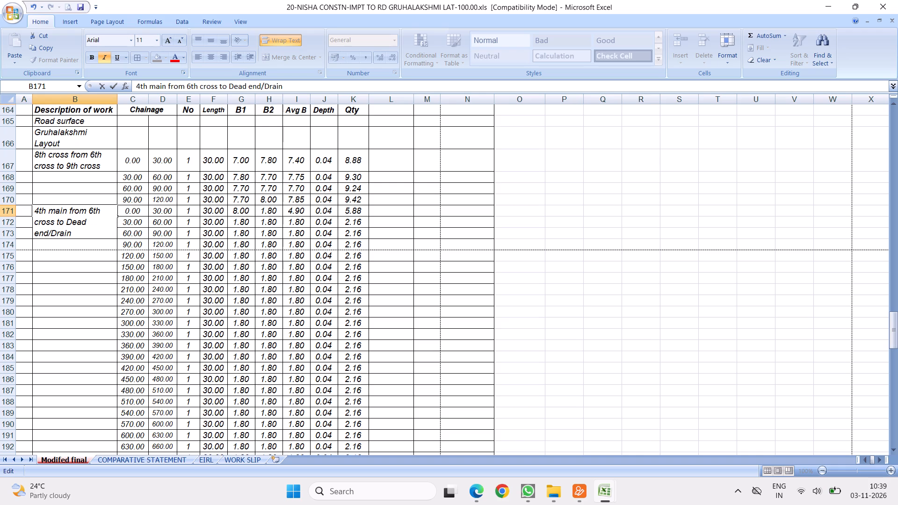
pyautogui.click(82, 262)
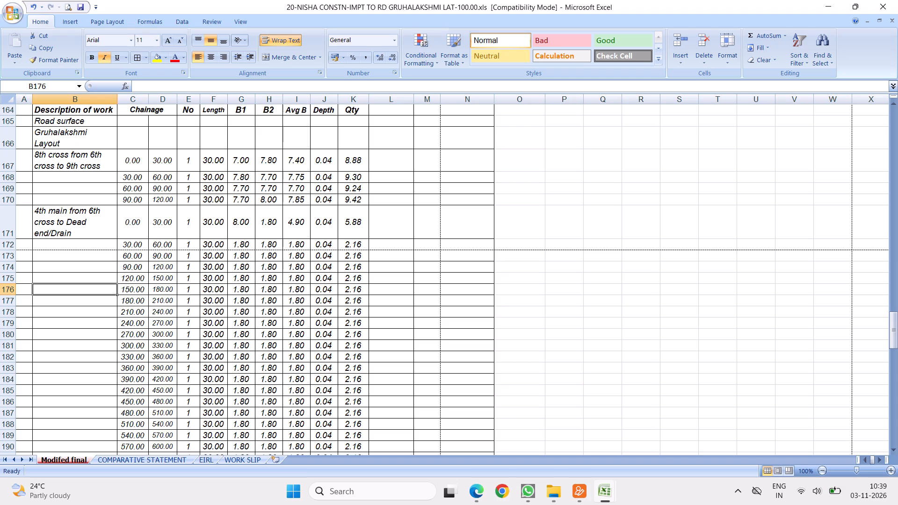
# Set the 4th main's closing chainage in D172 to 33.5.
pyautogui.click(164, 221)
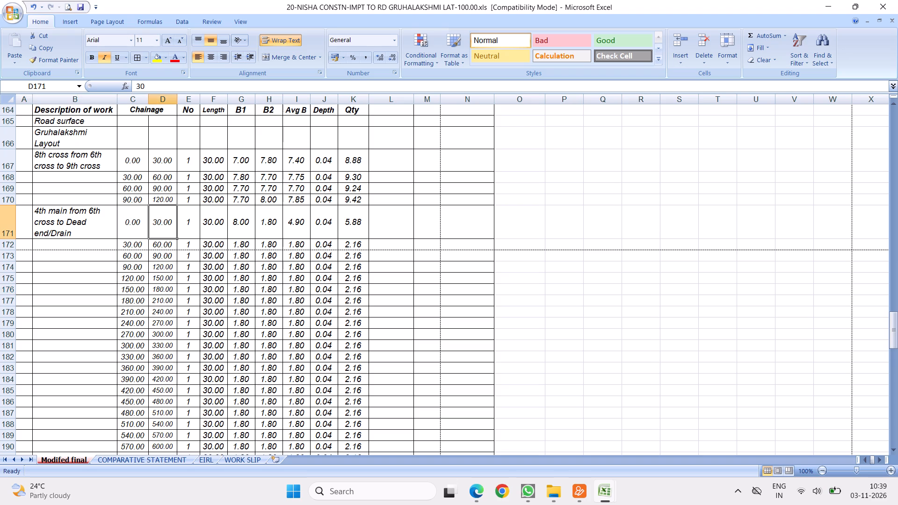
pyautogui.click(164, 242)
pyautogui.write('33.5')
pyautogui.press('Return')
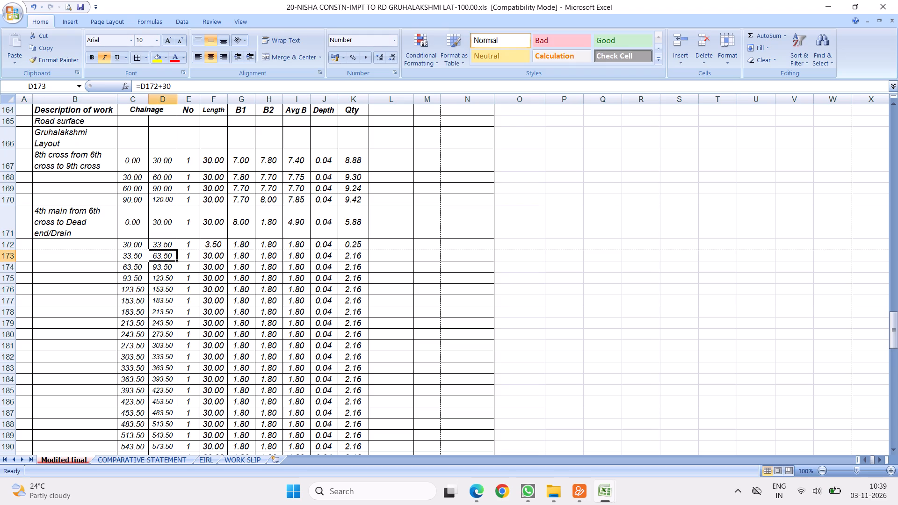
# Enter the 4th main road widths: 8.5 in G171, 8 in H171 and 7.8 in H172.
pyautogui.click(213, 221)
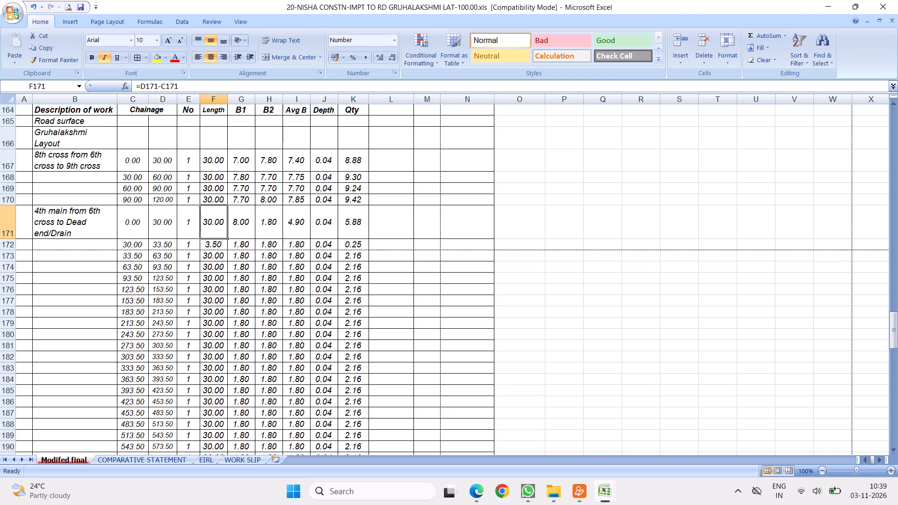
pyautogui.click(246, 221)
pyautogui.press('8')
pyautogui.write('.5')
pyautogui.press('Right')
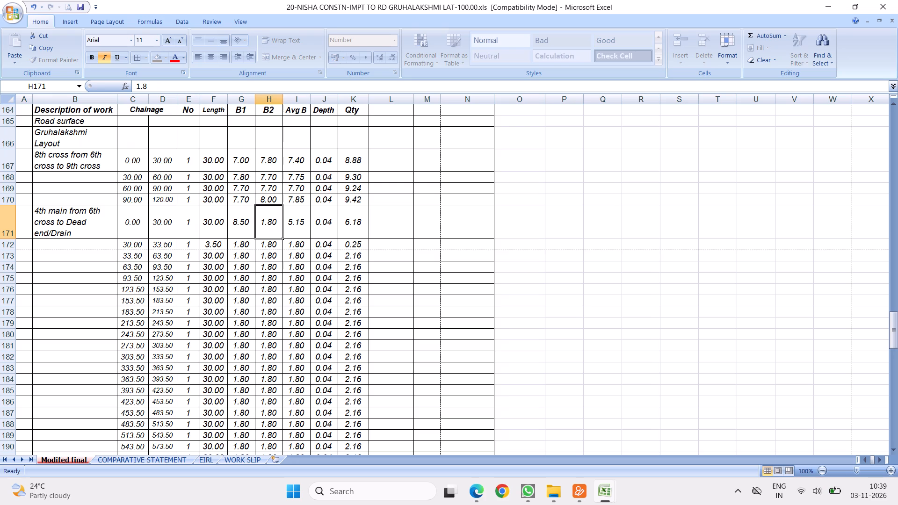
pyautogui.press('8')
pyautogui.press('Return')
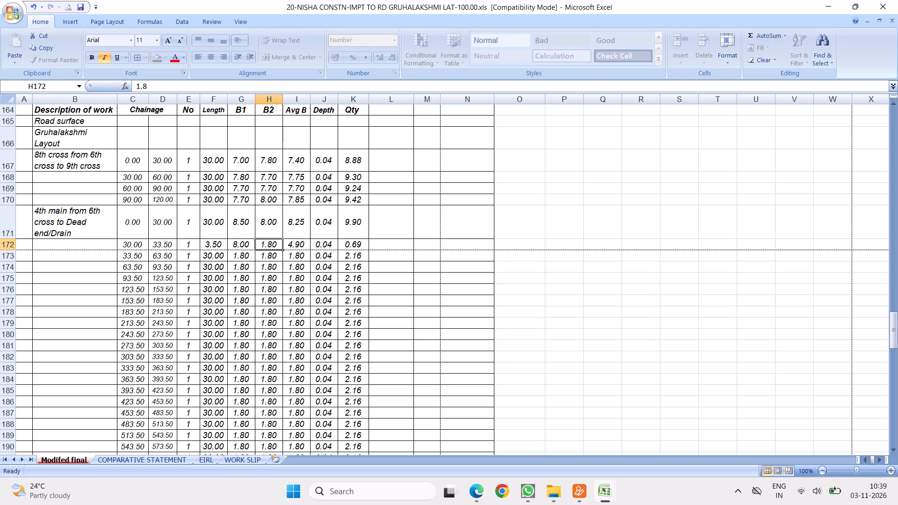
pyautogui.write('7.8+')
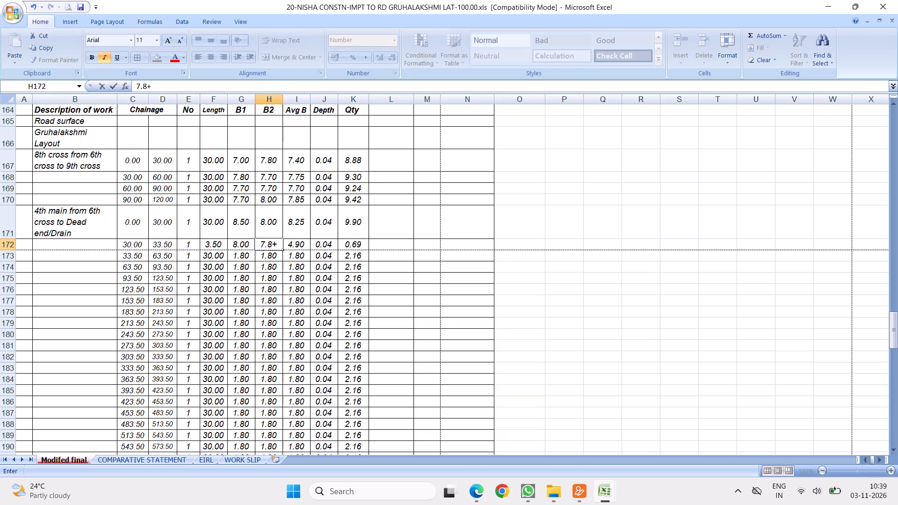
pyautogui.press('BackSpace')
pyautogui.click(327, 265)
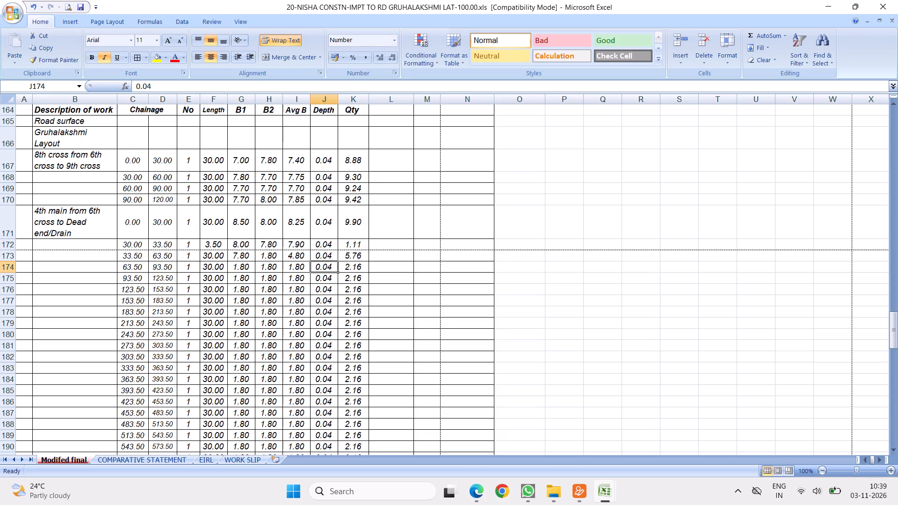
# Restart the chainage in row 173 with 0 in C173 and 30 in D173.
pyautogui.click(128, 259)
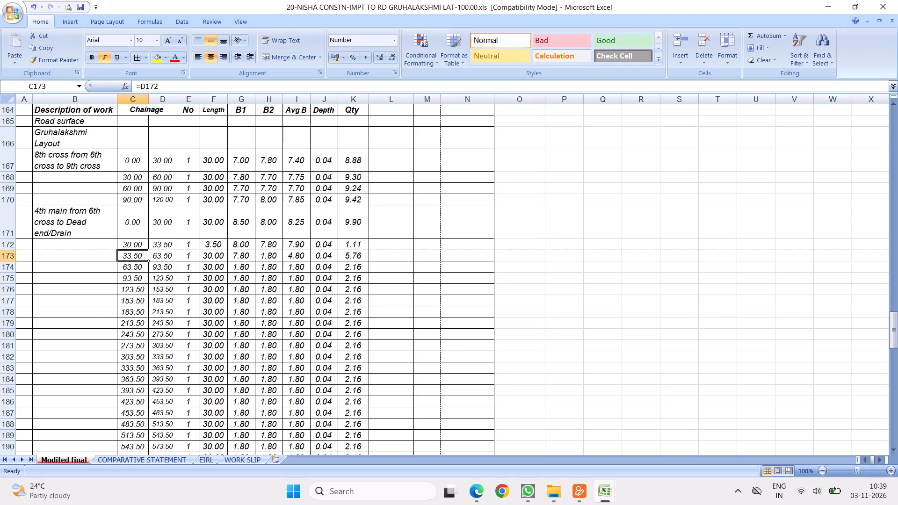
pyautogui.press('0')
pyautogui.press('Right')
pyautogui.write('30')
pyautogui.press('Return')
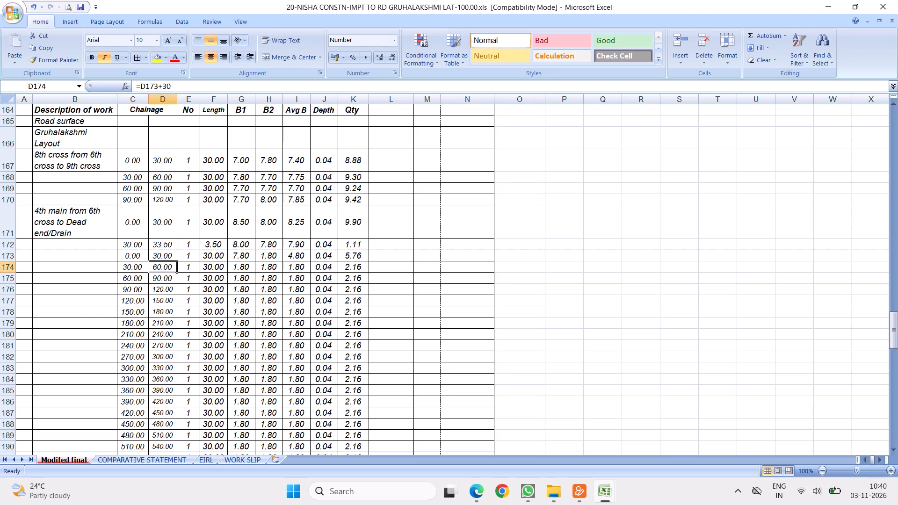
# Enter the road widths for rows 173 to 178: 7.8 in G173, and 7, 7.5, 7.7, 7.7, 7.6 and 7.5 down H173:H178.
pyautogui.click(239, 258)
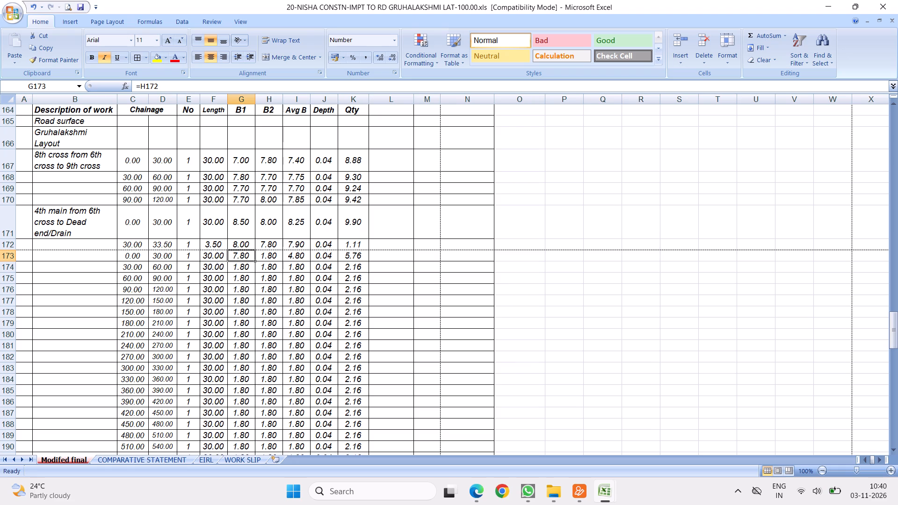
pyautogui.write('7.8')
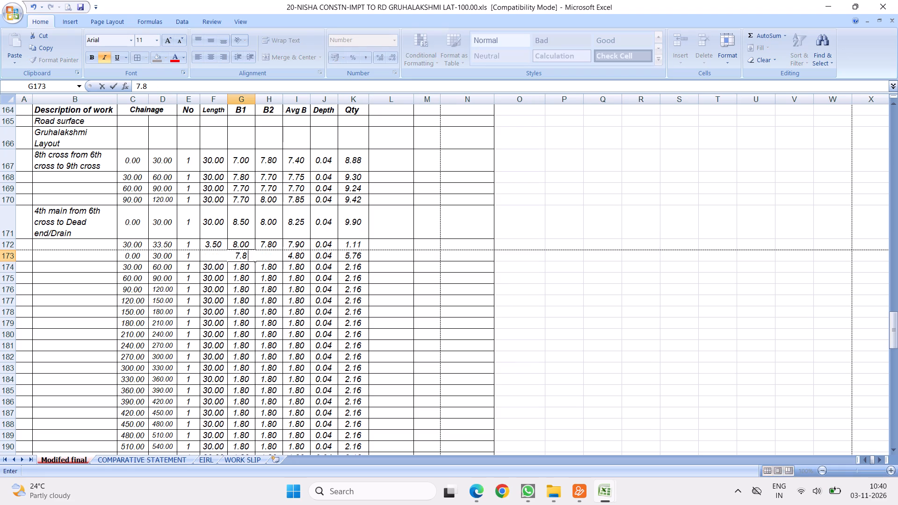
pyautogui.press('Right')
pyautogui.press('7')
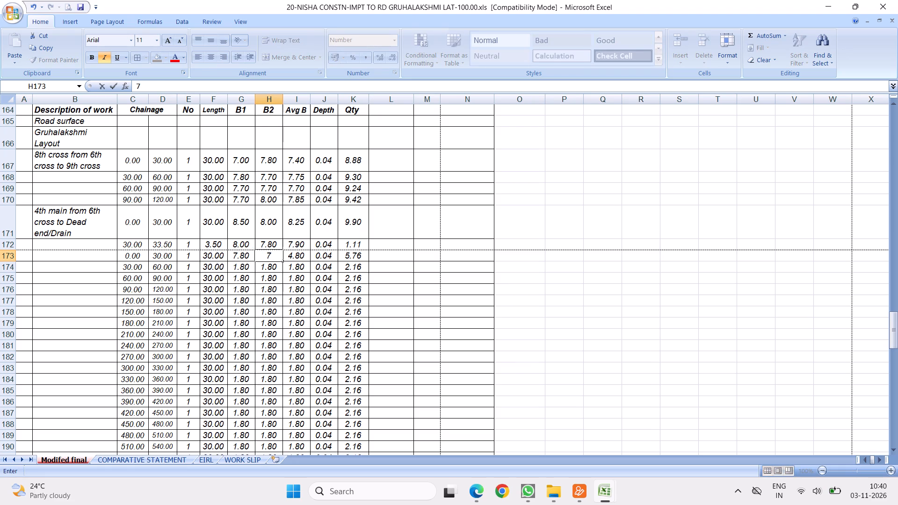
pyautogui.press('Return')
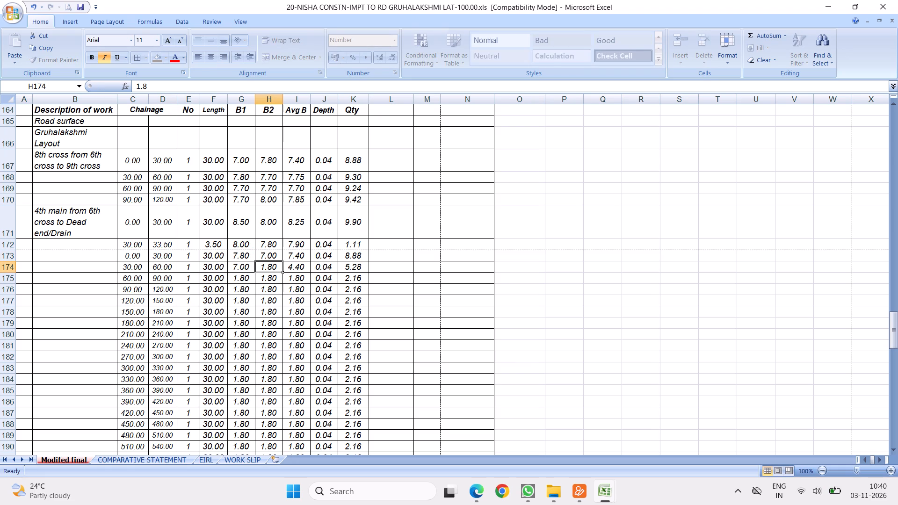
pyautogui.write('7.5')
pyautogui.press('Return')
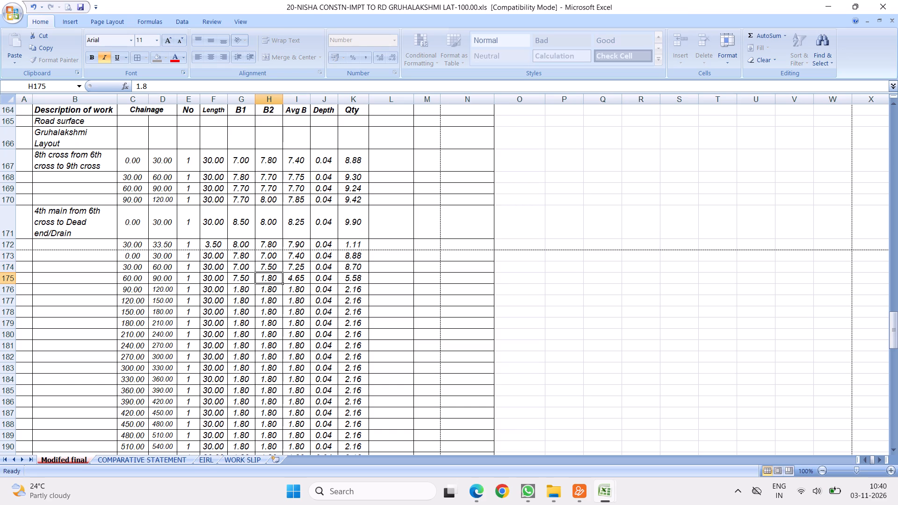
pyautogui.write('7.7')
pyautogui.press('Return')
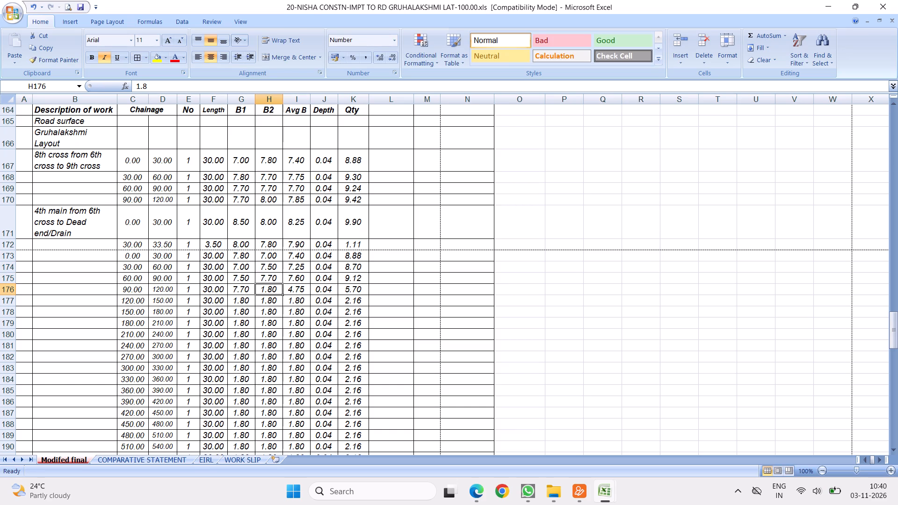
pyautogui.write('7.7')
pyautogui.press('Return')
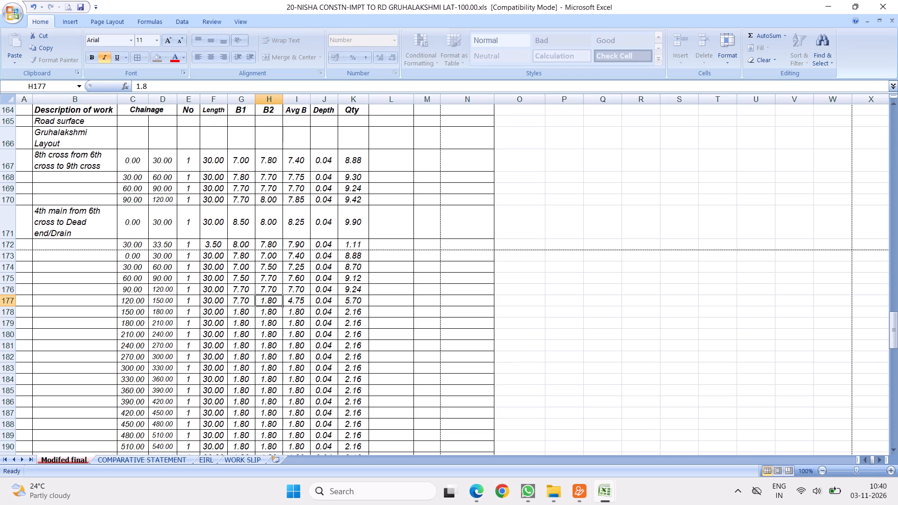
pyautogui.write('7.6')
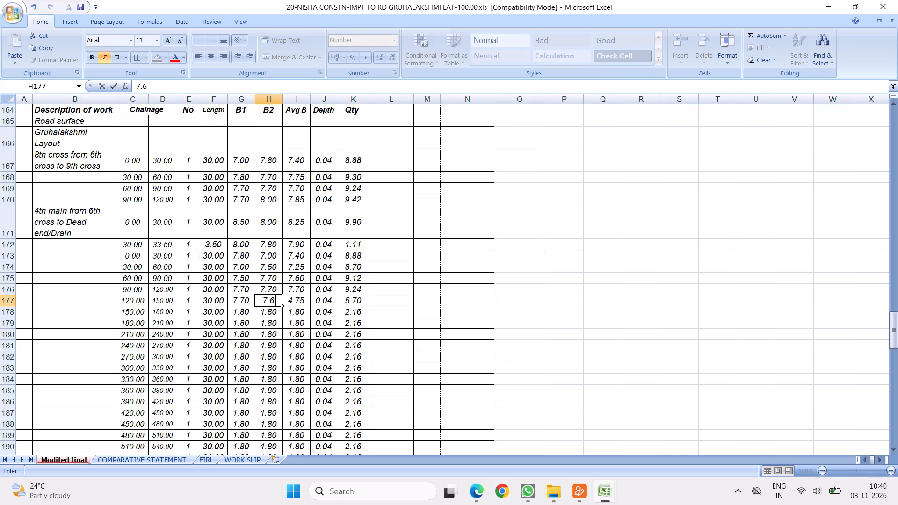
pyautogui.press('Return')
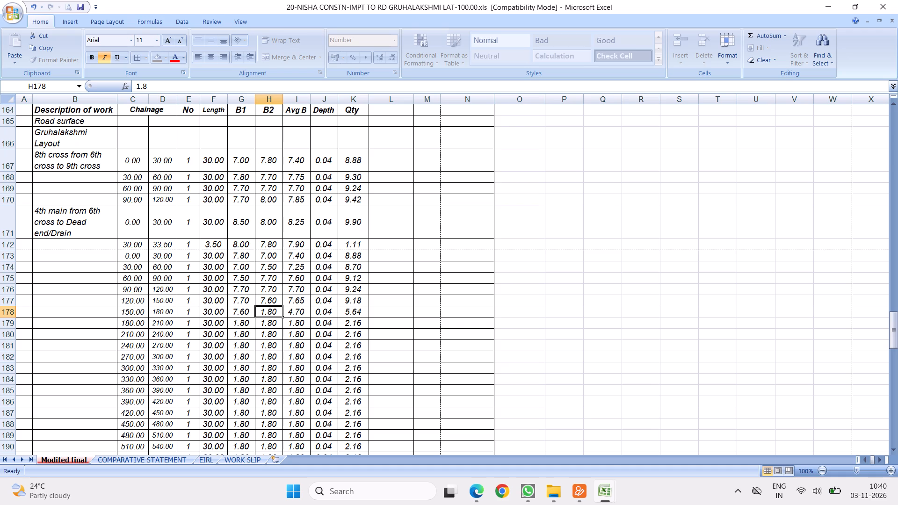
pyautogui.write('7.5')
pyautogui.press('Return')
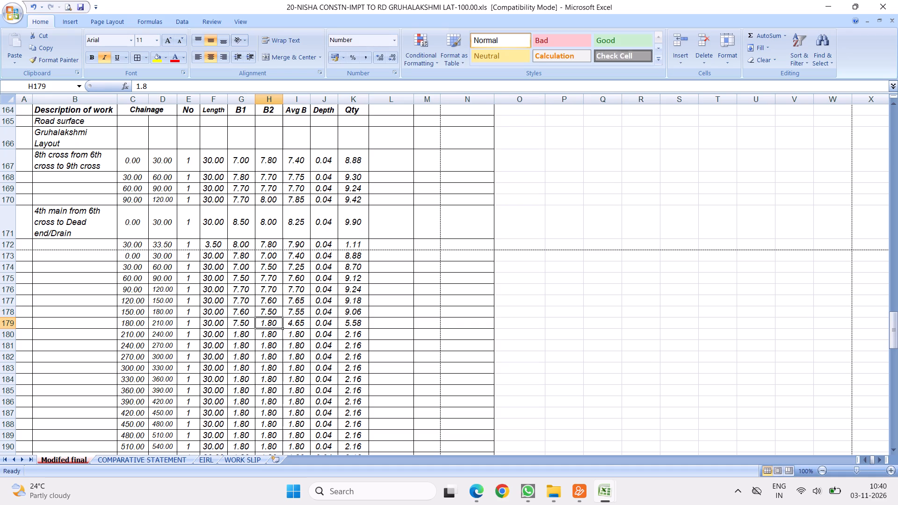
# Insert a blank row at row 179, directly below the row 178 measurements.
pyautogui.rightClick(14, 323)
pyautogui.click(43, 384)
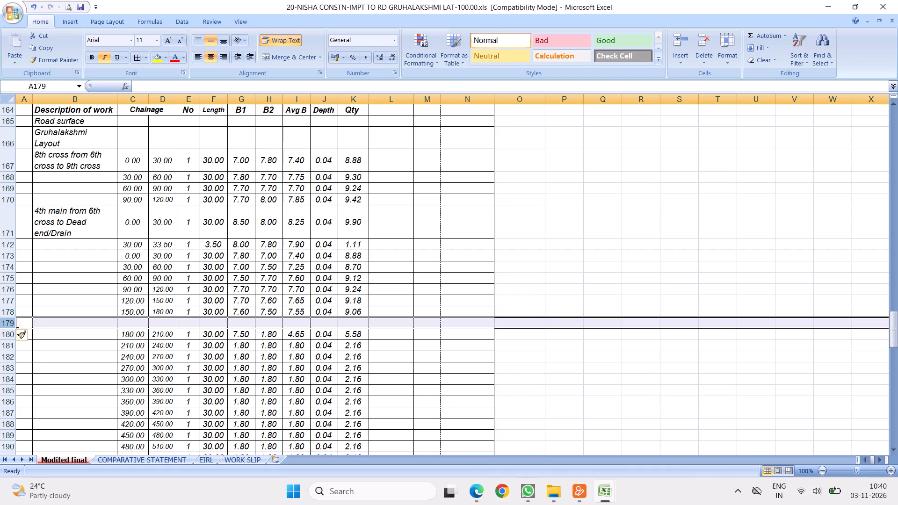
# Set the closing chainages to 102 in D176, 120 in D177 and 143 in D178.
pyautogui.click(159, 255)
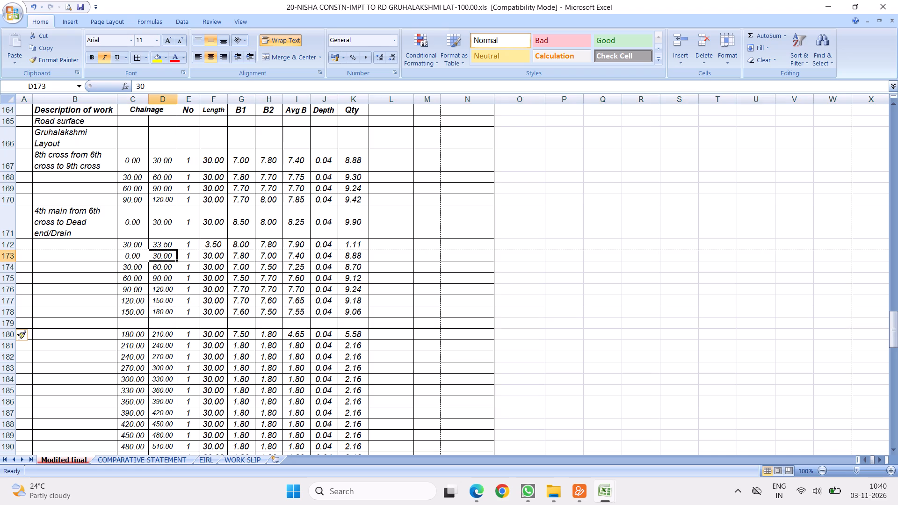
pyautogui.click(162, 271)
pyautogui.click(162, 281)
pyautogui.click(159, 292)
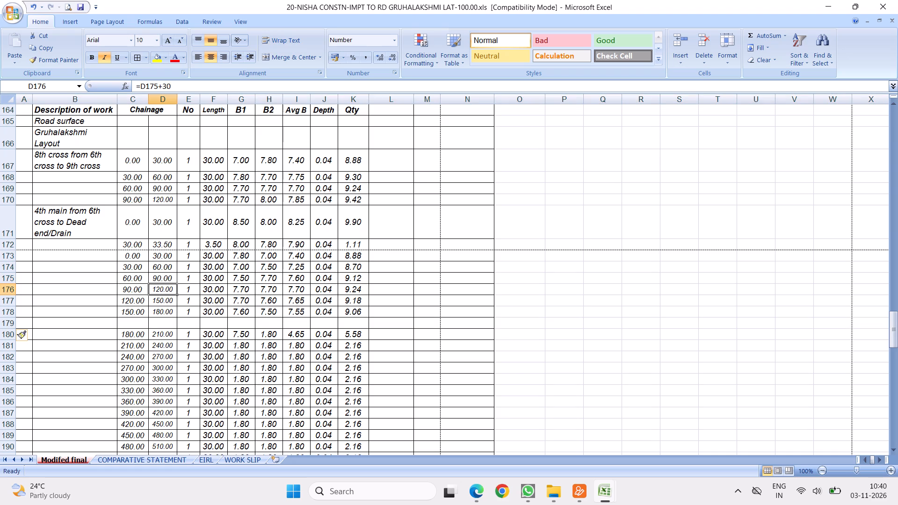
pyautogui.write('102')
pyautogui.press('Return')
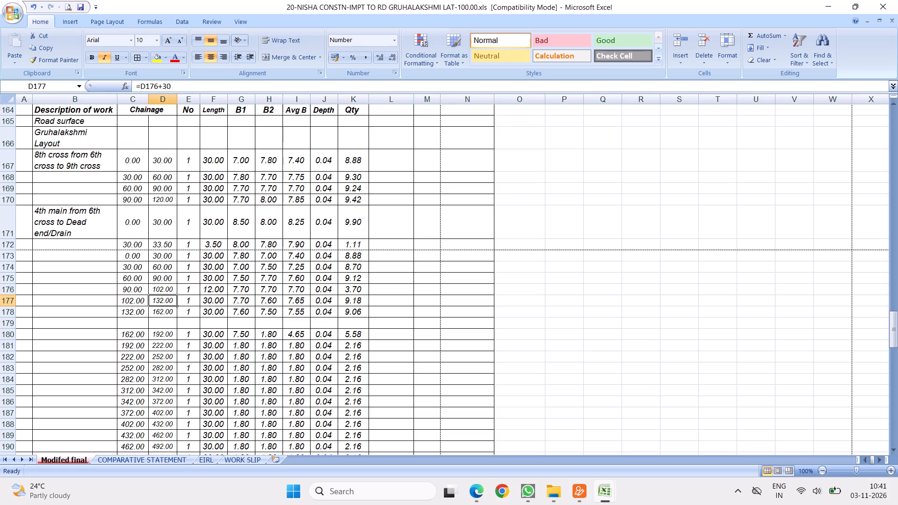
pyautogui.write('120')
pyautogui.press('Return')
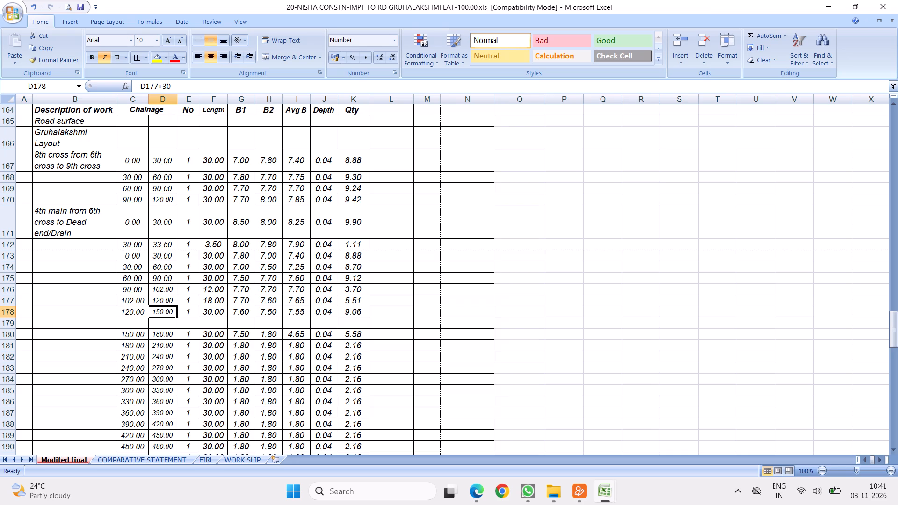
pyautogui.write('14')
pyautogui.press('3')
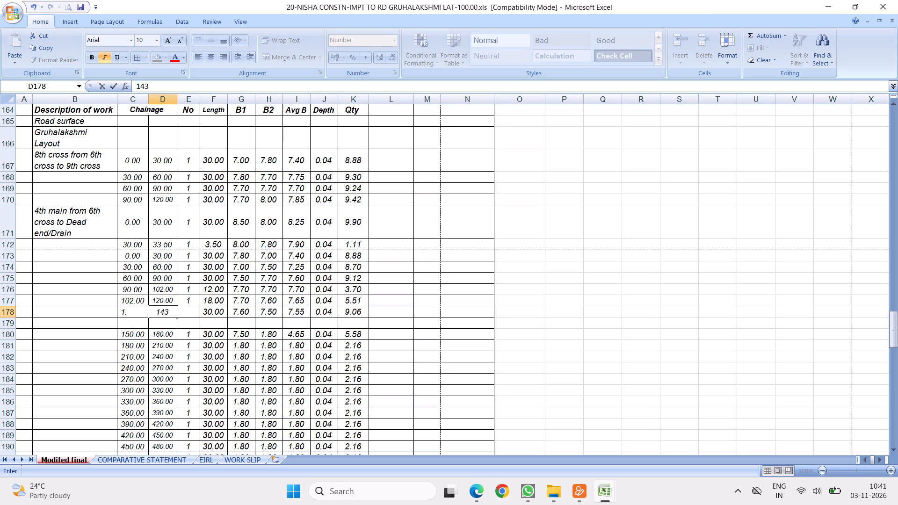
pyautogui.press('Return')
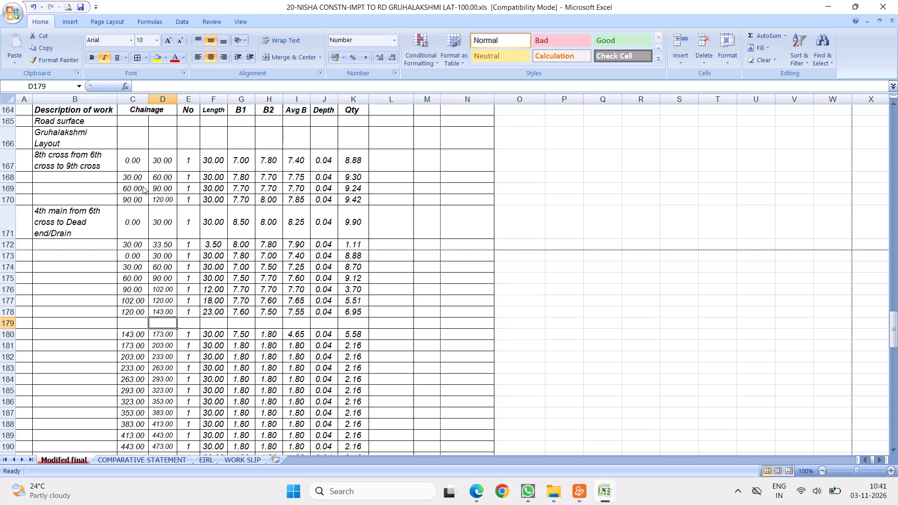
# Check the summed lengths of the 4th main segments, including the range F173:F178.
pyautogui.click(73, 230)
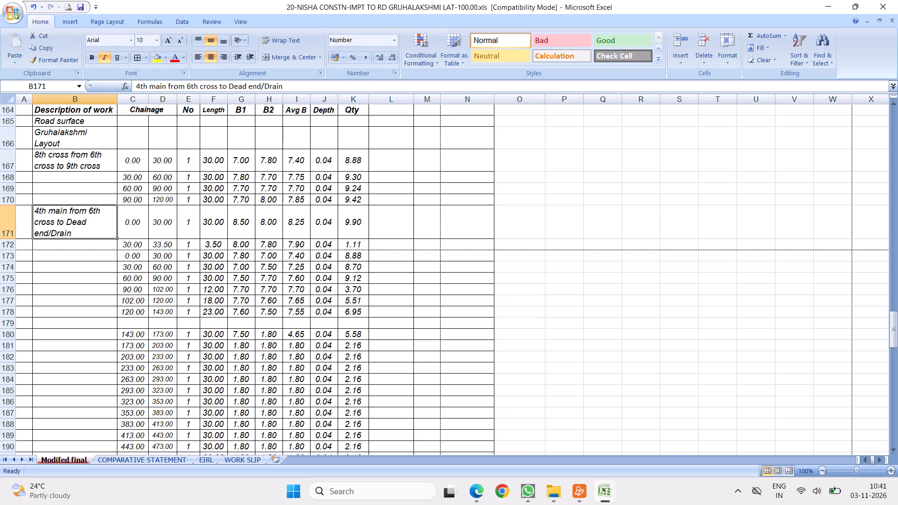
pyautogui.moveTo(214, 226); pyautogui.dragTo(214, 276)
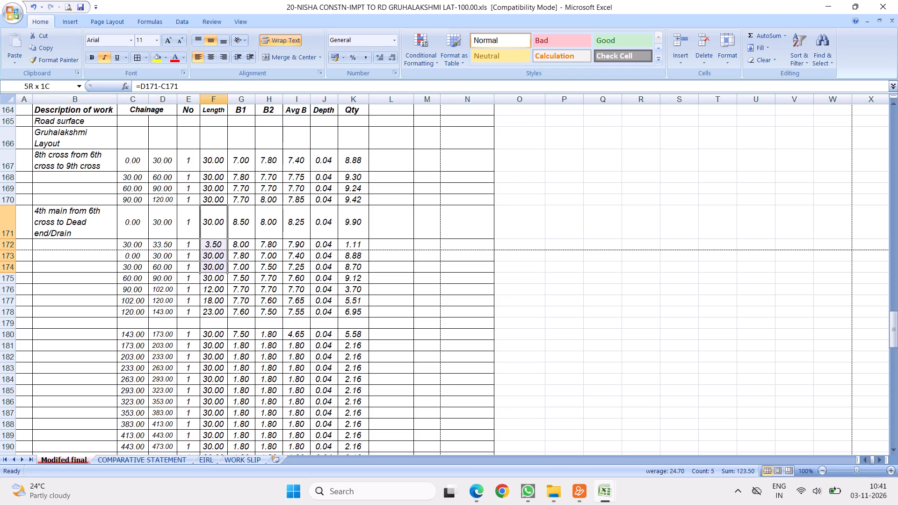
pyautogui.moveTo(214, 276); pyautogui.dragTo(214, 306)
pyautogui.moveTo(210, 255); pyautogui.dragTo(211, 308)
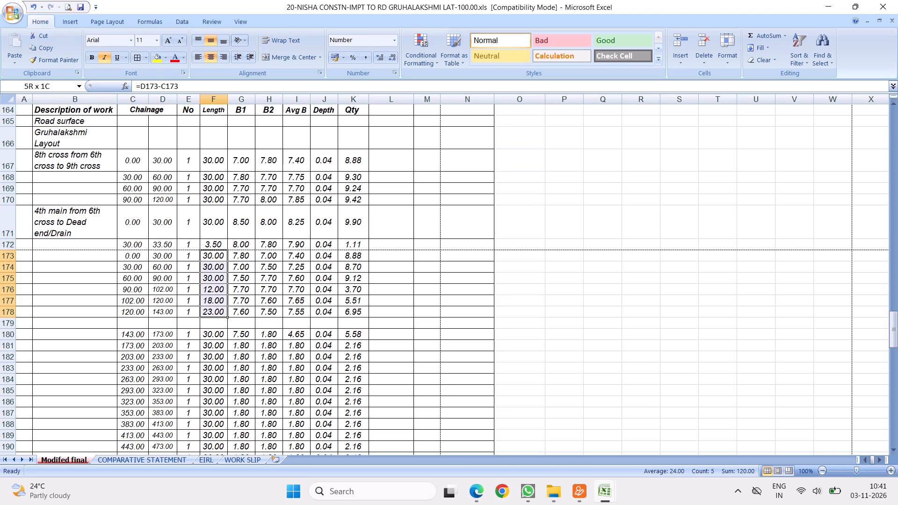
pyautogui.moveTo(211, 308); pyautogui.dragTo(211, 311)
# Make the length values in F177:F178 and F171:F172 bold.
pyautogui.scroll(-2, 133, 277)
pyautogui.click(66, 245)
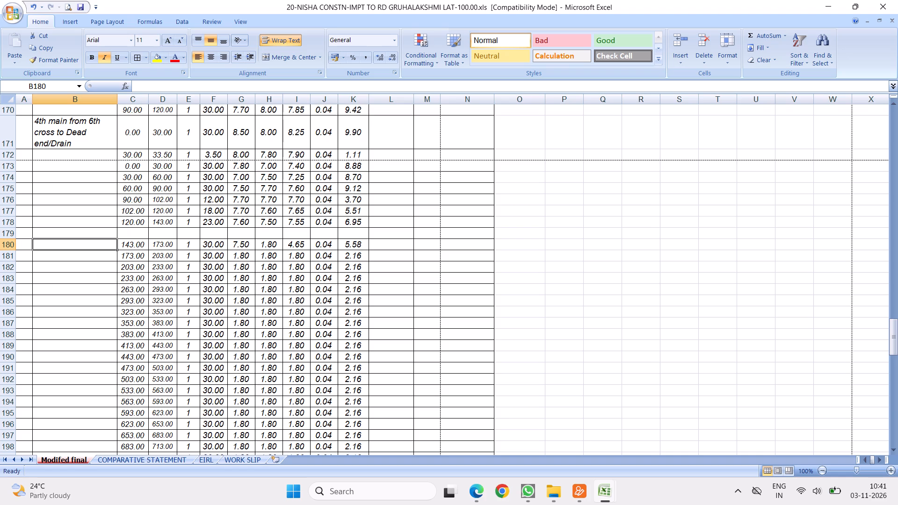
pyautogui.moveTo(212, 211); pyautogui.dragTo(211, 218)
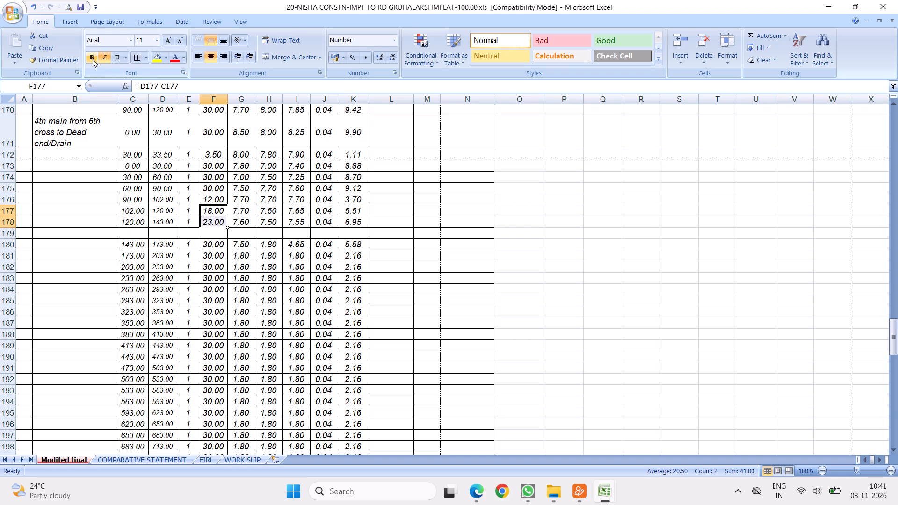
pyautogui.click(90, 56)
pyautogui.scroll(1, 275, 202)
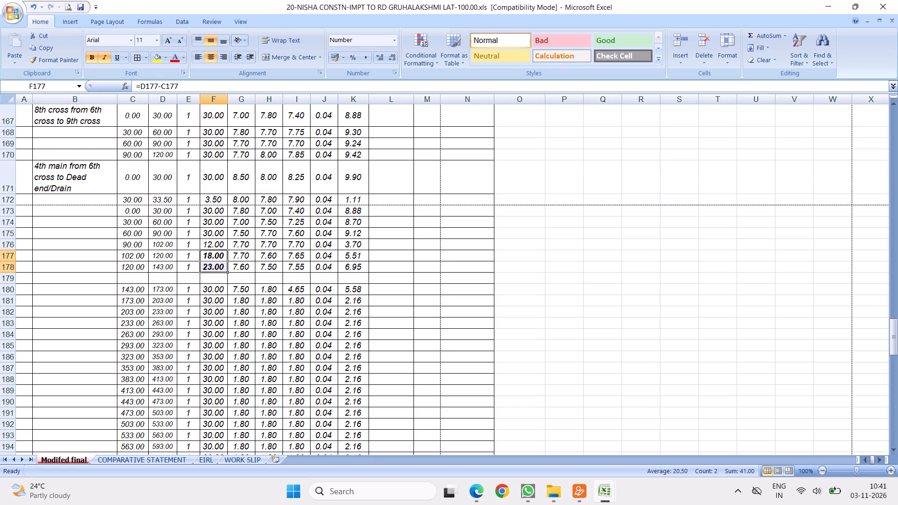
pyautogui.moveTo(211, 175); pyautogui.dragTo(209, 198)
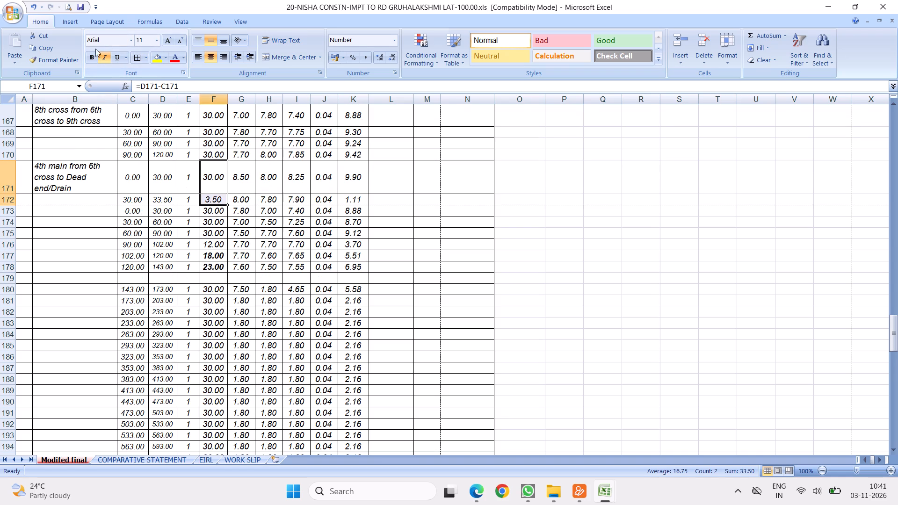
pyautogui.click(90, 53)
pyautogui.click(255, 211)
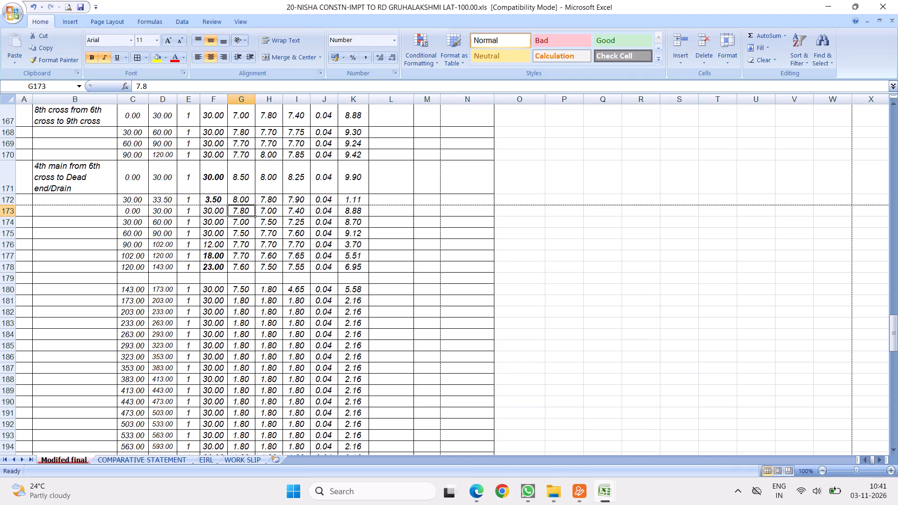
# Copy the 4th main road description from B171 into B180.
pyautogui.scroll(-2, 94, 268)
pyautogui.click(66, 188)
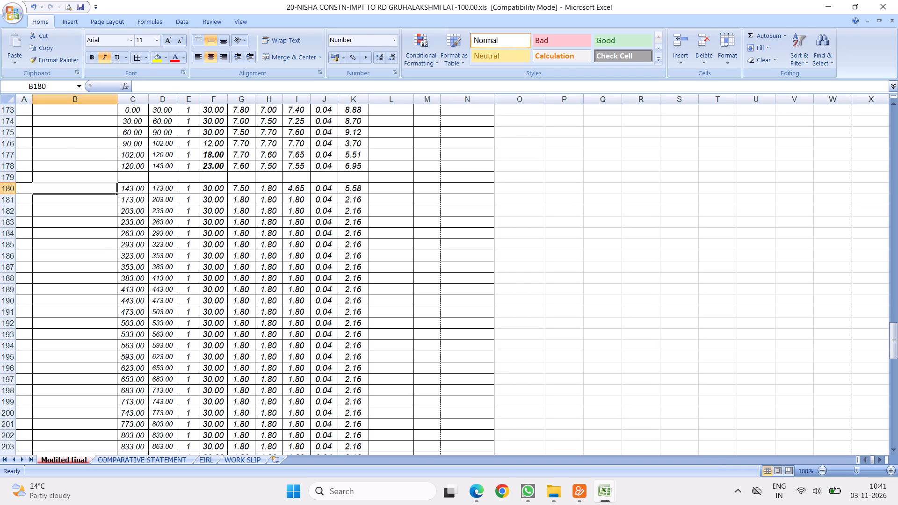
pyautogui.scroll(2, 164, 215)
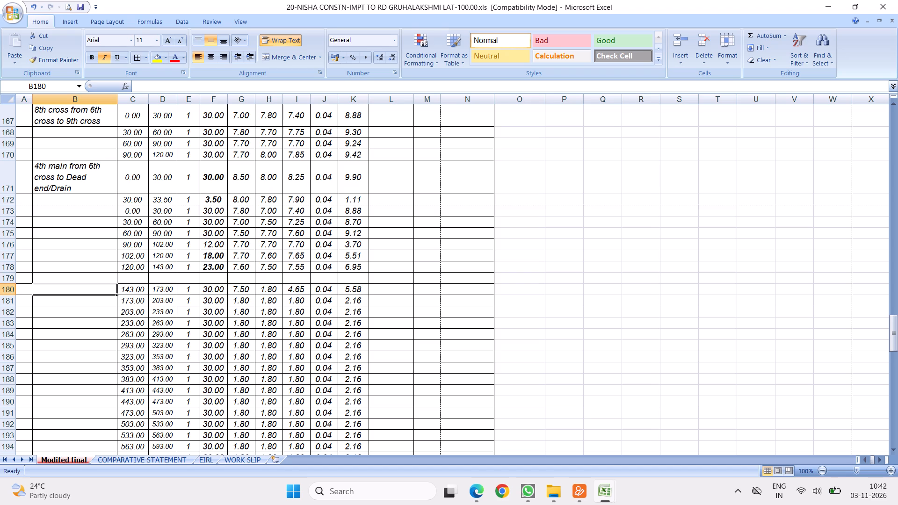
pyautogui.rightClick(43, 174)
pyautogui.click(77, 197)
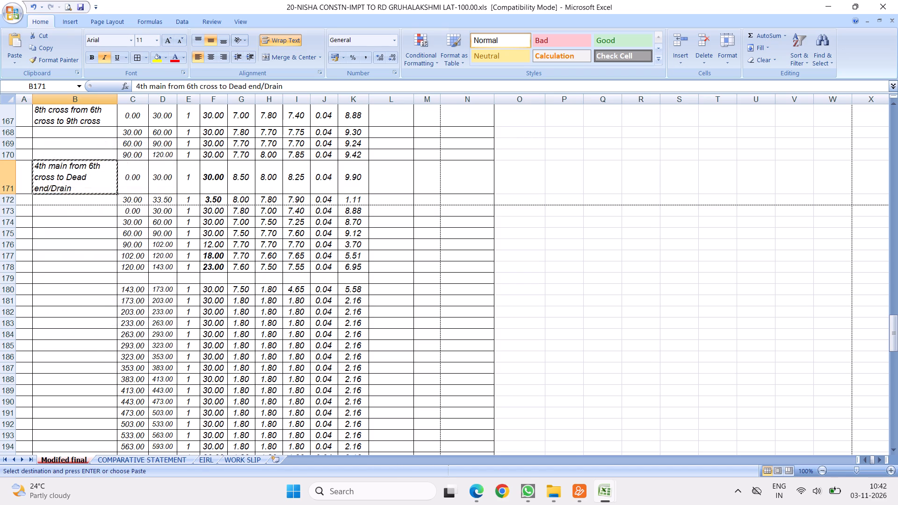
pyautogui.rightClick(69, 291)
pyautogui.click(97, 322)
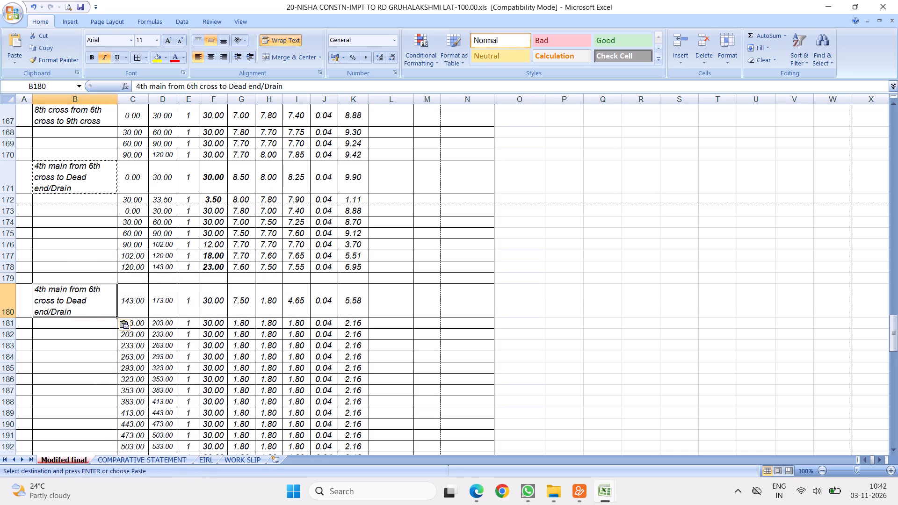
# Change the road description in B180 to "4th'A'cross from 7th'A'cross to Drain".
pyautogui.doubleClick(46, 288)
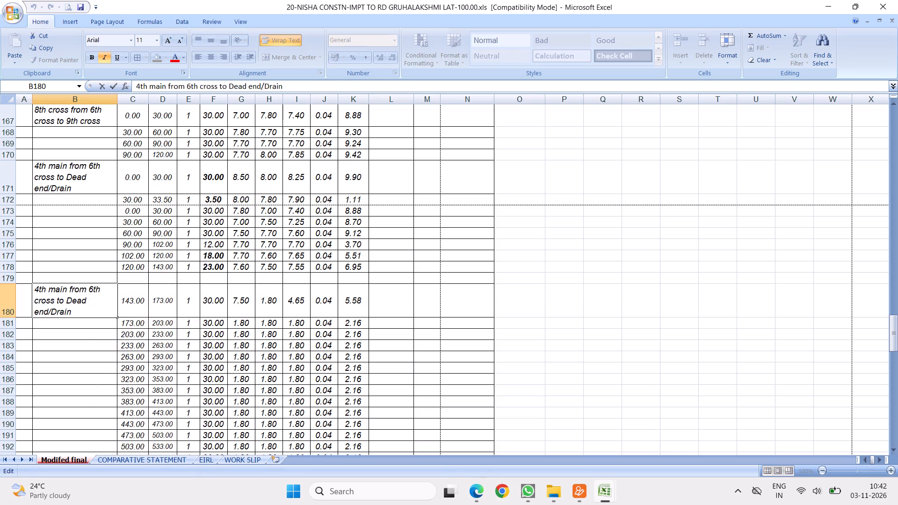
pyautogui.press('Left')
pyautogui.write("'A'")
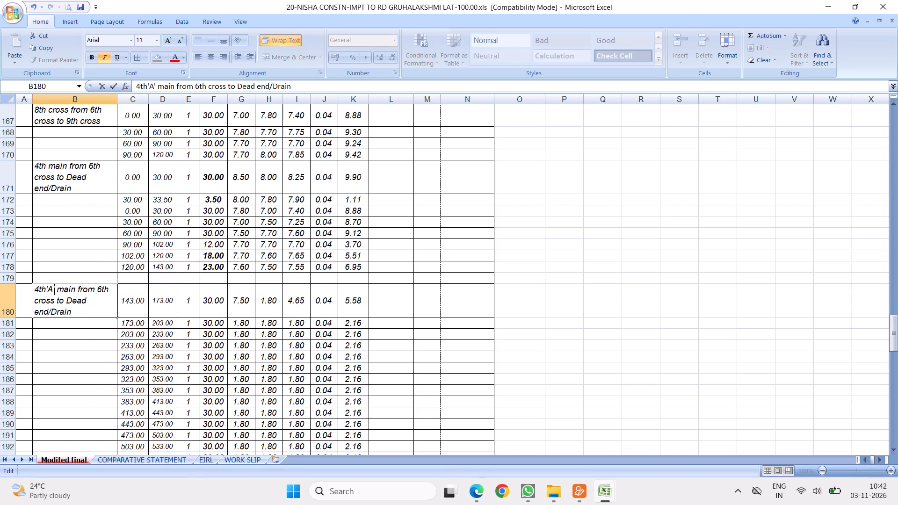
pyautogui.press('Right')
pyautogui.press('BackSpace')
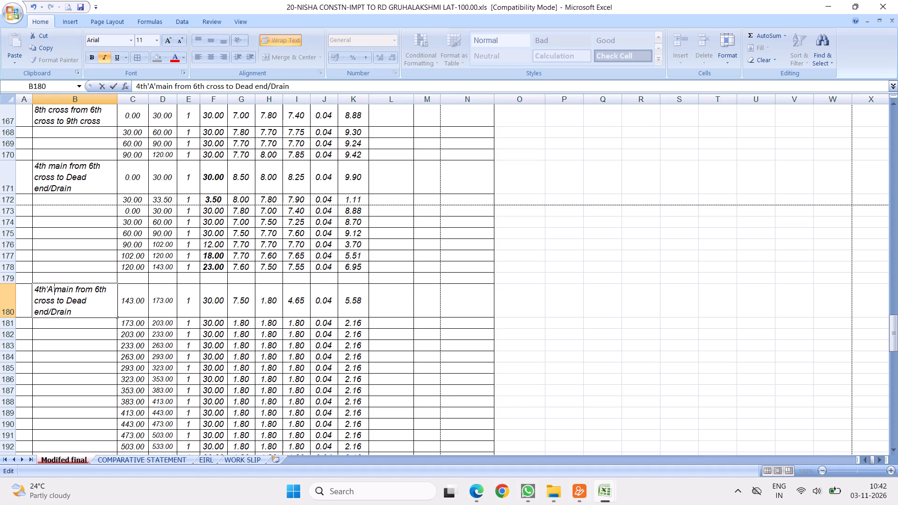
pyautogui.moveTo(72, 310); pyautogui.dragTo(60, 287)
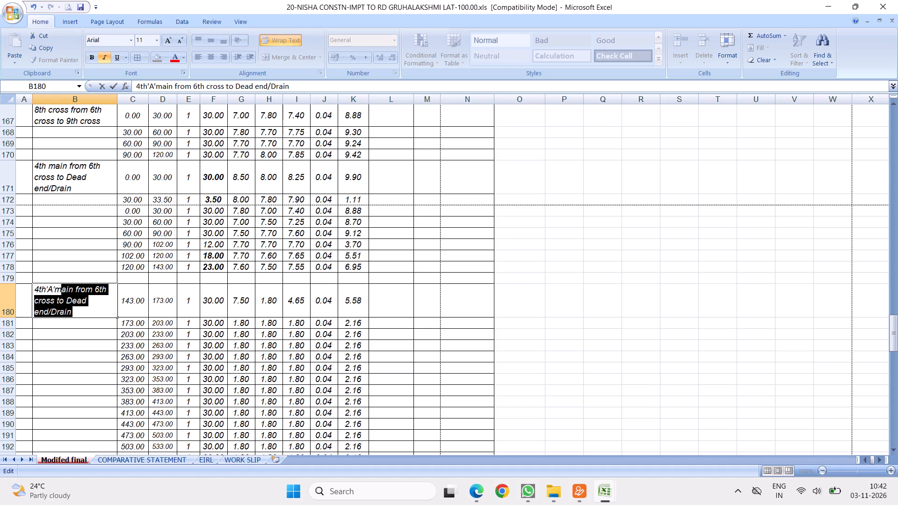
pyautogui.moveTo(60, 287); pyautogui.dragTo(56, 292)
pyautogui.press('Delete')
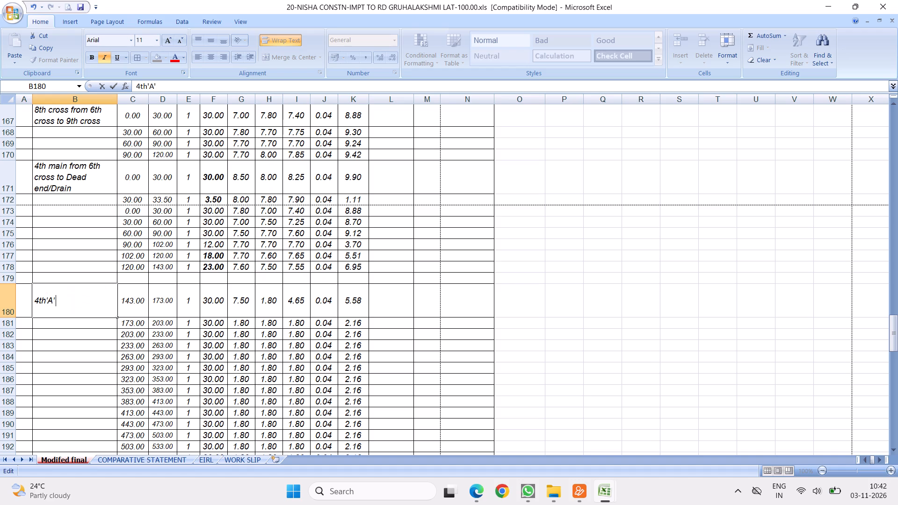
pyautogui.write('cross from')
pyautogui.press('space')
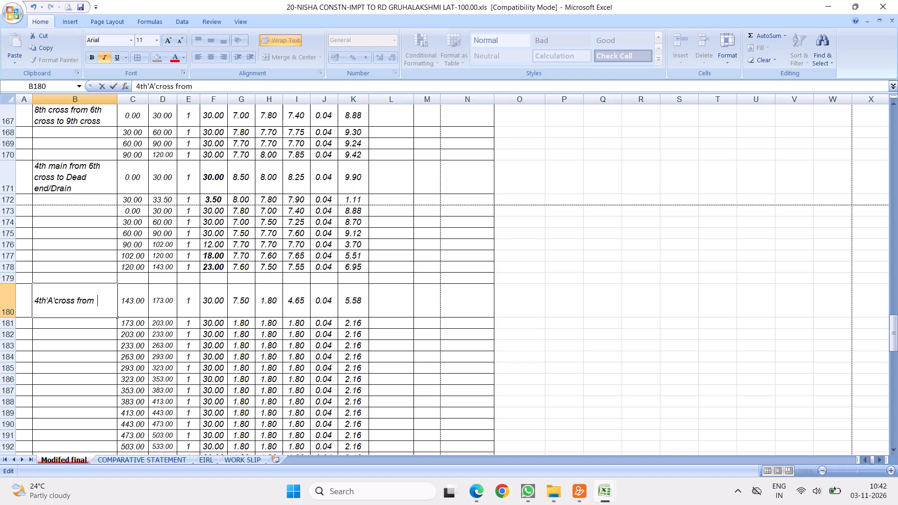
pyautogui.write("7th'A'cross to")
pyautogui.press('space')
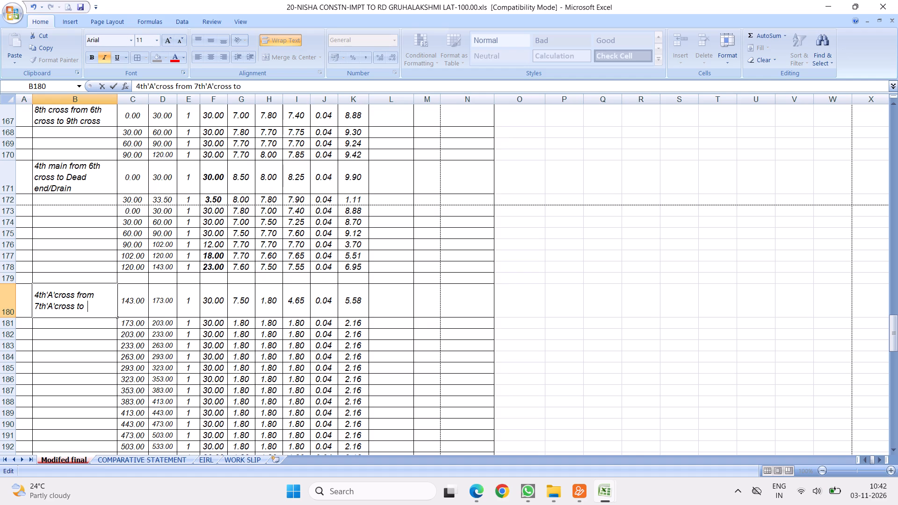
pyautogui.write('Drain')
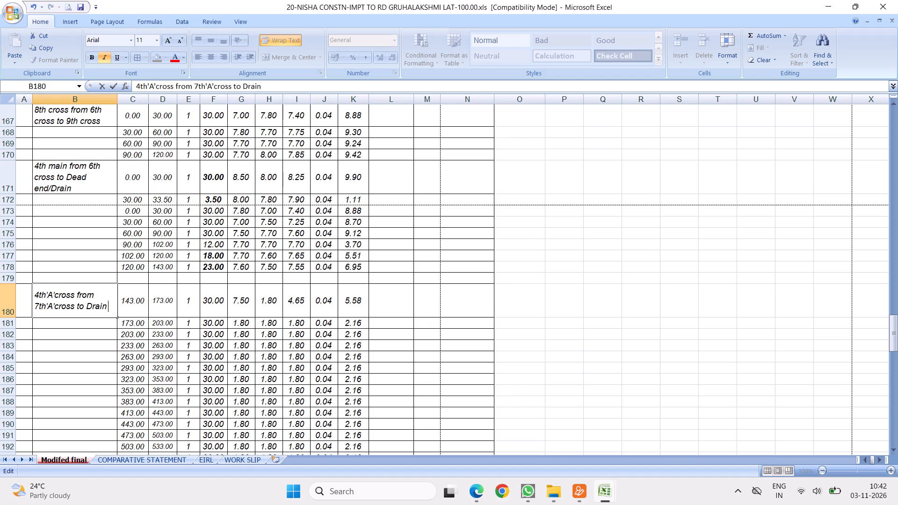
pyautogui.click(144, 230)
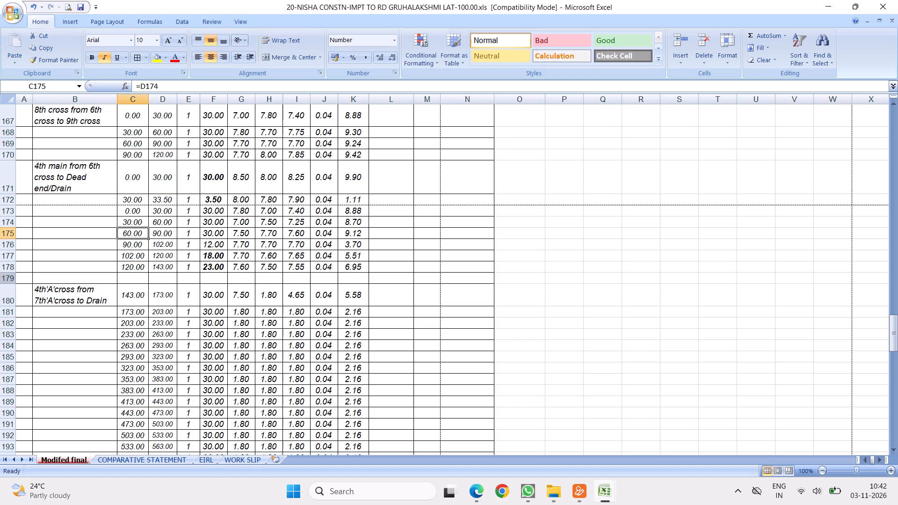
# Delete the blank row 179 above the 4th'A'cross entry.
pyautogui.rightClick(8, 277)
pyautogui.click(33, 348)
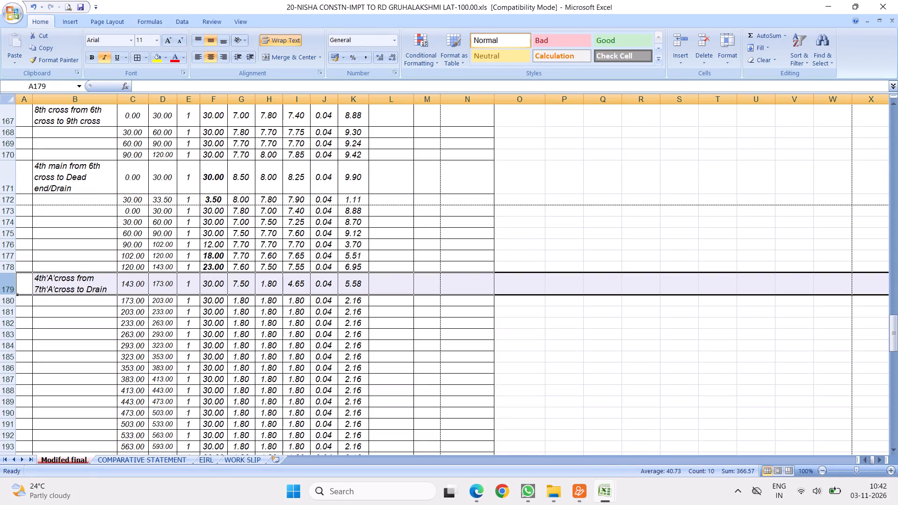
# Restart the 4th'A'cross chainages in row 179, with 0 in C179 and 30 in D179.
pyautogui.click(137, 284)
pyautogui.press('0')
pyautogui.click(227, 293)
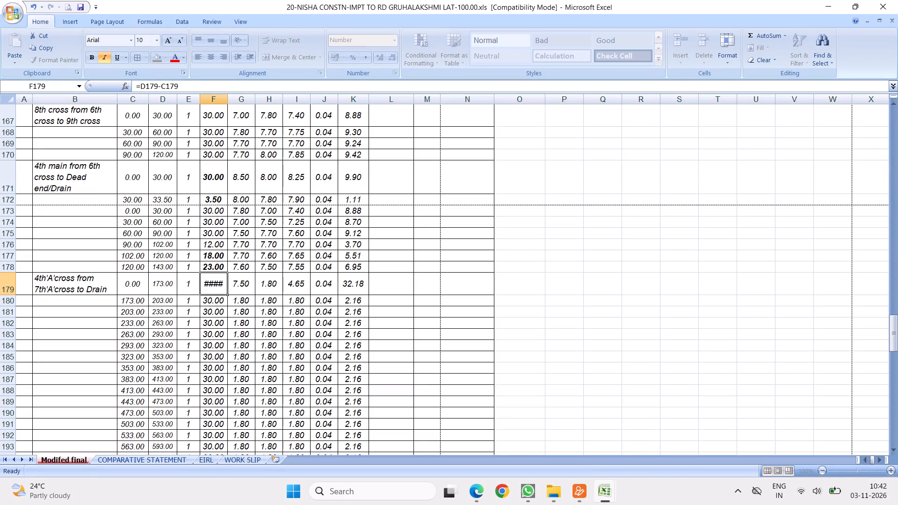
pyautogui.click(166, 285)
pyautogui.press('3')
pyautogui.press('0')
pyautogui.click(335, 307)
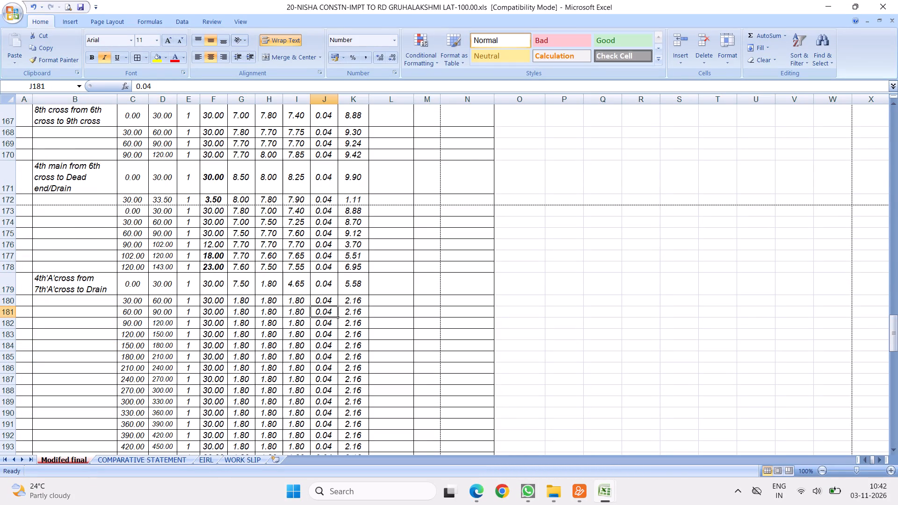
# Set the closing chainage of the 4th'A'cross in D183 to 139.
pyautogui.scroll(-2, 200, 281)
pyautogui.click(158, 191)
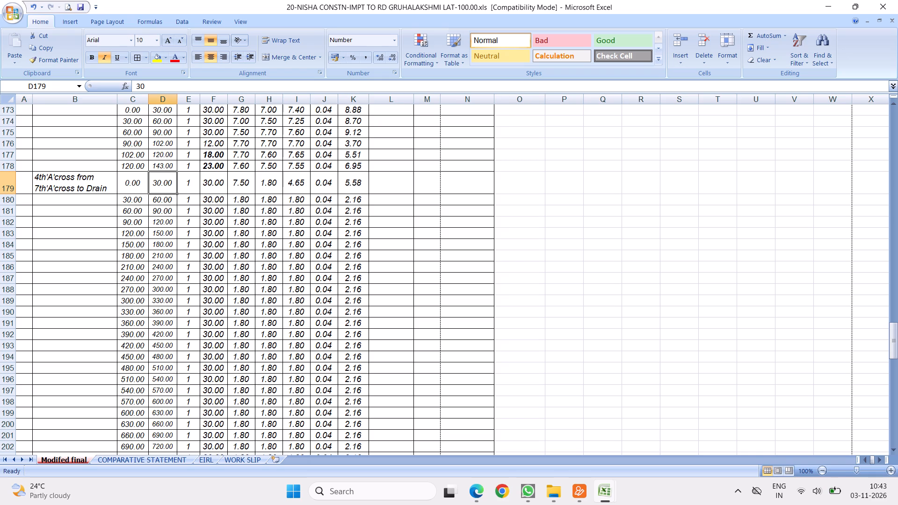
pyautogui.click(164, 235)
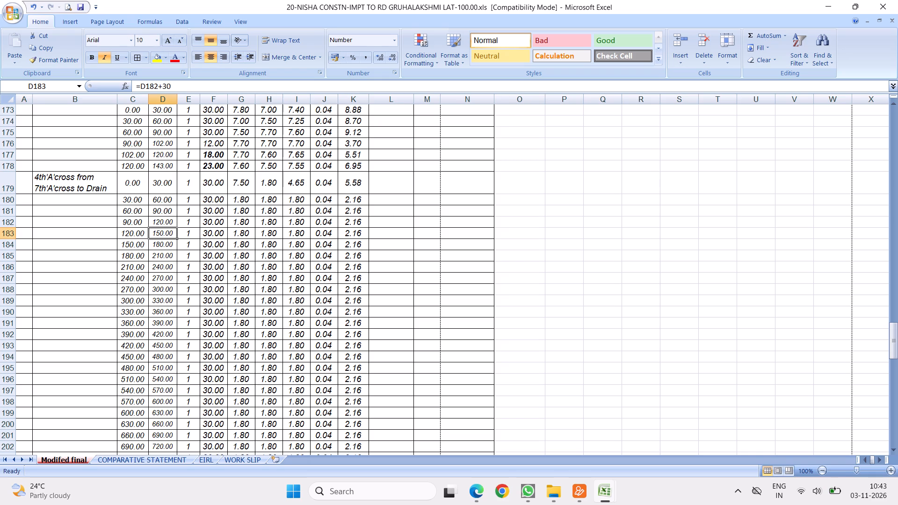
pyautogui.write('139')
pyautogui.press('Return')
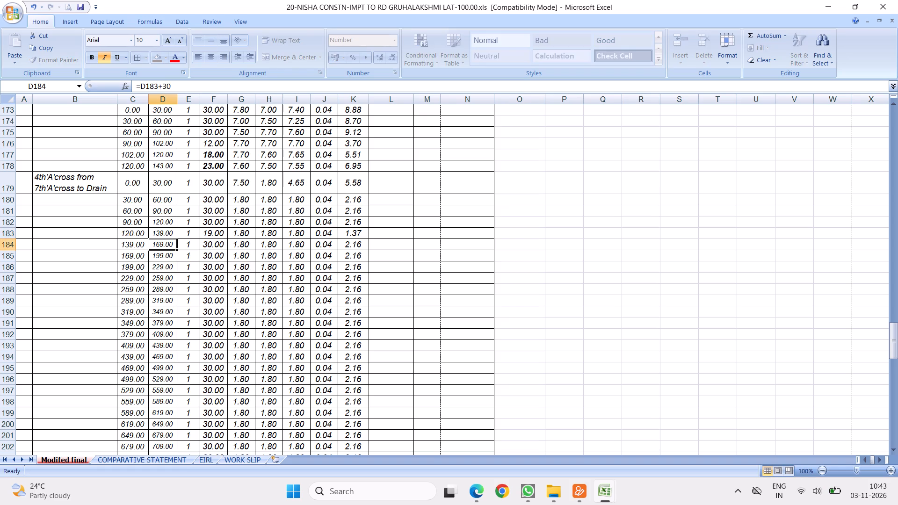
# Insert a blank row above row 184 to separate the 4th'A'cross segments from the rows below.
pyautogui.rightClick(5, 244)
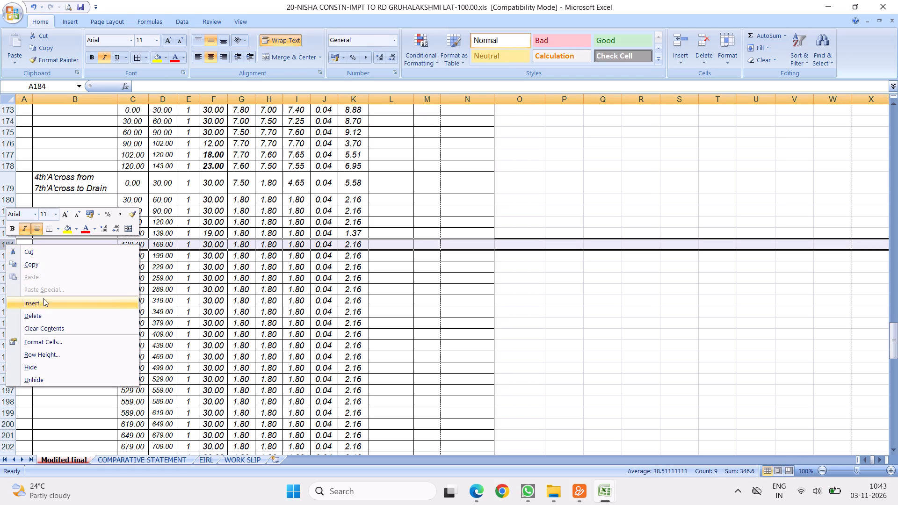
pyautogui.click(39, 302)
# Enter the 4th'A'cross widths: 5.5 in G179, and 6.3, 5.8, 6.2, 5.5 and 6.9 in H179:H183.
pyautogui.click(211, 182)
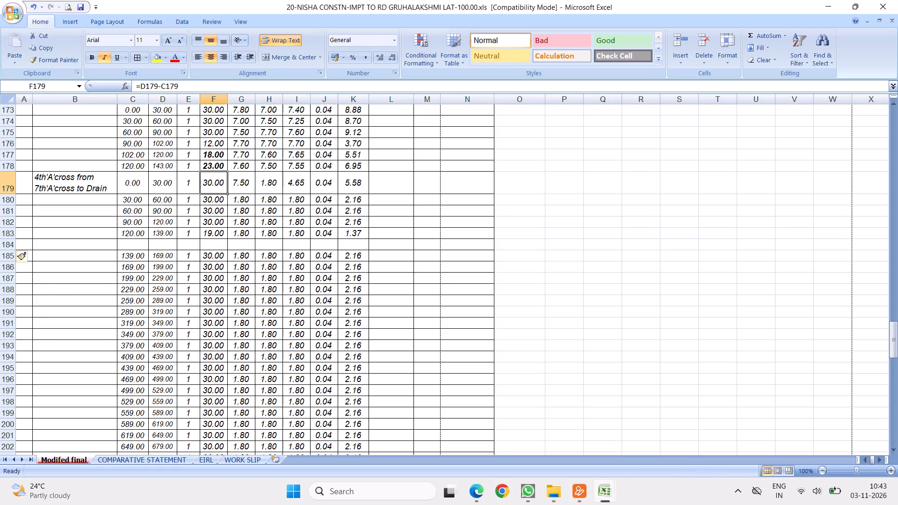
pyautogui.click(246, 186)
pyautogui.write('5.5')
pyautogui.press('Right')
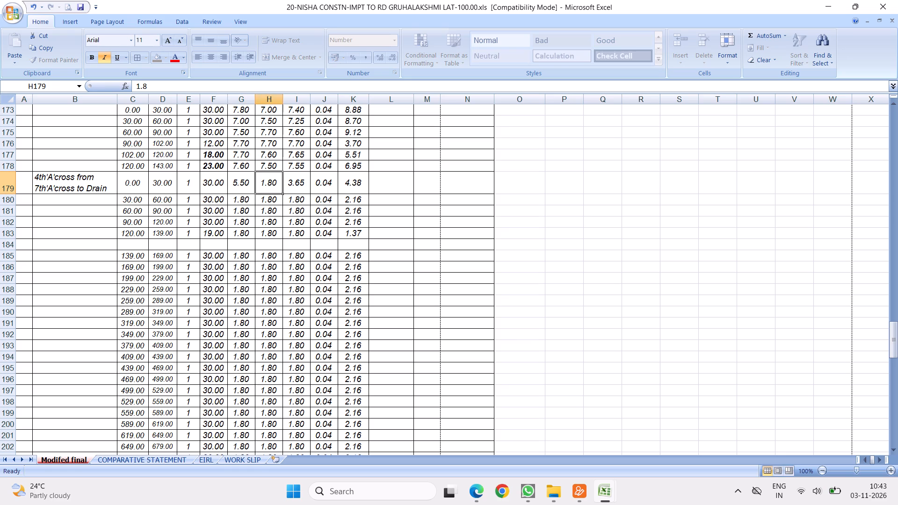
pyautogui.write('6.3')
pyautogui.press('Return')
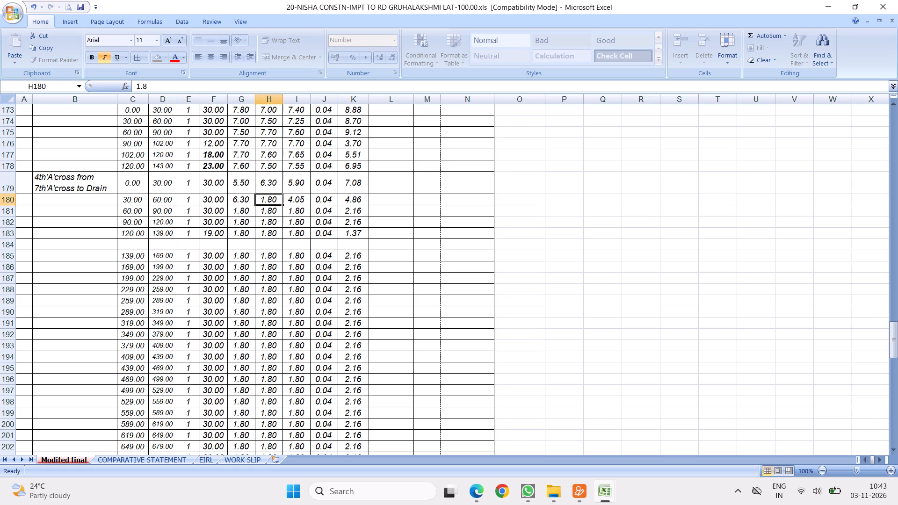
pyautogui.write('5.8')
pyautogui.press('Return')
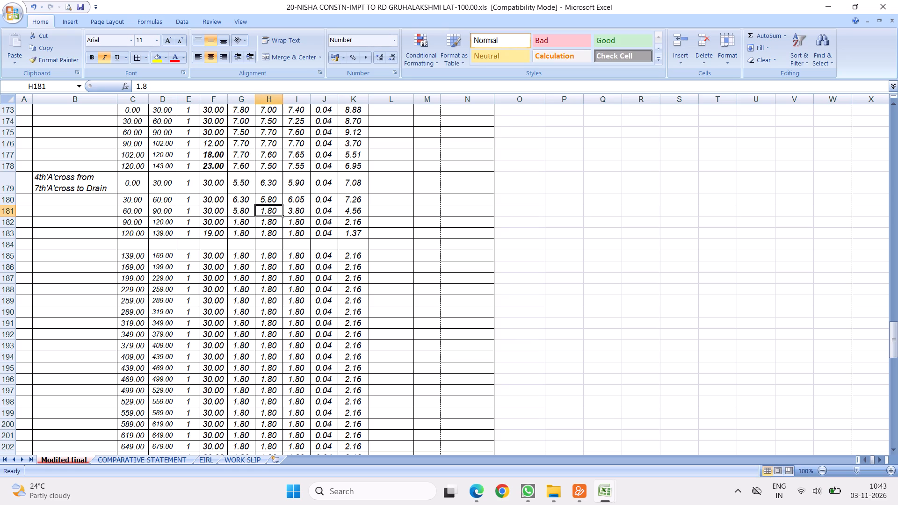
pyautogui.write('6.2')
pyautogui.press('Return')
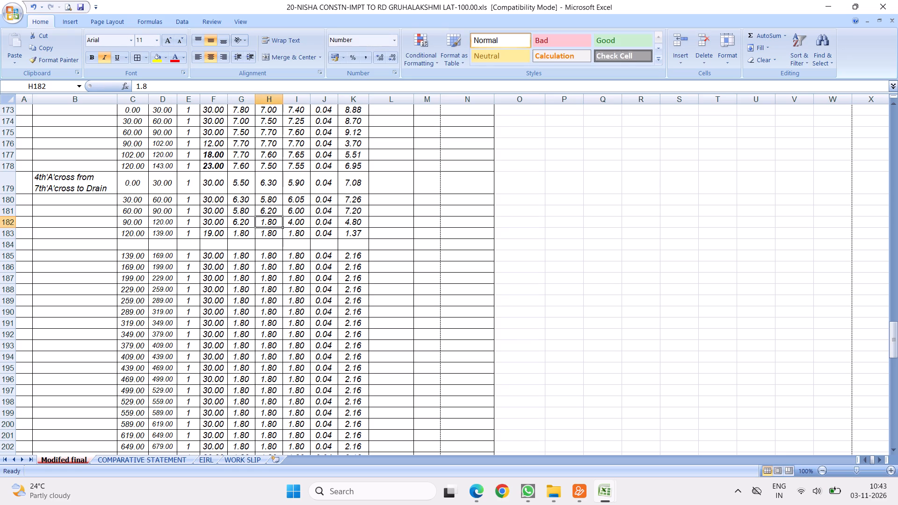
pyautogui.write('5.5')
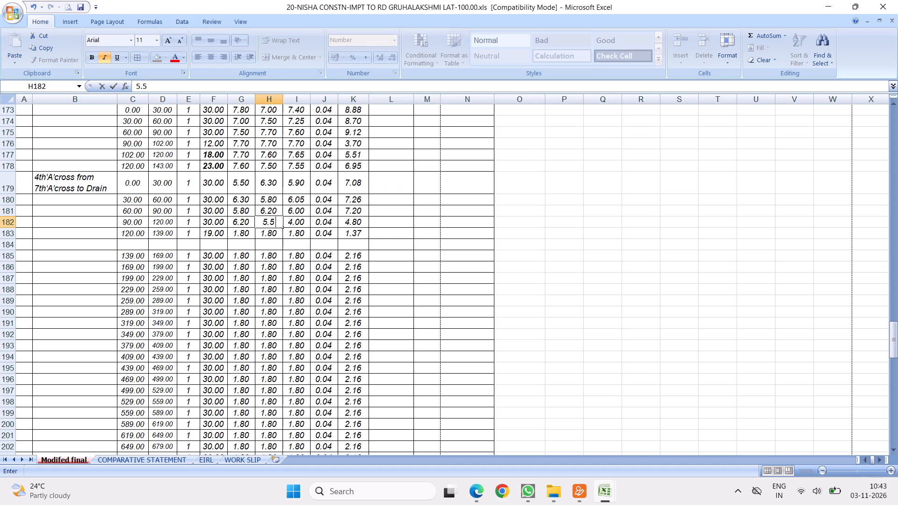
pyautogui.press('Return')
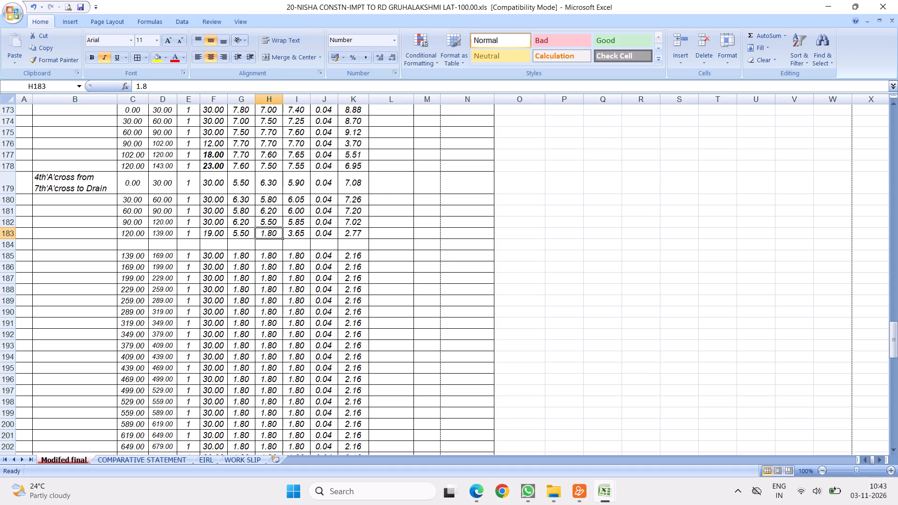
pyautogui.write('6.9')
pyautogui.press('Return')
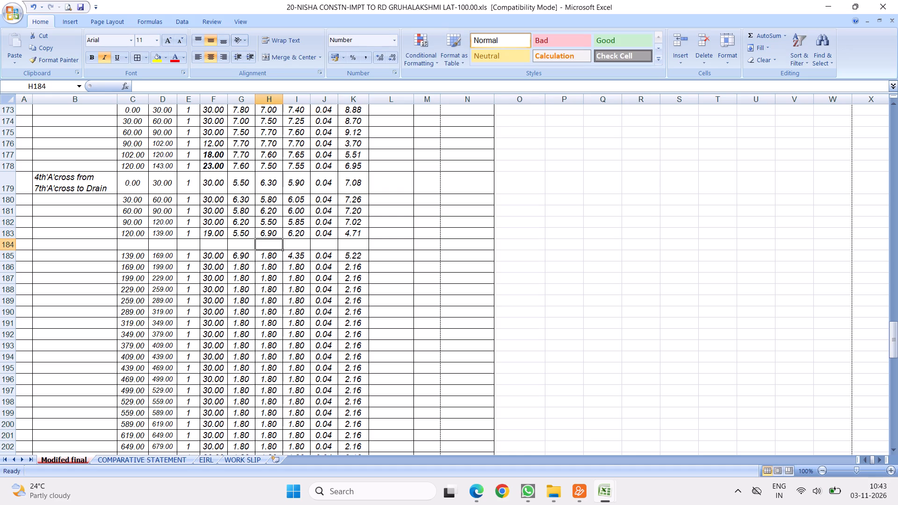
# Save the workbook.
pyautogui.click(65, 254)
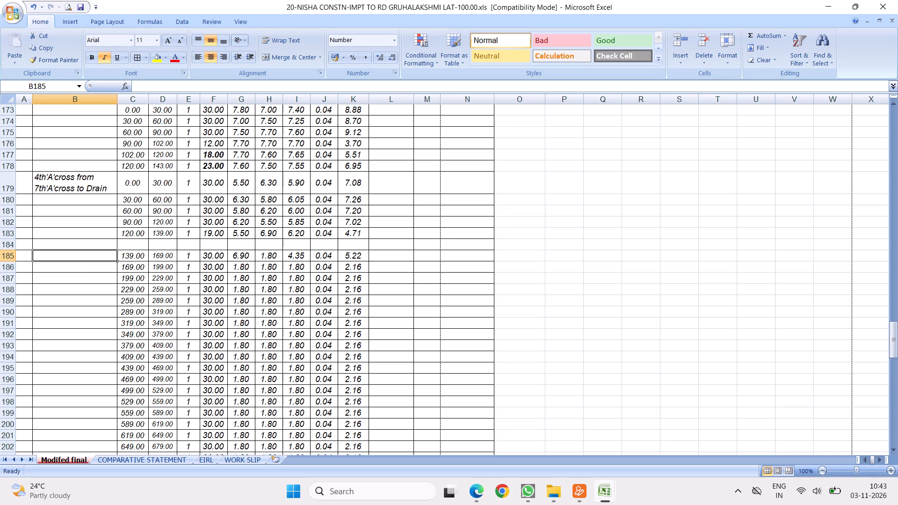
pyautogui.click(81, 8)
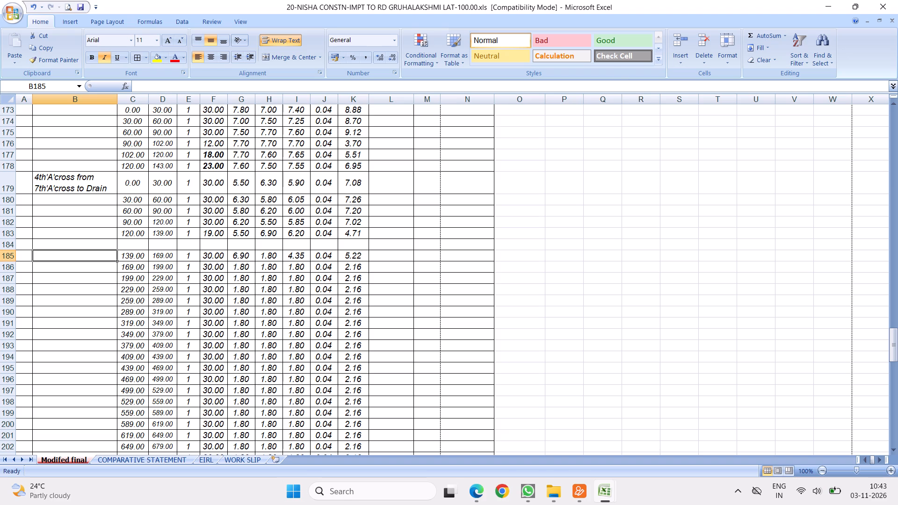
# Restart the chainages in row 185, with 0 in C185 and 30 in D185.
pyautogui.click(125, 252)
pyautogui.press('0')
pyautogui.click(162, 258)
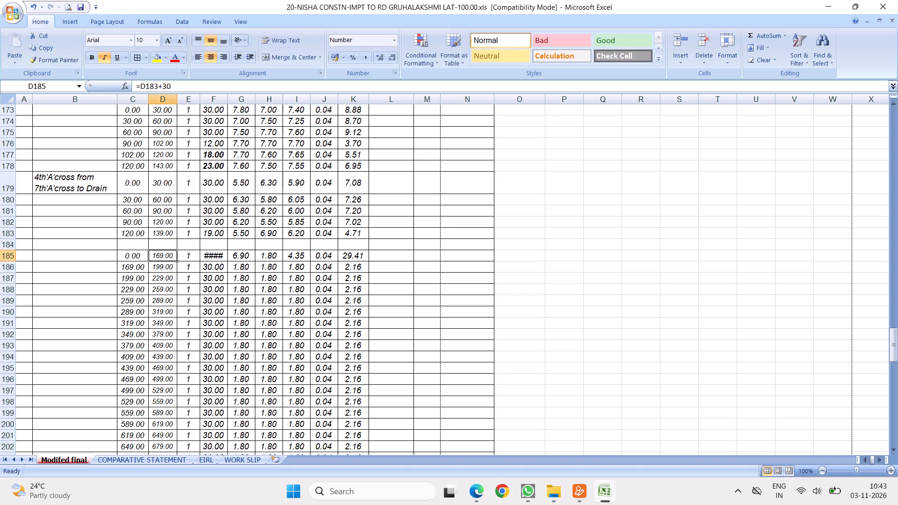
pyautogui.press('3')
pyautogui.press('0')
pyautogui.click(290, 267)
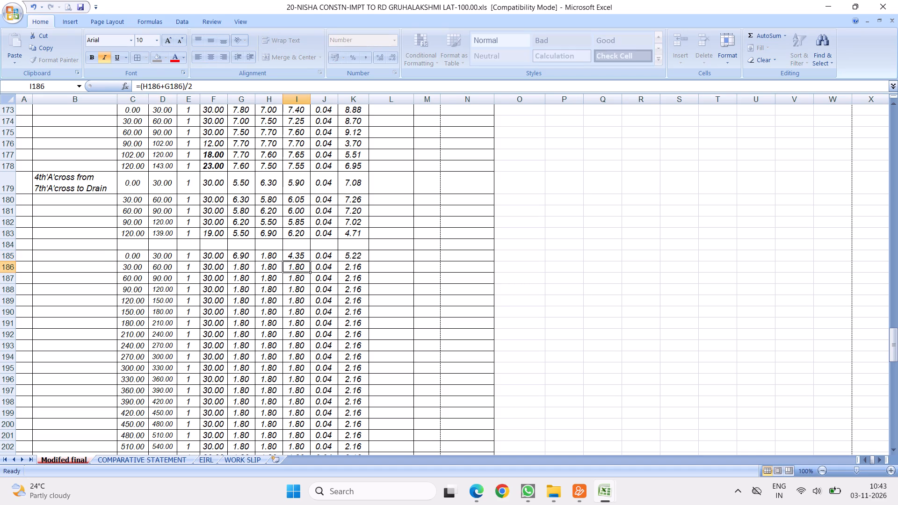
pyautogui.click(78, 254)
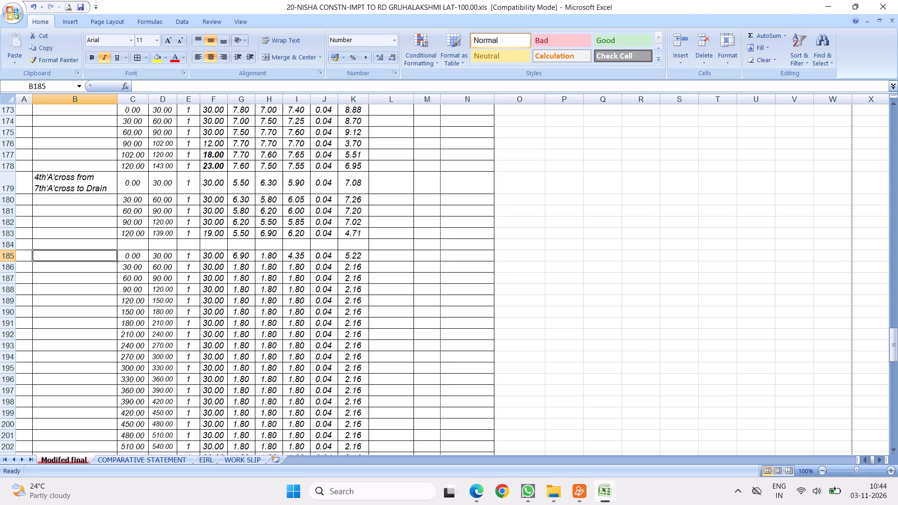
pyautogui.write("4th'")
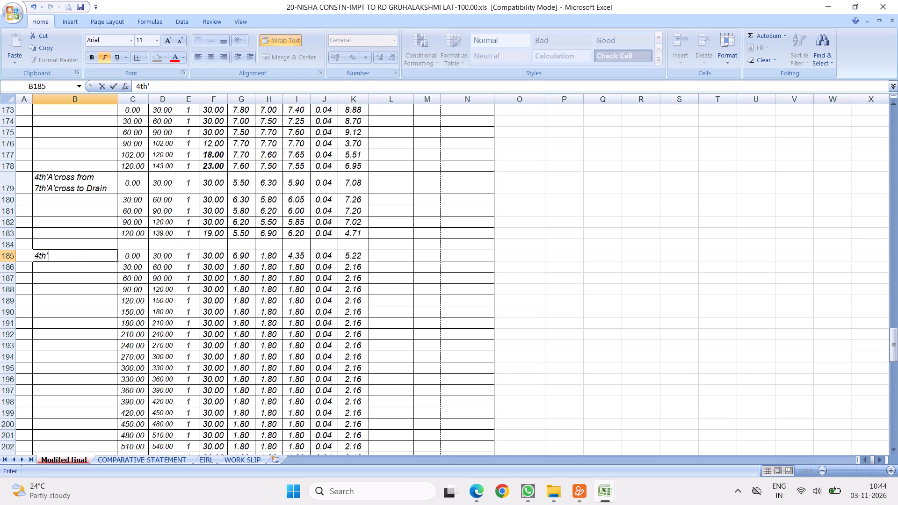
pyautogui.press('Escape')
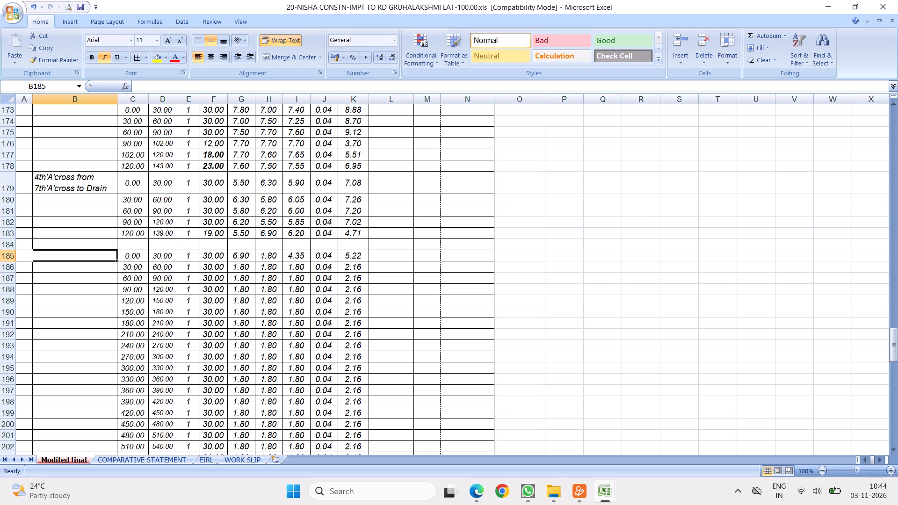
# Copy the 4th'A'cross rows 179:183 and insert the copies above the blank row 184.
pyautogui.moveTo(9, 186); pyautogui.dragTo(16, 238)
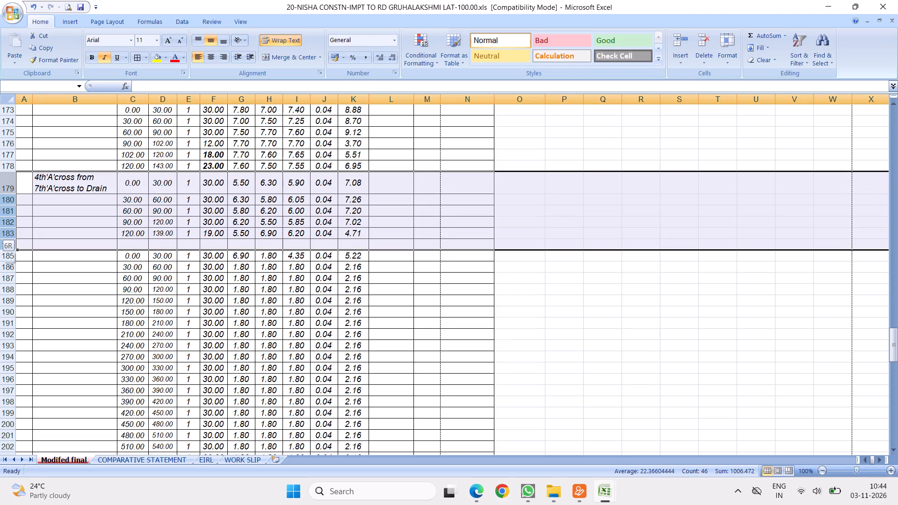
pyautogui.moveTo(16, 238); pyautogui.dragTo(23, 230)
pyautogui.moveTo(61, 210); pyautogui.dragTo(62, 217, button='right')
pyautogui.click(85, 230)
pyautogui.scroll(-1, 96, 238)
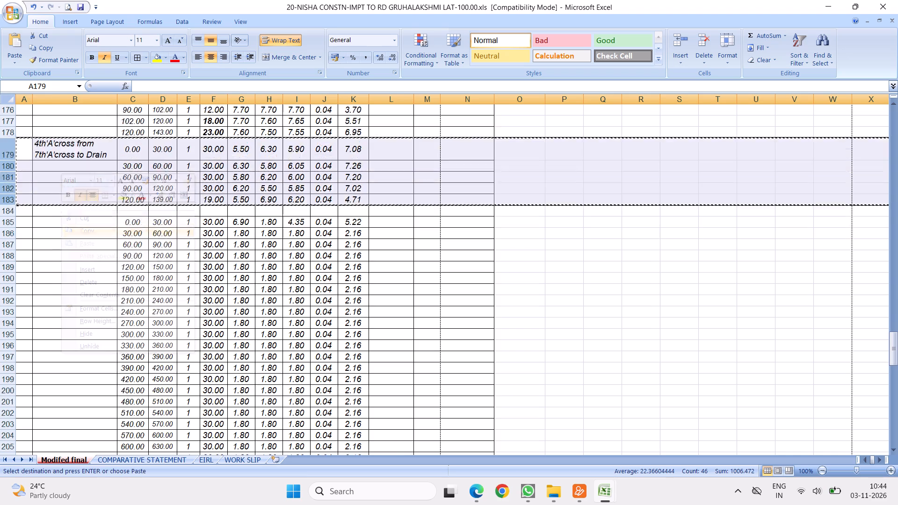
pyautogui.scroll(-1, 97, 239)
pyautogui.click(8, 176)
pyautogui.rightClick(8, 176)
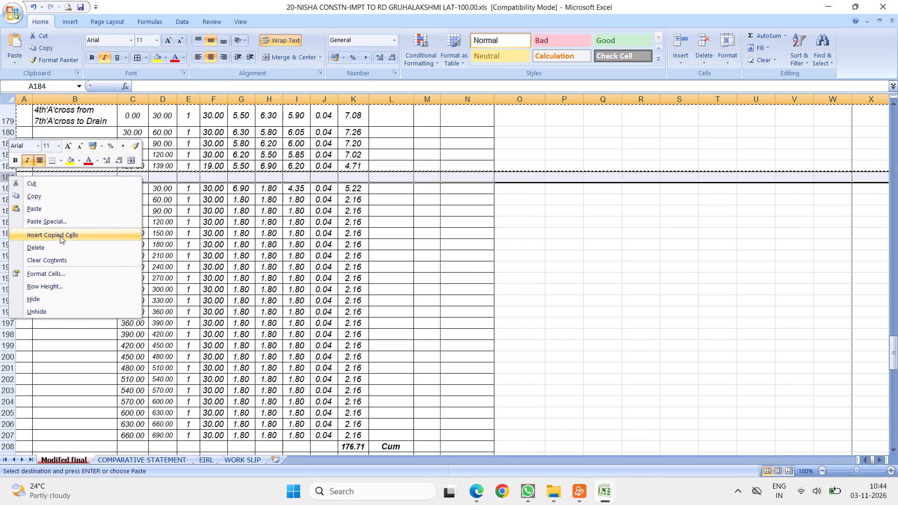
pyautogui.click(60, 235)
# Change the copied road label in B184 to 4th'B'cross from 7th'A'cross to Drain.
pyautogui.doubleClick(52, 179)
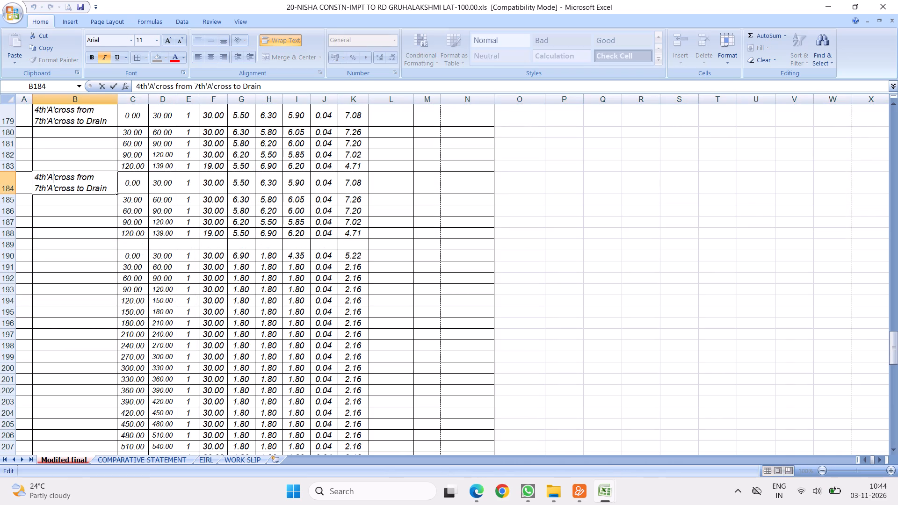
pyautogui.press('BackSpace')
pyautogui.hotkey('shift', 'b')
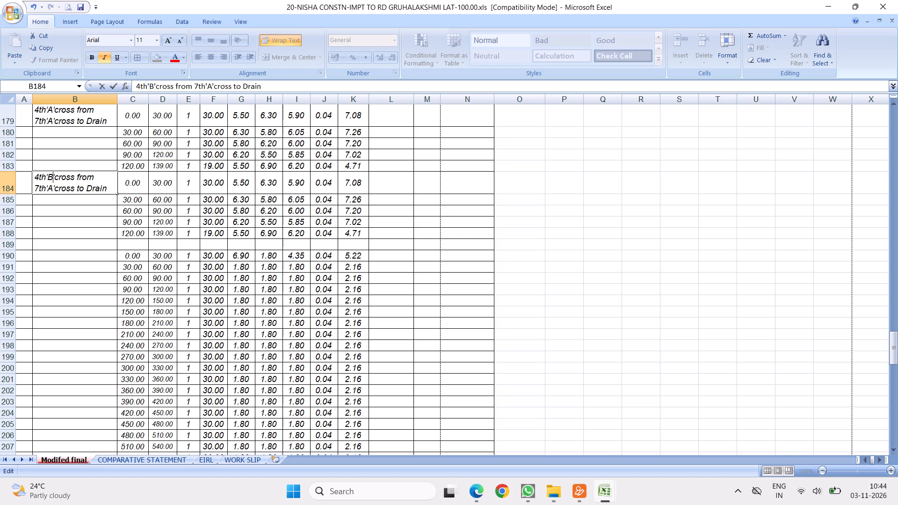
pyautogui.click(241, 247)
# Set the final end chainage of 4th'B'cross in D188 to 127.
pyautogui.click(157, 199)
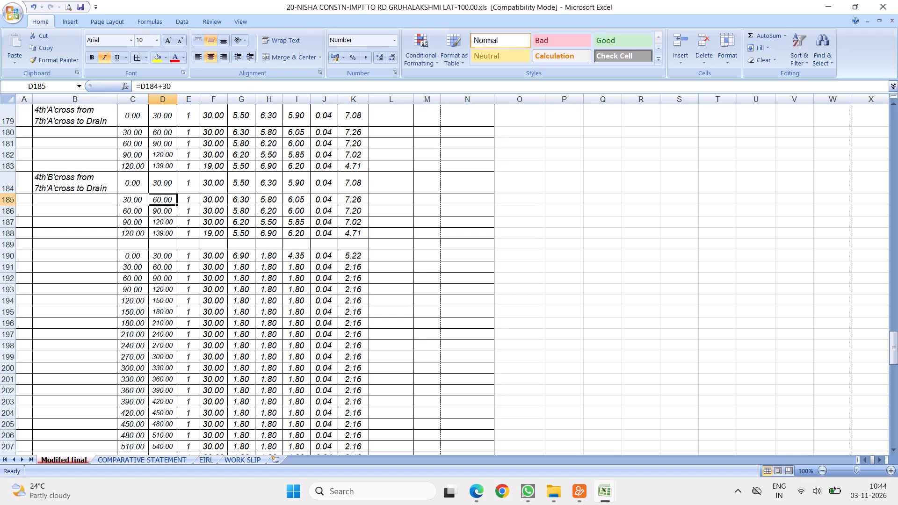
pyautogui.click(161, 214)
pyautogui.click(161, 220)
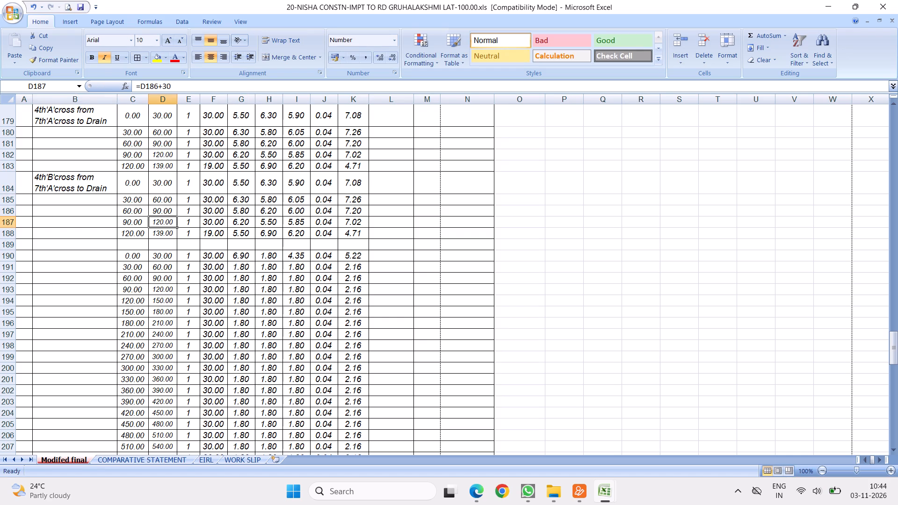
pyautogui.click(209, 212)
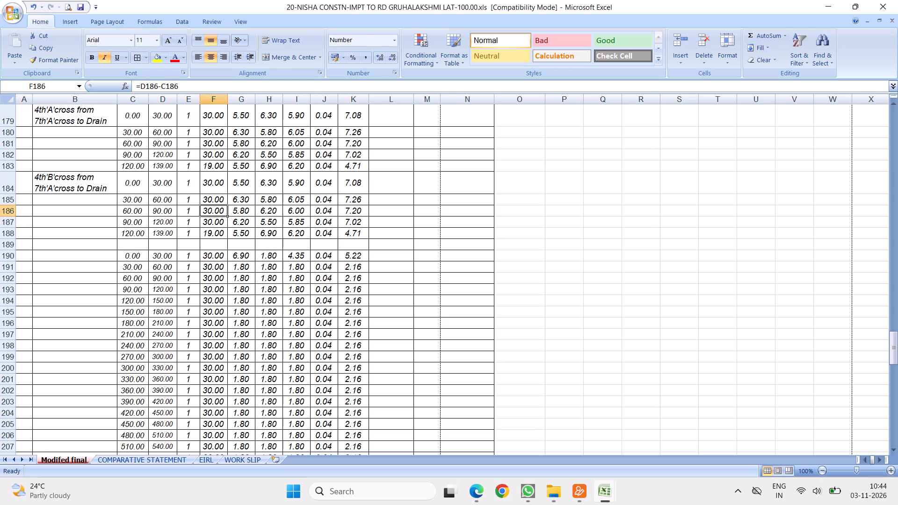
pyautogui.click(154, 223)
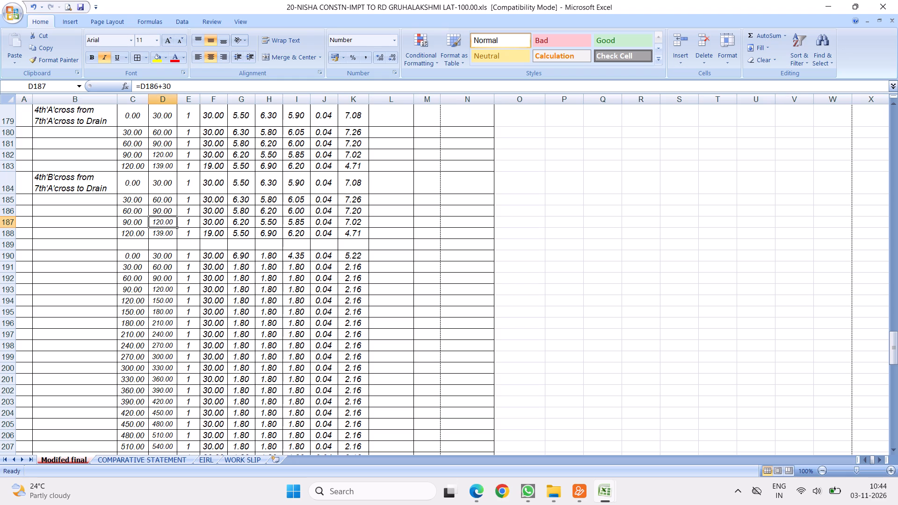
pyautogui.click(159, 234)
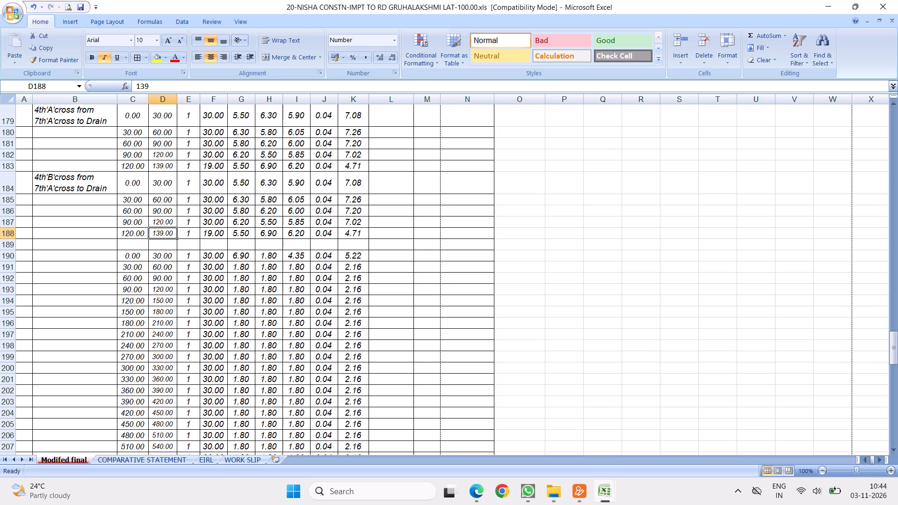
pyautogui.write('127')
pyautogui.press('Return')
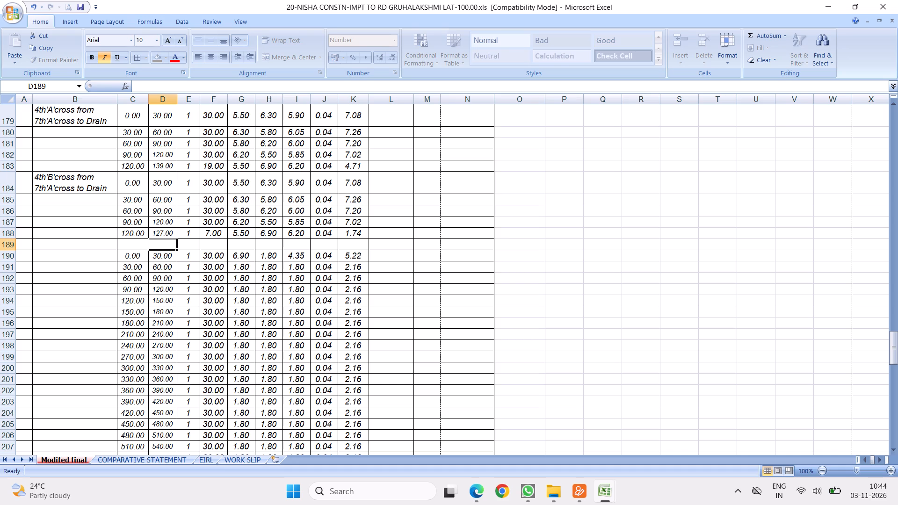
# Enter the 4th'B'cross widths: 6.4 in G184, and 5.8, 5.5, 5.5, 6 and 6.3 in H184:H188.
pyautogui.click(242, 185)
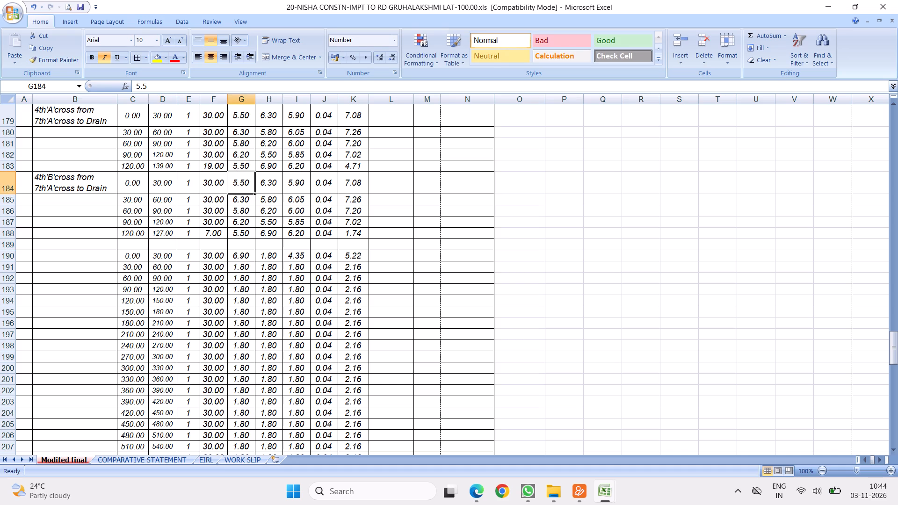
pyautogui.write('6.4')
pyautogui.press('Right')
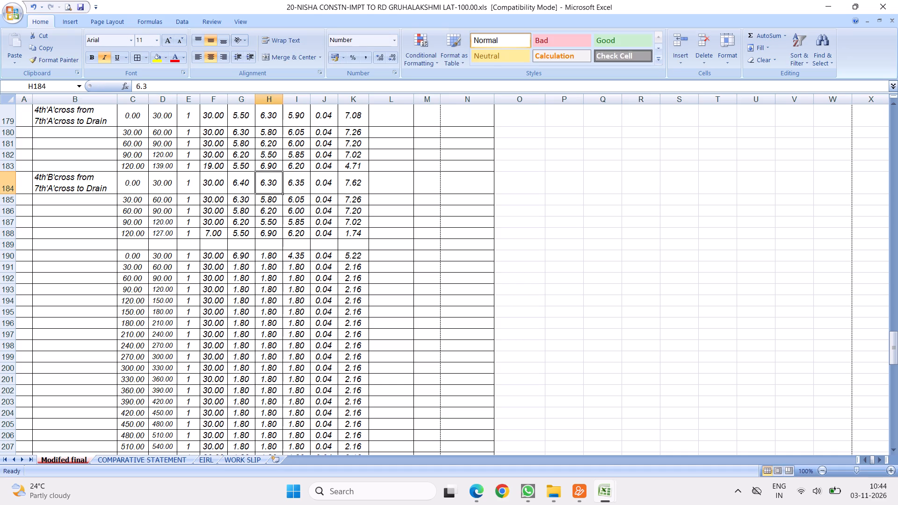
pyautogui.write('5.8')
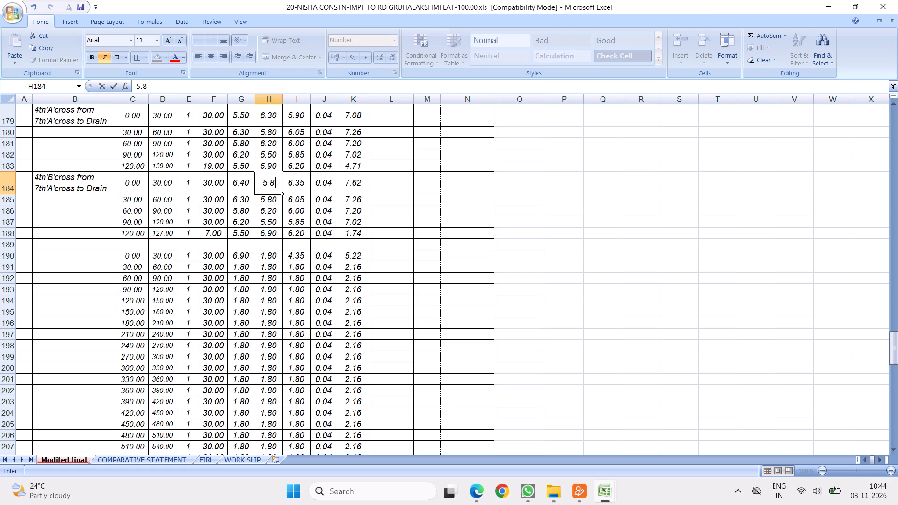
pyautogui.press('Return')
pyautogui.write('5.5')
pyautogui.press('Return')
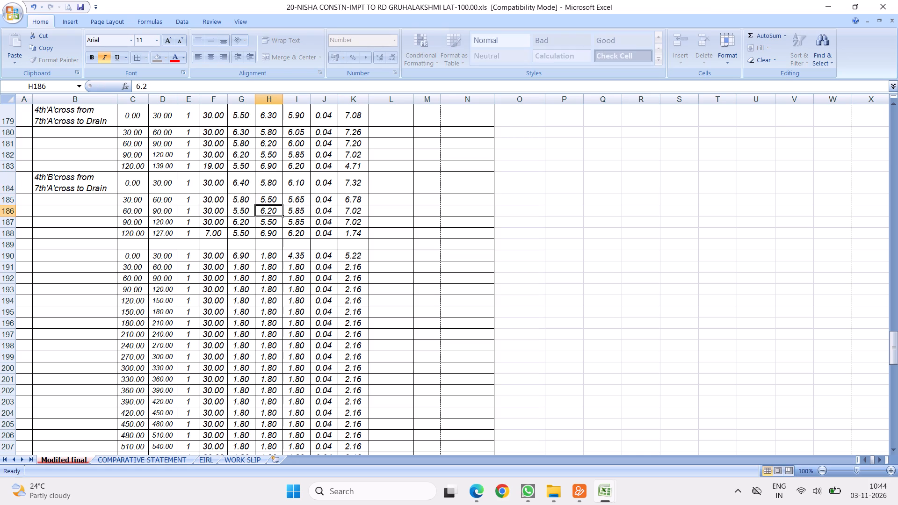
pyautogui.write('5.5')
pyautogui.press('Return')
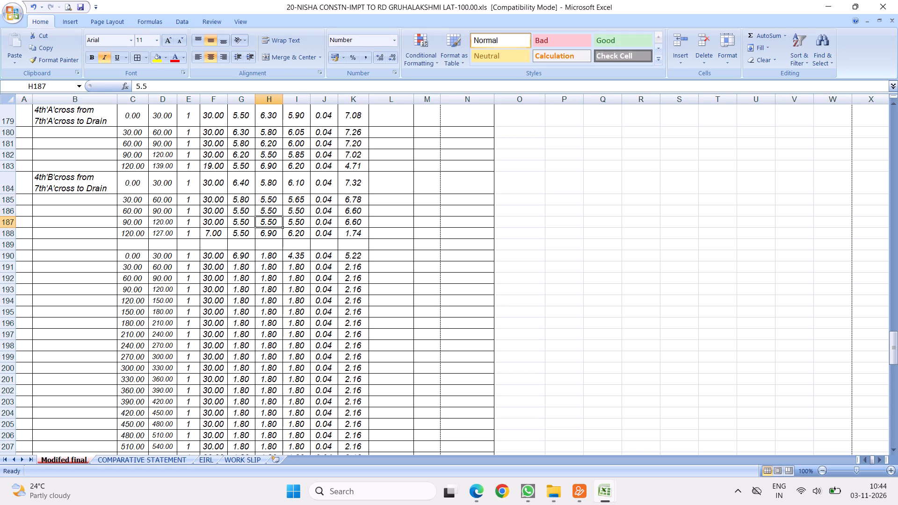
pyautogui.press('6')
pyautogui.press('Return')
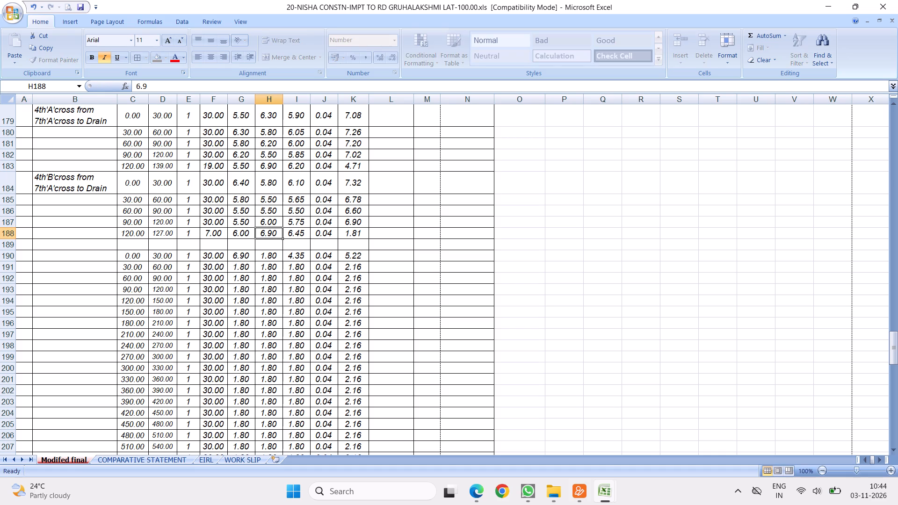
pyautogui.write('6.3')
pyautogui.press('Return')
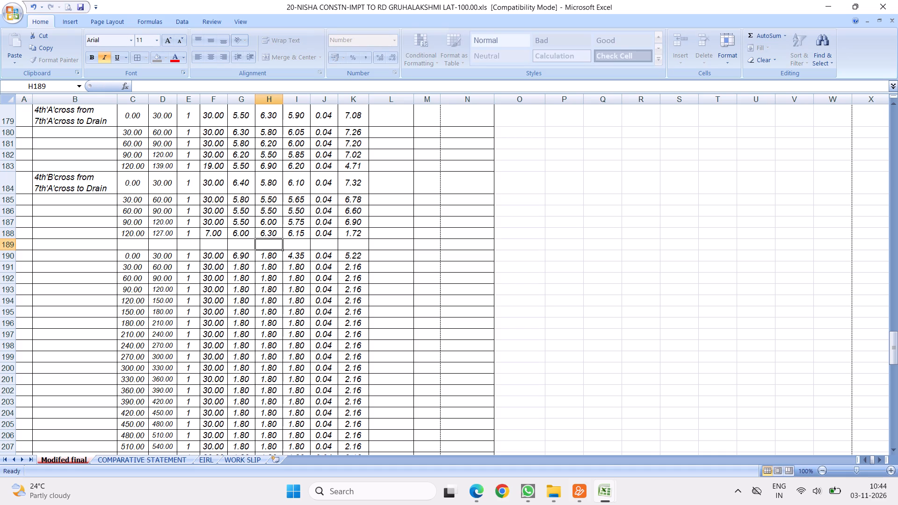
# Copy the 4th'B'cross rows 184:188 and insert the copies above the blank row 189.
pyautogui.click(85, 255)
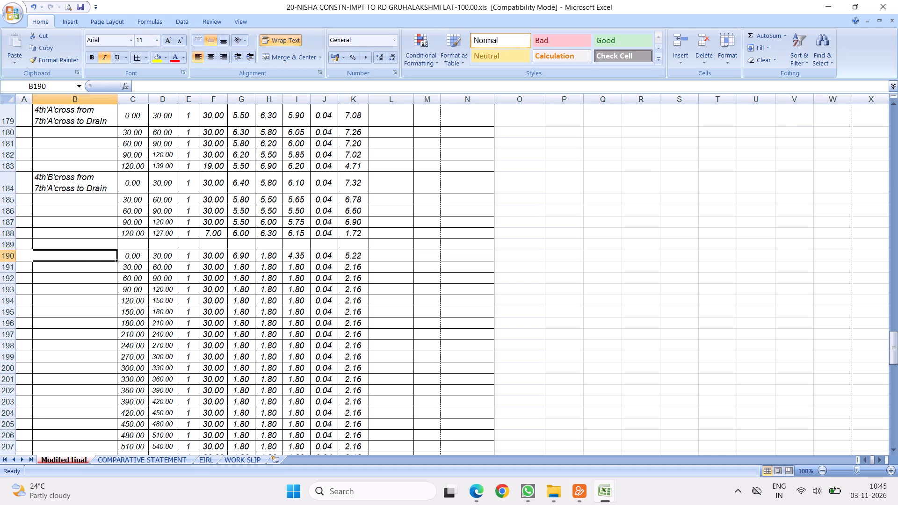
pyautogui.rightClick(58, 182)
pyautogui.click(473, 249)
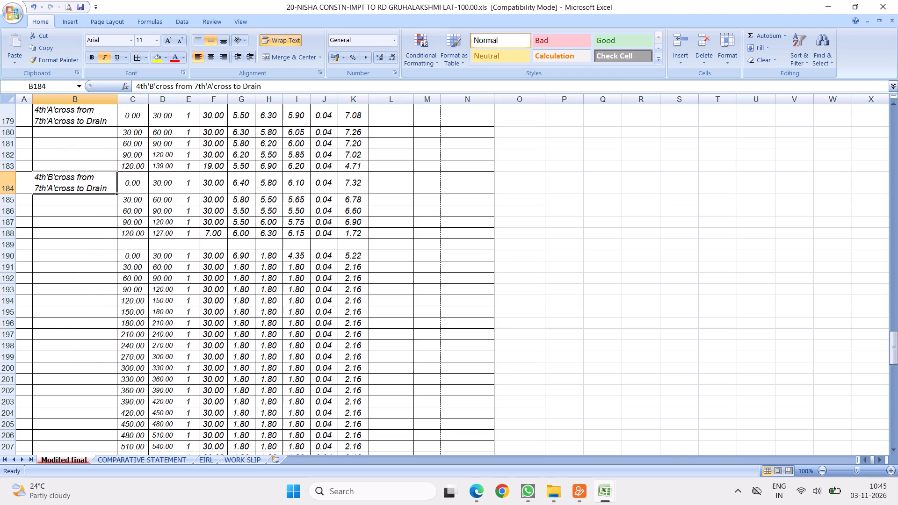
pyautogui.moveTo(3, 185); pyautogui.dragTo(19, 238)
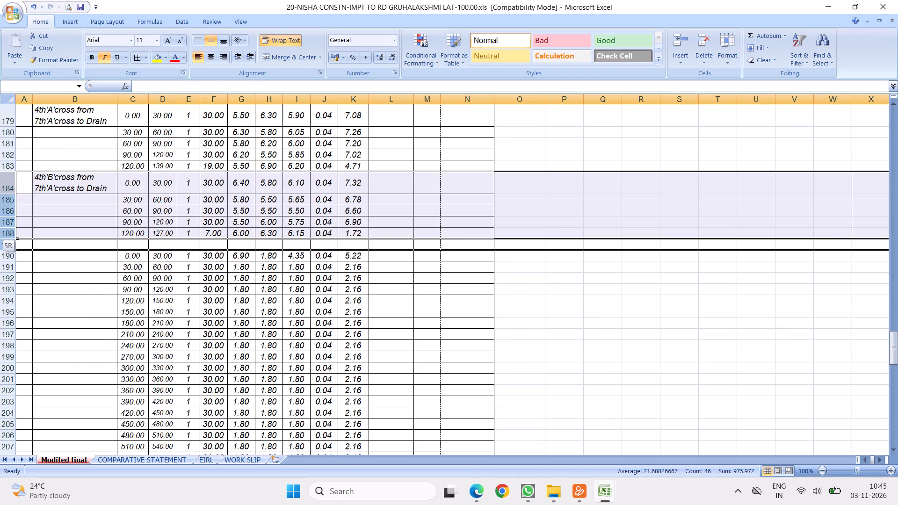
pyautogui.moveTo(19, 238); pyautogui.dragTo(20, 237)
pyautogui.rightClick(72, 200)
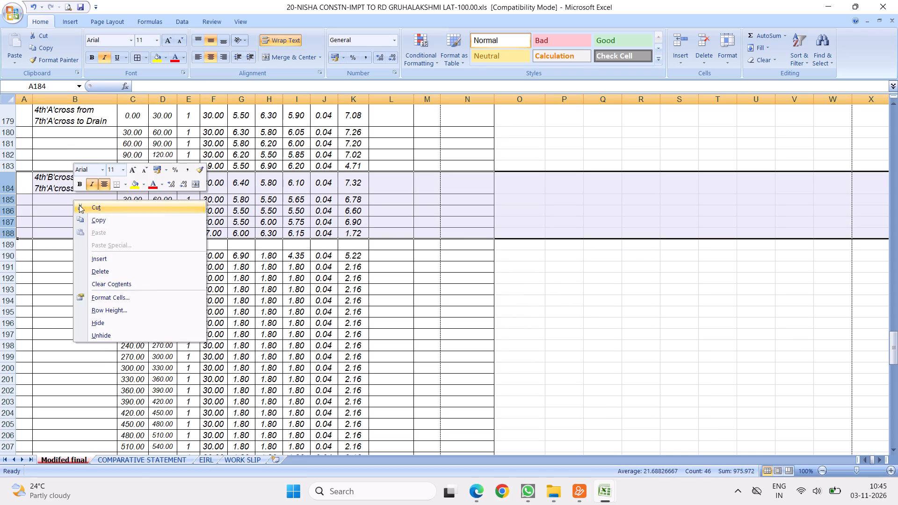
pyautogui.click(97, 219)
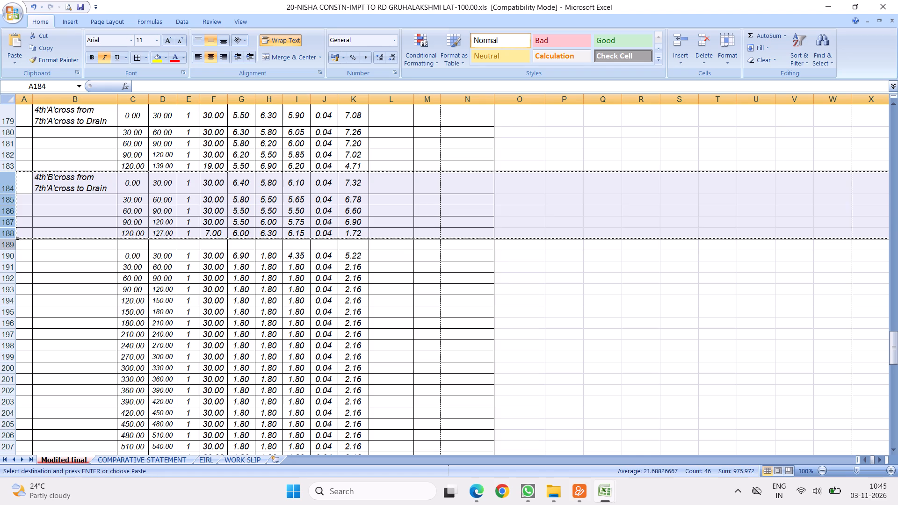
pyautogui.rightClick(11, 245)
pyautogui.click(63, 304)
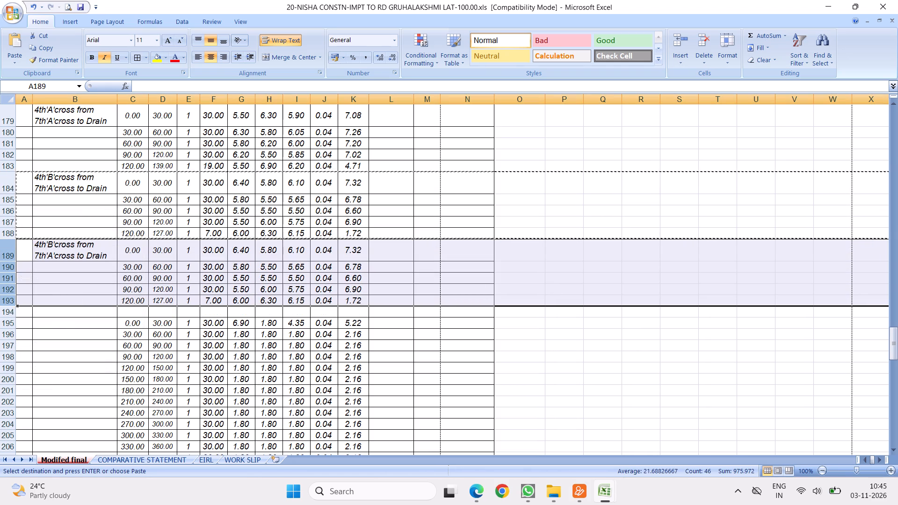
# Reword the copied road label in B189 to 4th'C'cross from Drain to 7th'A'cross.
pyautogui.doubleClick(52, 244)
pyautogui.press('BackSpace')
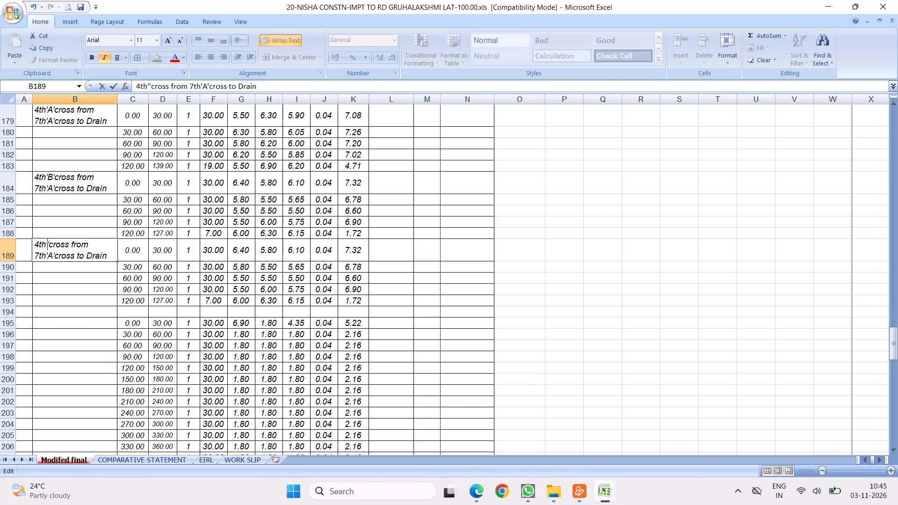
pyautogui.hotkey('shift', 'c')
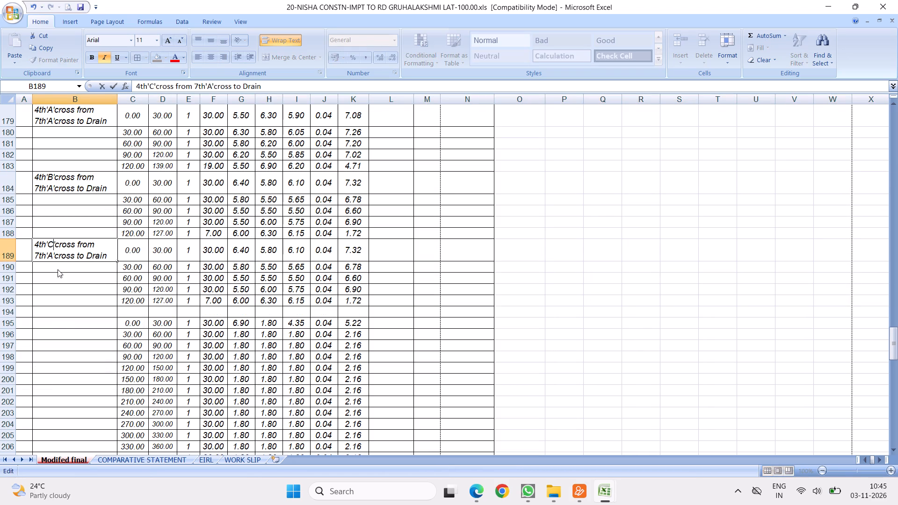
pyautogui.click(108, 257)
pyautogui.press('space')
pyautogui.write('o')
pyautogui.press('BackSpace')
pyautogui.write('ti')
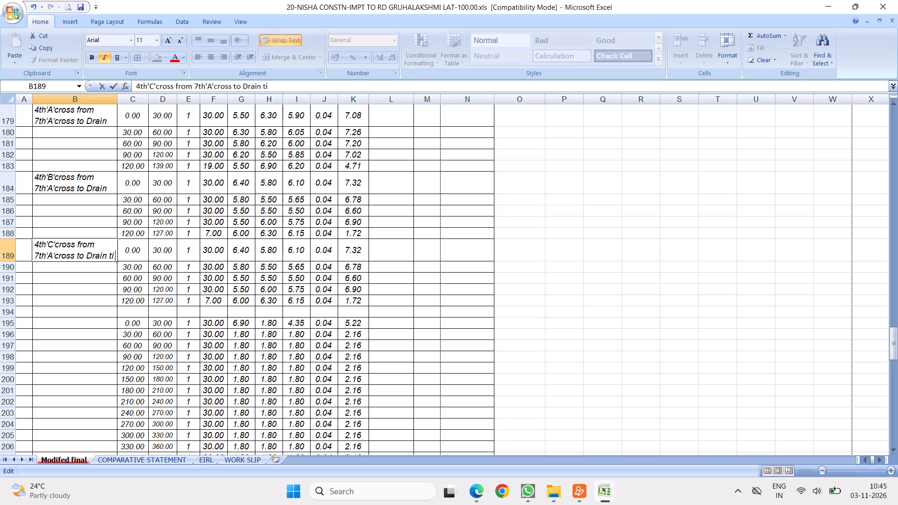
pyautogui.press('space')
pyautogui.press('BackSpace')
pyautogui.press('BackSpace')
pyautogui.write('o')
pyautogui.press('space')
pyautogui.write('7th')
pyautogui.write("'A'cross")
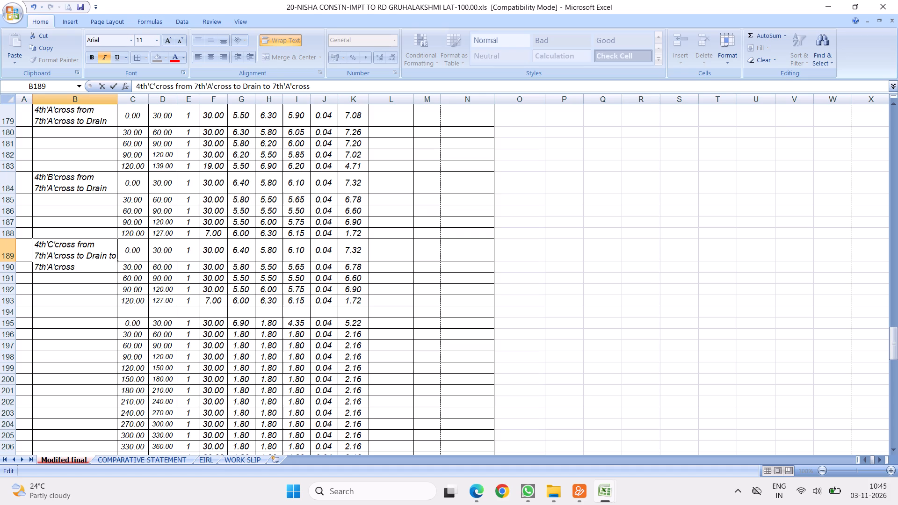
pyautogui.moveTo(88, 253); pyautogui.dragTo(87, 258)
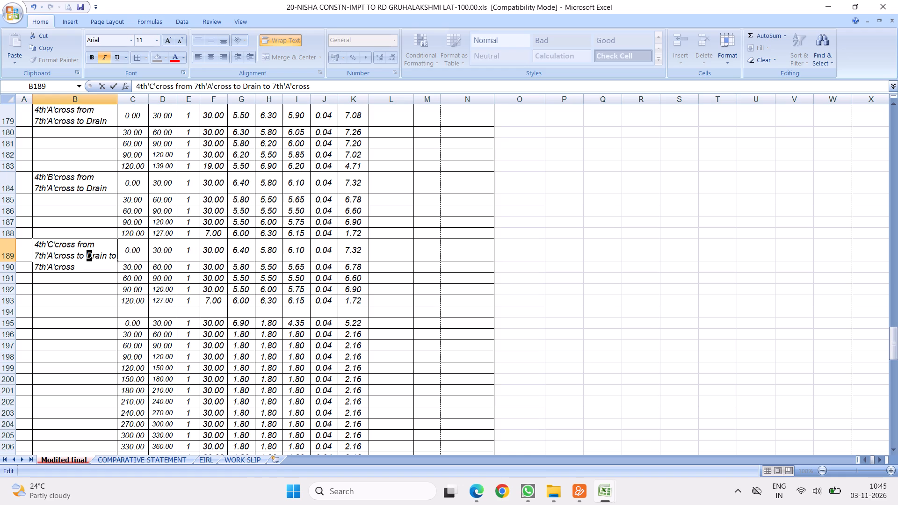
pyautogui.click(87, 257)
pyautogui.press('BackSpace')
pyautogui.press('BackSpace')
pyautogui.press('BackSpace')
pyautogui.press('BackSpace')
pyautogui.press('BackSpace')
pyautogui.press('BackSpace')
pyautogui.press('BackSpace')
pyautogui.press('BackSpace')
pyautogui.press('BackSpace')
pyautogui.press('BackSpace')
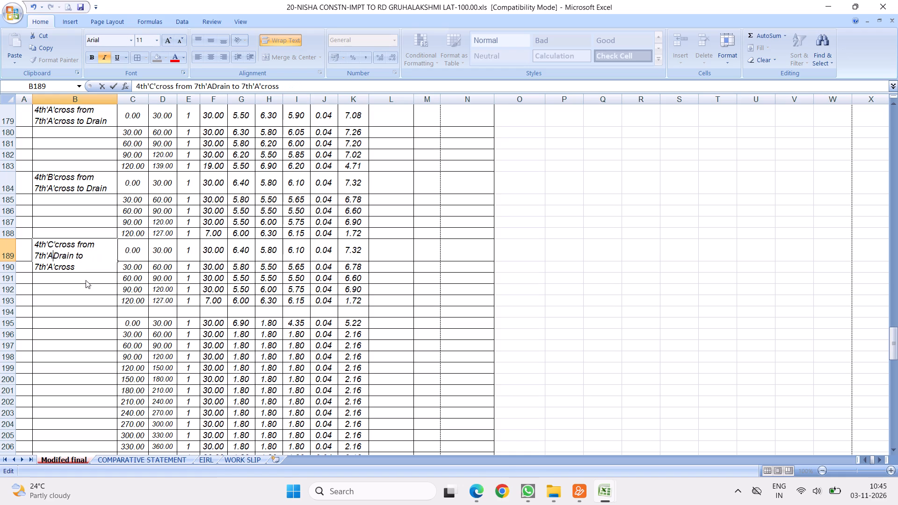
pyautogui.press('BackSpace')
pyautogui.press('BackSpace')
pyautogui.press('BackSpace')
pyautogui.press('BackSpace')
pyautogui.press('BackSpace')
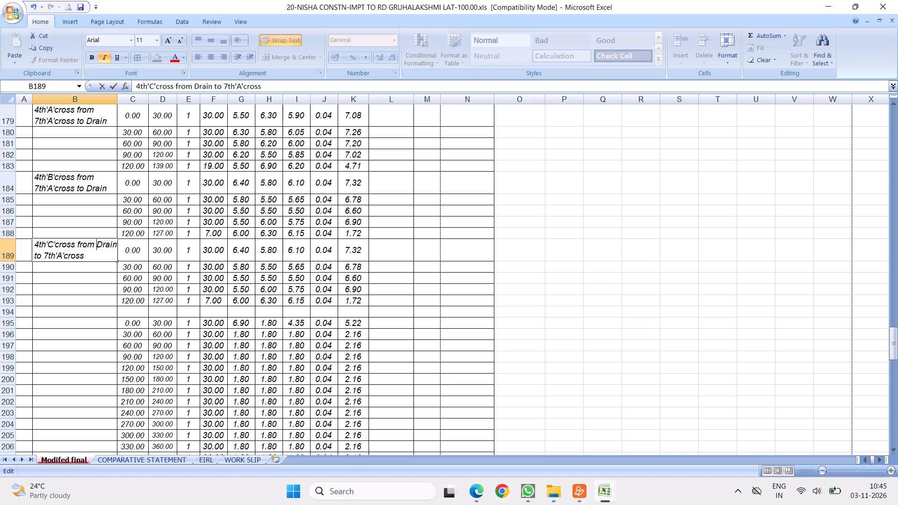
pyautogui.click(180, 310)
# Set the first end chainage of 4th'C'cross in D189 to 10.
pyautogui.click(151, 245)
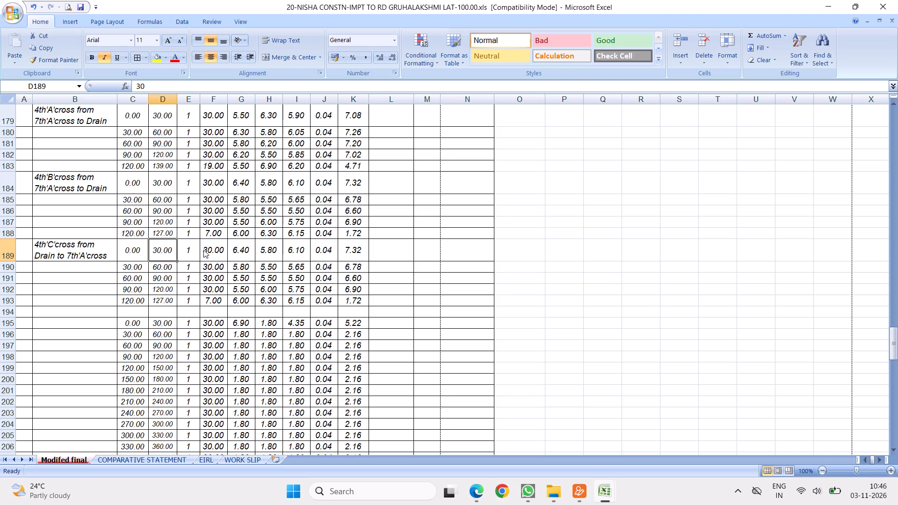
pyautogui.write('10')
pyautogui.press('Return')
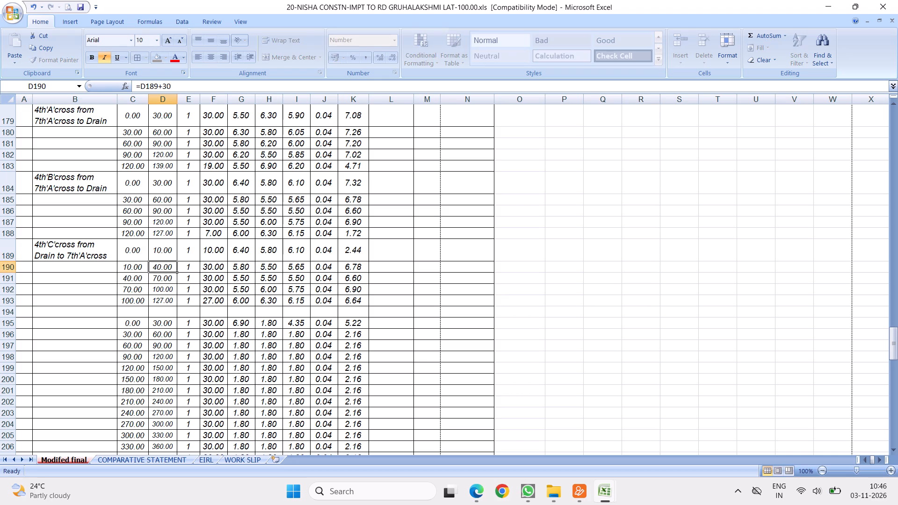
pyautogui.click(121, 267)
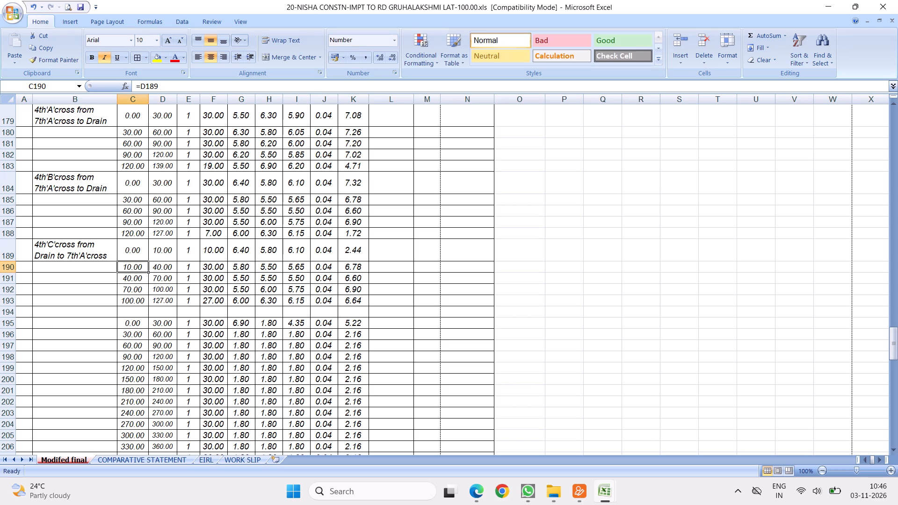
# Set the 4th'C'cross end chainage in D192 to 97.
pyautogui.click(160, 268)
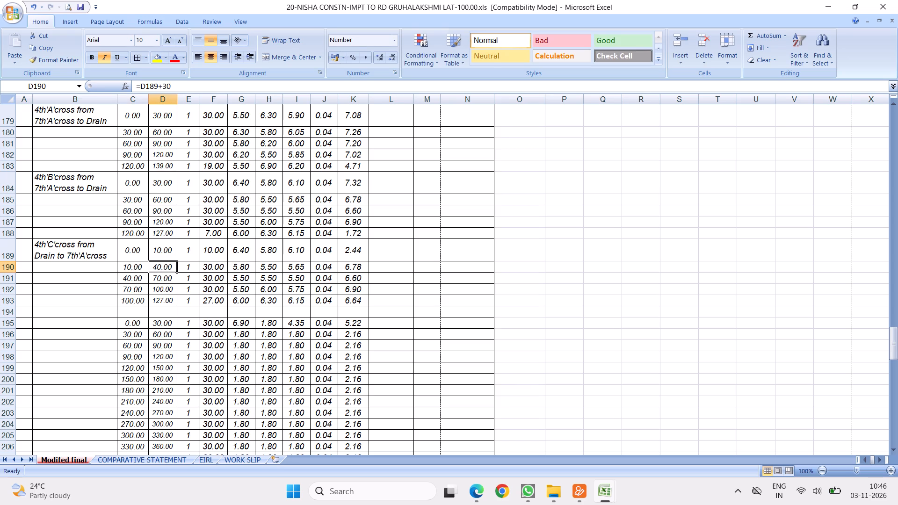
pyautogui.click(160, 279)
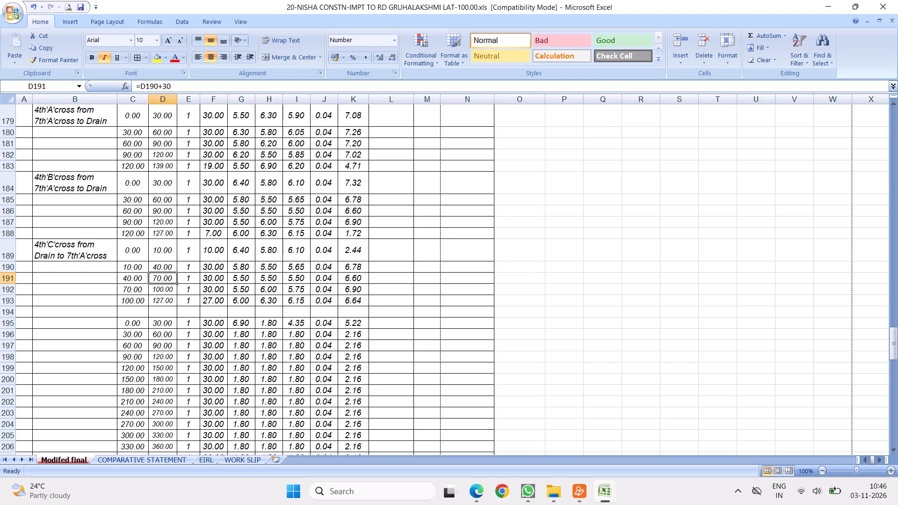
pyautogui.click(159, 290)
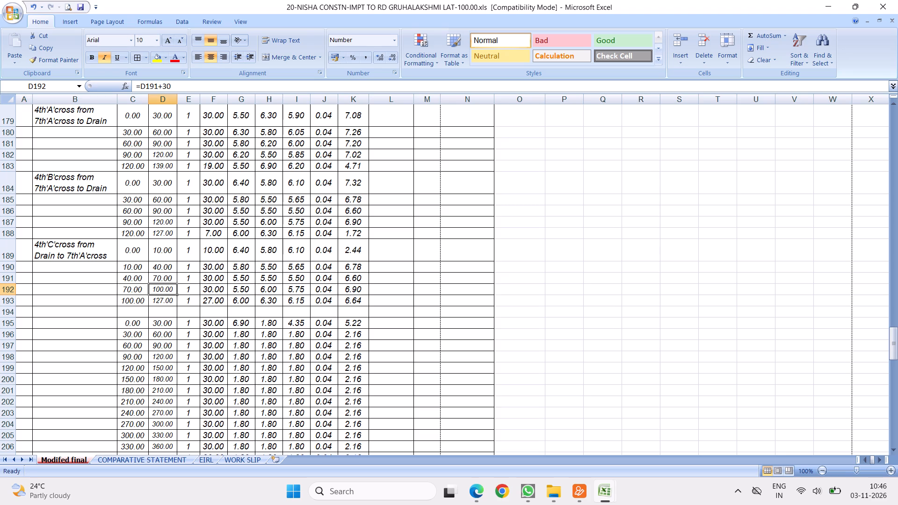
pyautogui.write('97')
pyautogui.press('Return')
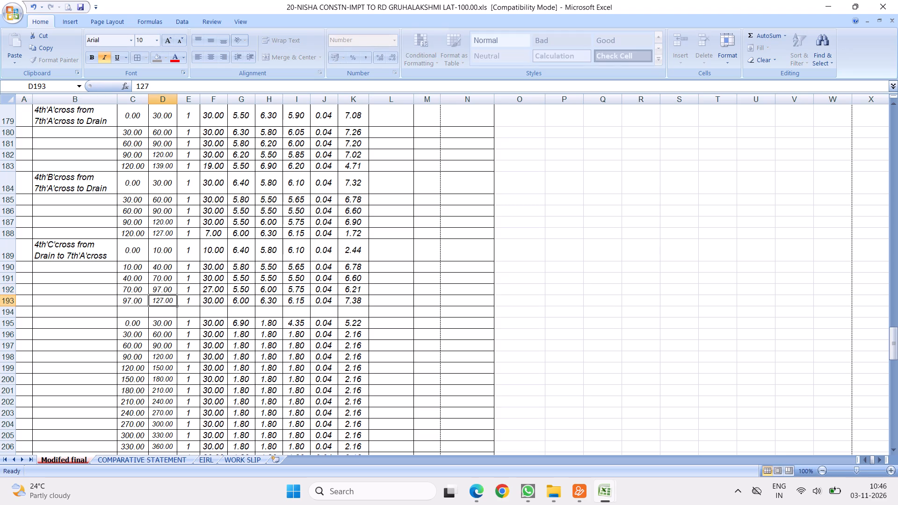
# Delete the surplus 4th'C'cross row 193.
pyautogui.click(6, 301)
pyautogui.rightClick(6, 301)
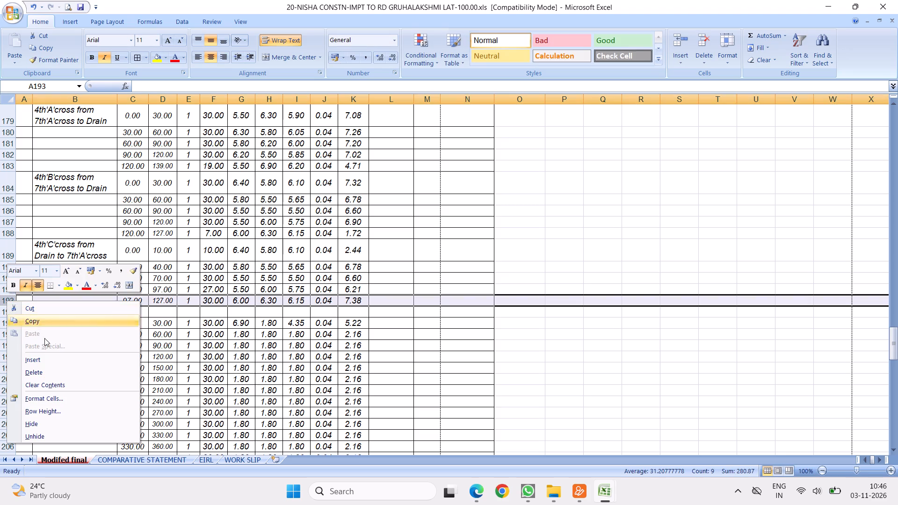
pyautogui.click(40, 373)
# Enter the 4th'C'cross widths: 6 in G189, and 6, 5.6, 5 and 6 in H189:H192.
pyautogui.click(182, 263)
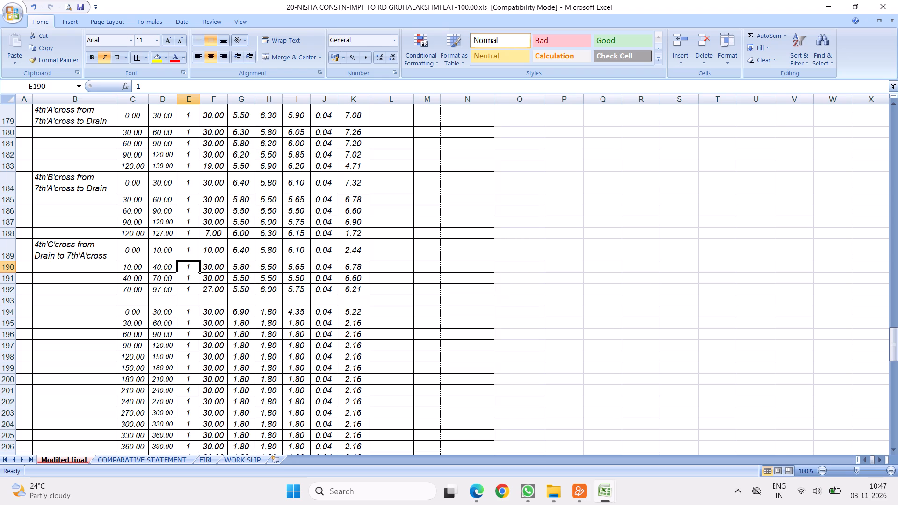
pyautogui.click(217, 325)
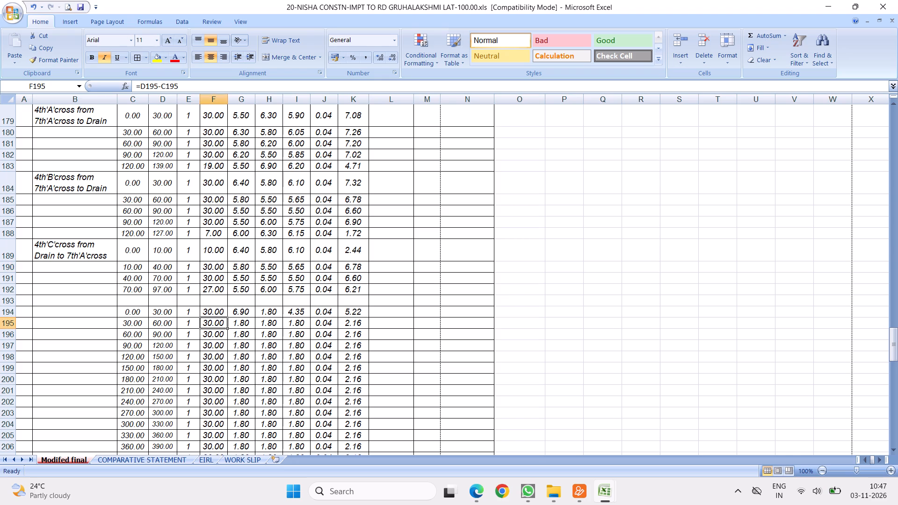
pyautogui.click(212, 250)
pyautogui.click(239, 251)
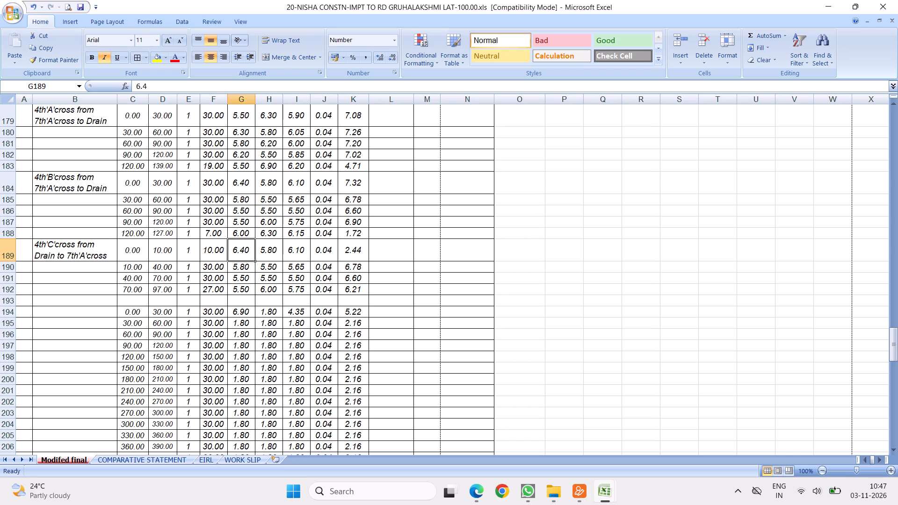
pyautogui.press('6')
pyautogui.press('Right')
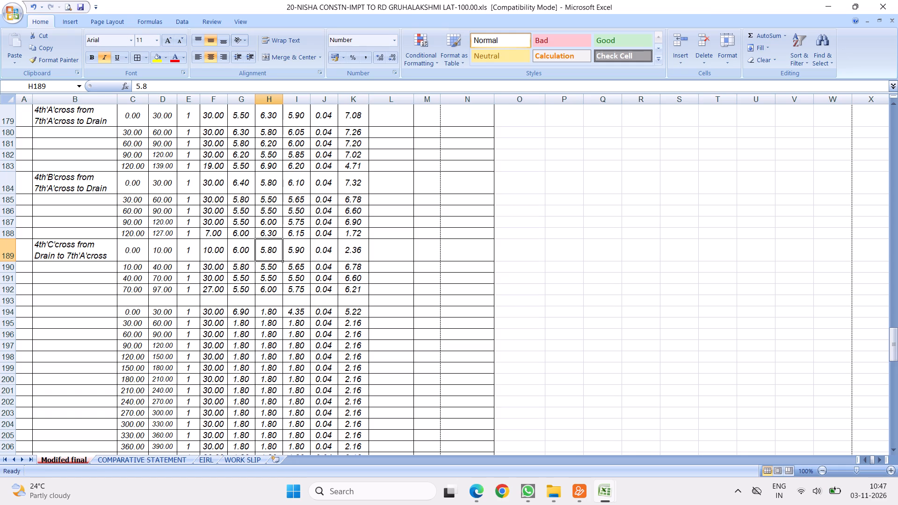
pyautogui.press('6')
pyautogui.press('Return')
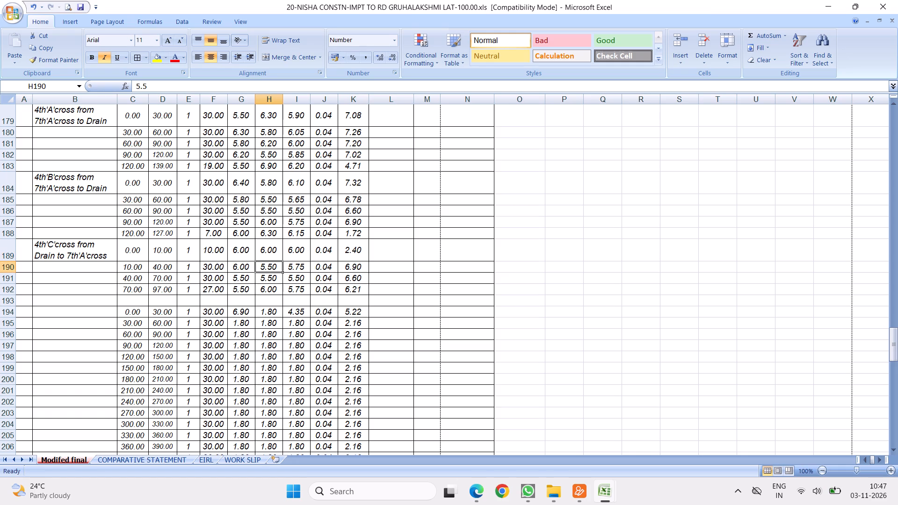
pyautogui.write('5.6')
pyautogui.press('Return')
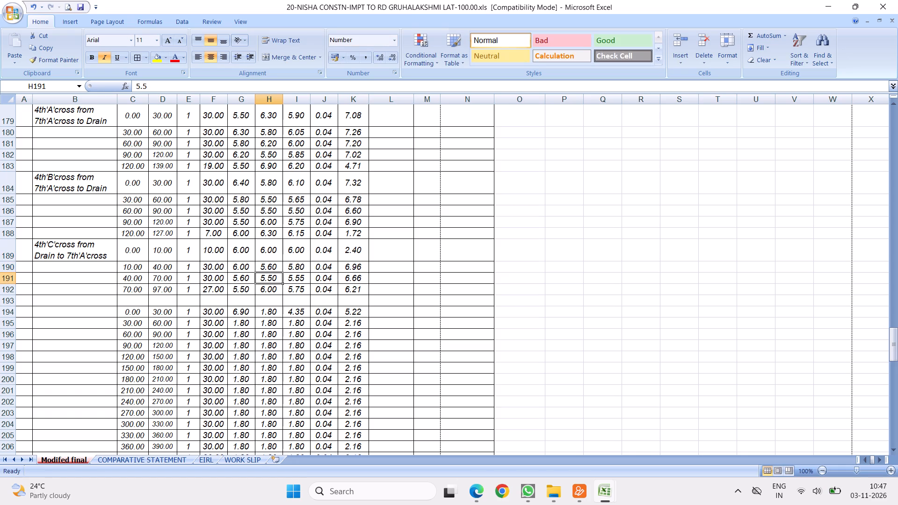
pyautogui.press('5')
pyautogui.press('Return')
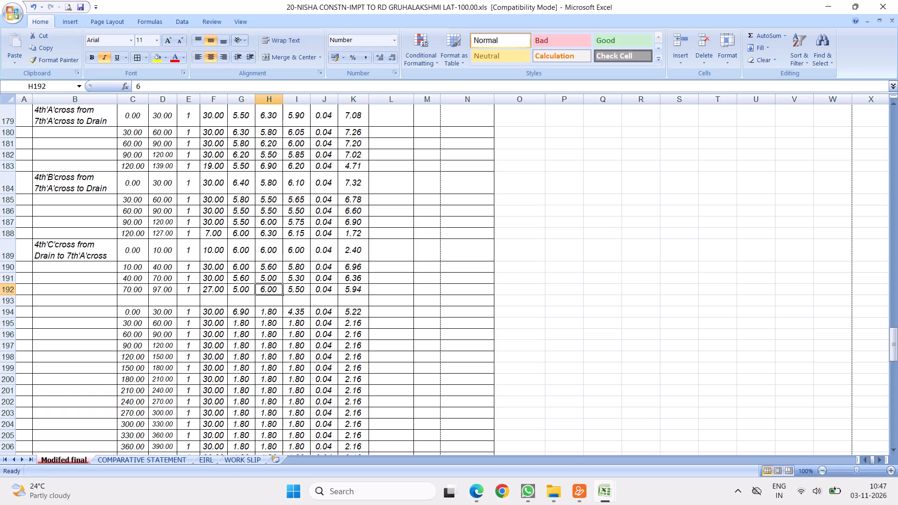
pyautogui.press('6')
pyautogui.press('Return')
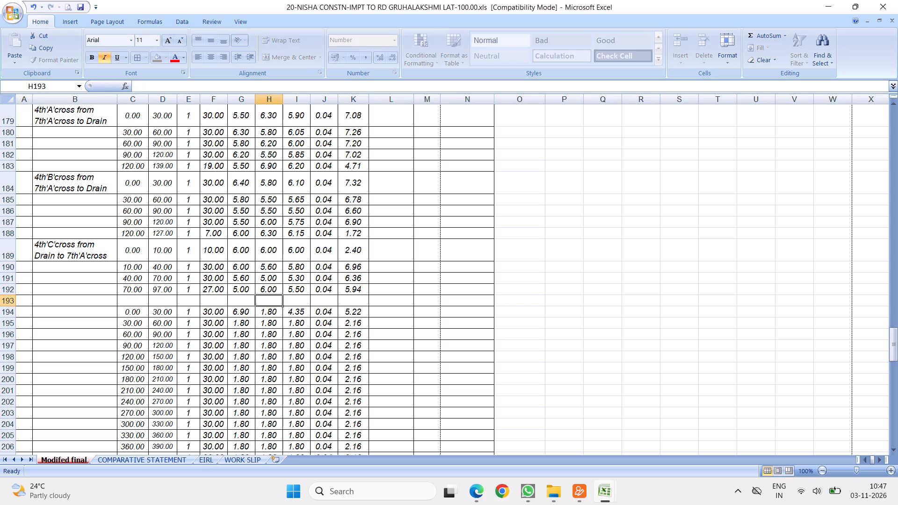
# Label the road in B194 as 9th cross from Andrahalli main road to 6th main.
pyautogui.click(80, 310)
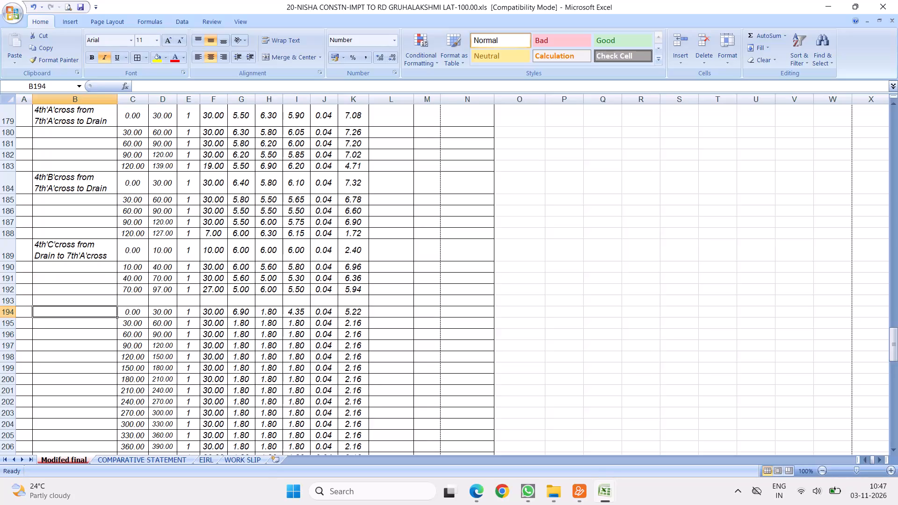
pyautogui.scroll(2, 160, 267)
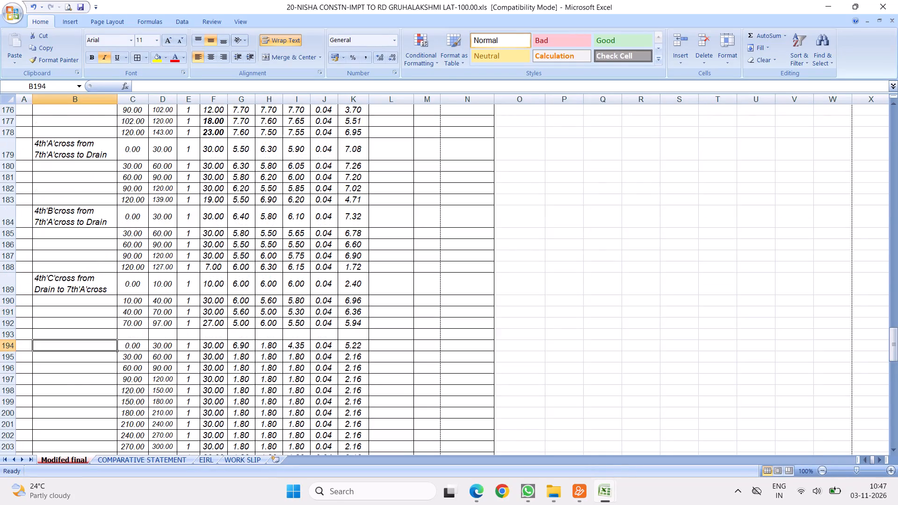
pyautogui.scroll(3, 167, 263)
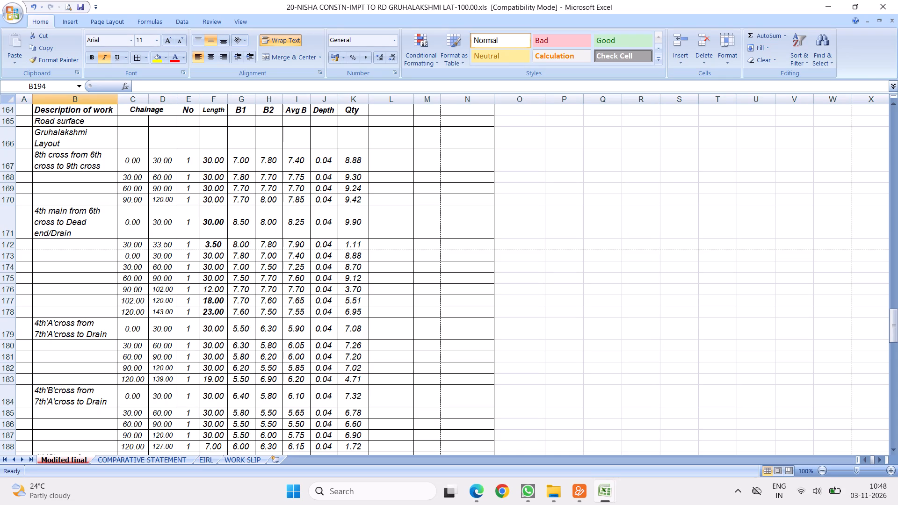
pyautogui.scroll(-5, 151, 248)
pyautogui.scroll(-3, 192, 202)
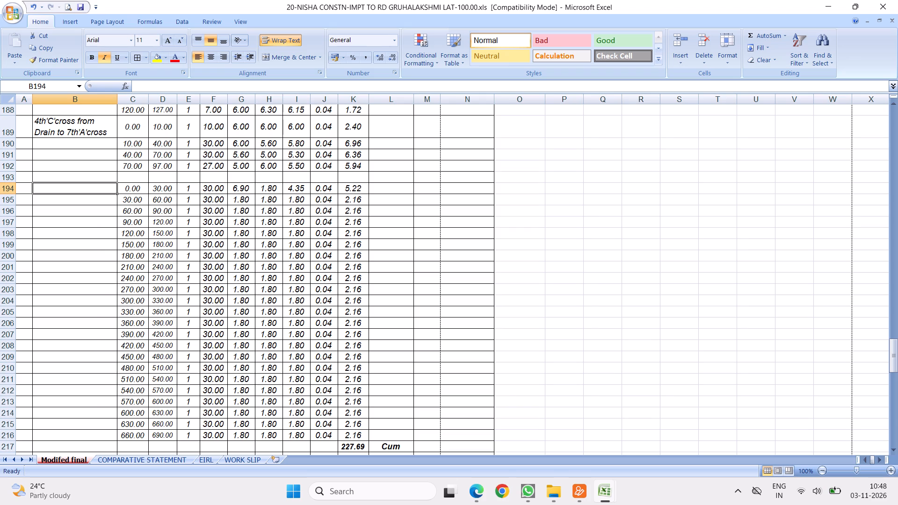
pyautogui.press('9')
pyautogui.write('th cross from')
pyautogui.press('space')
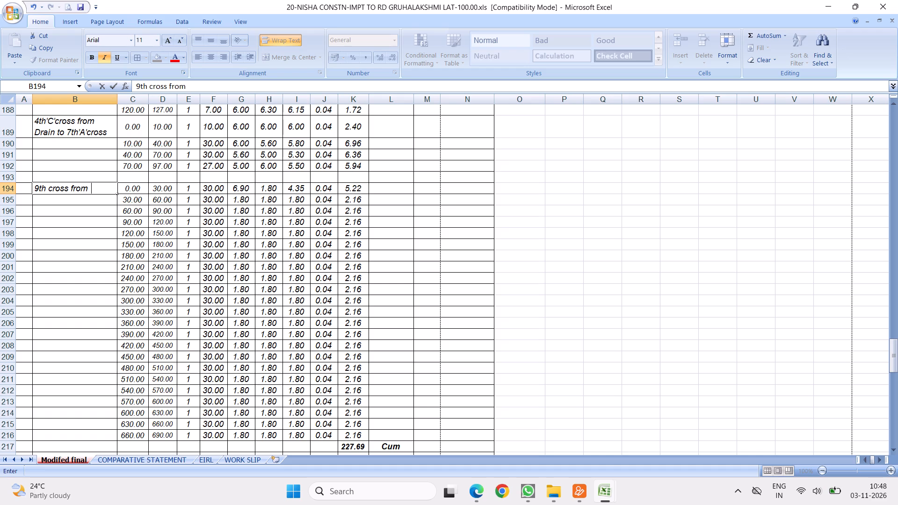
pyautogui.hotkey('shift', 'a')
pyautogui.write('ndrahalli main ro')
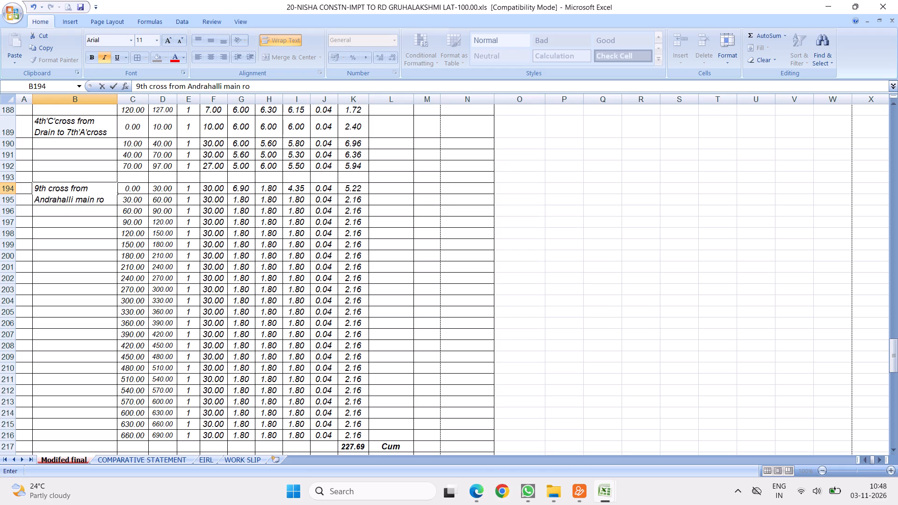
pyautogui.write('ad to')
pyautogui.press('space')
pyautogui.write('6th c')
pyautogui.press('BackSpace')
pyautogui.write('main')
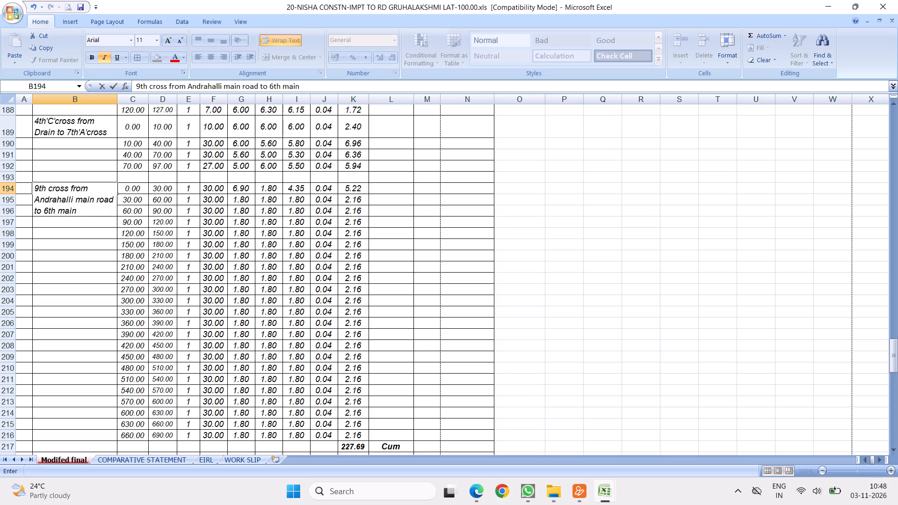
pyautogui.click(140, 275)
# Set the last end chainage of 9th cross in D199 to 167.5.
pyautogui.click(170, 202)
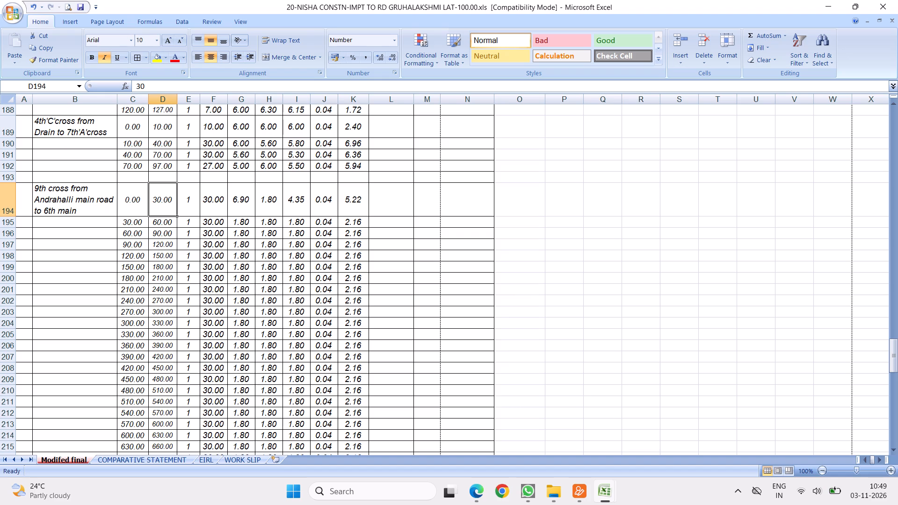
pyautogui.click(209, 205)
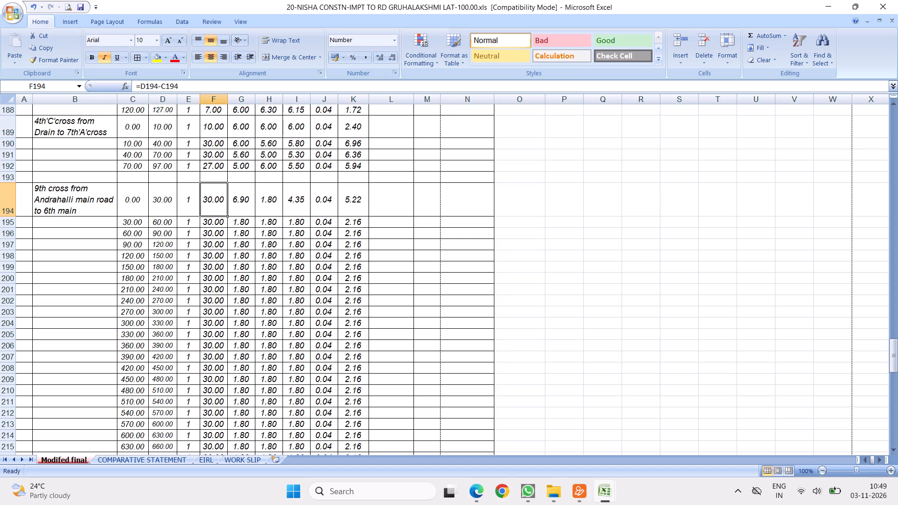
pyautogui.click(212, 224)
pyautogui.click(211, 235)
pyautogui.click(209, 244)
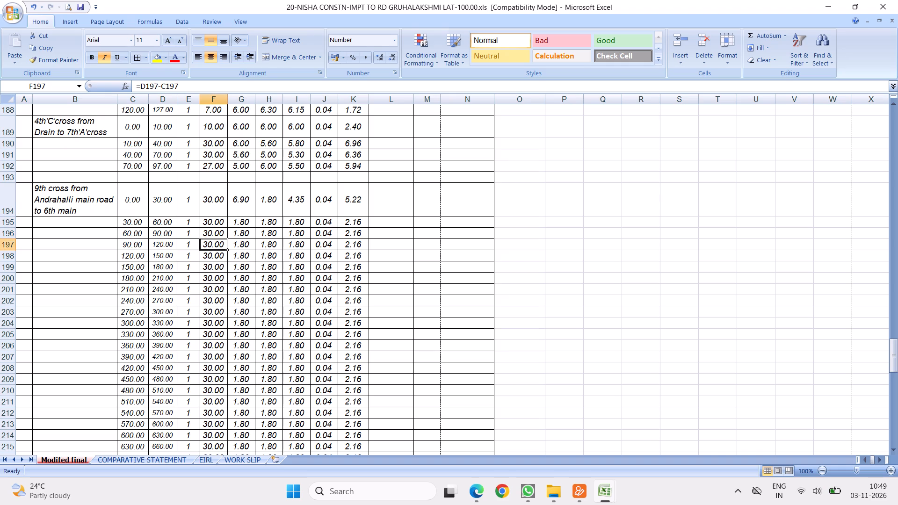
pyautogui.click(205, 258)
pyautogui.click(159, 270)
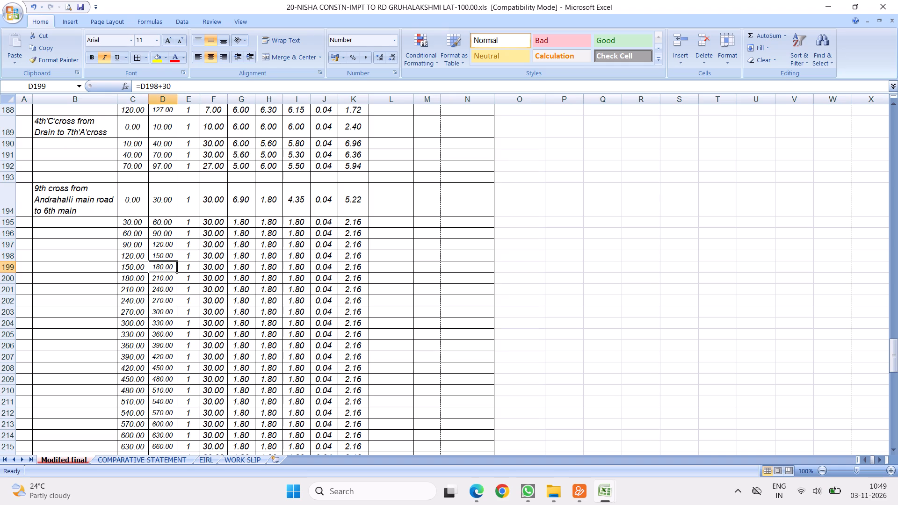
pyautogui.write('167.5')
pyautogui.press('Return')
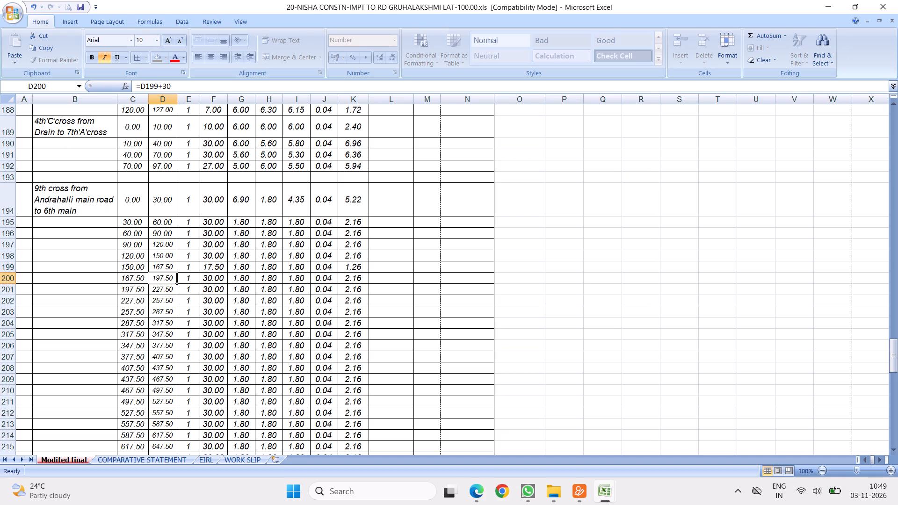
# Insert a blank row above row 200 to separate 9th cross from the remaining chainage rows.
pyautogui.click(11, 278)
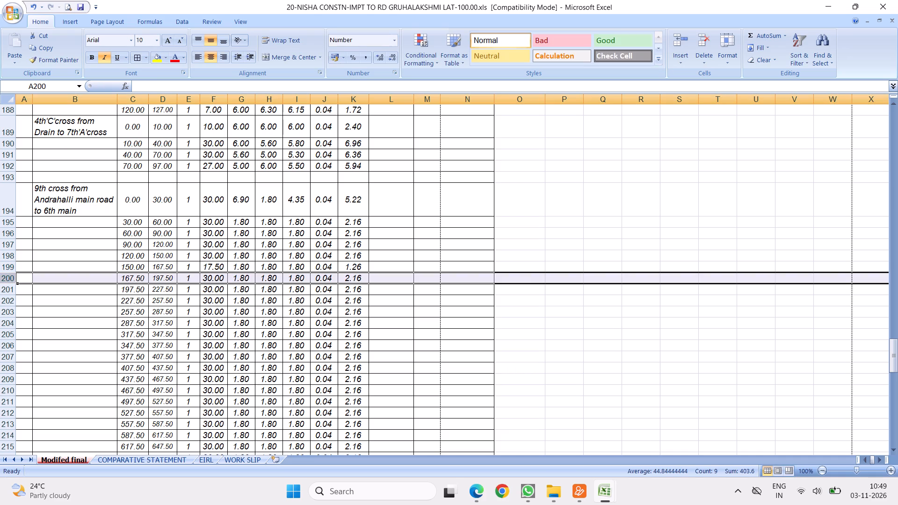
pyautogui.rightClick(11, 278)
pyautogui.click(40, 335)
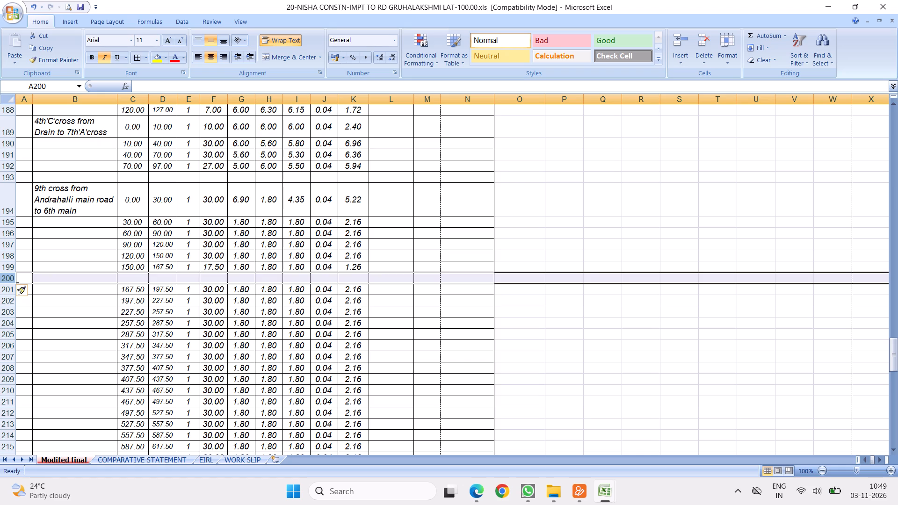
# Enter the 9th cross widths: 7.8 in G194, 7.5 in H194, and 8.5 in each of H195:H197.
pyautogui.click(210, 202)
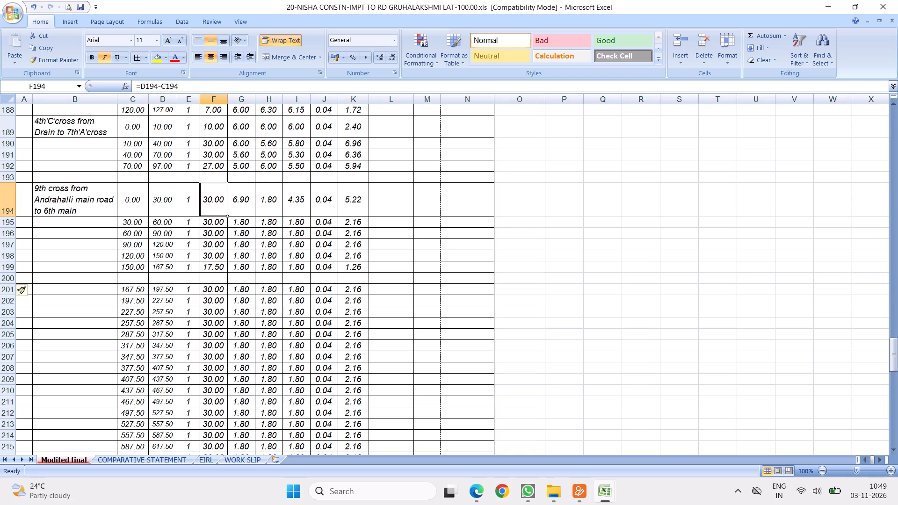
pyautogui.click(244, 201)
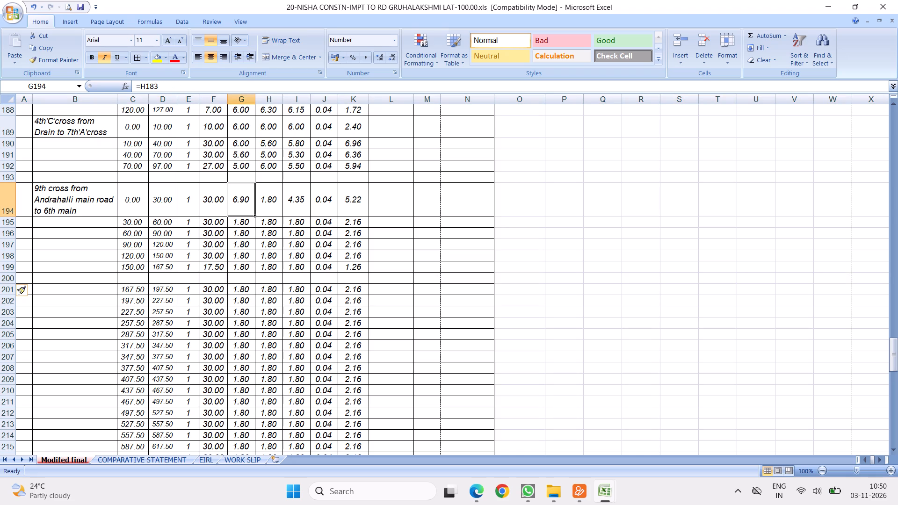
pyautogui.write('7.8')
pyautogui.press('Return')
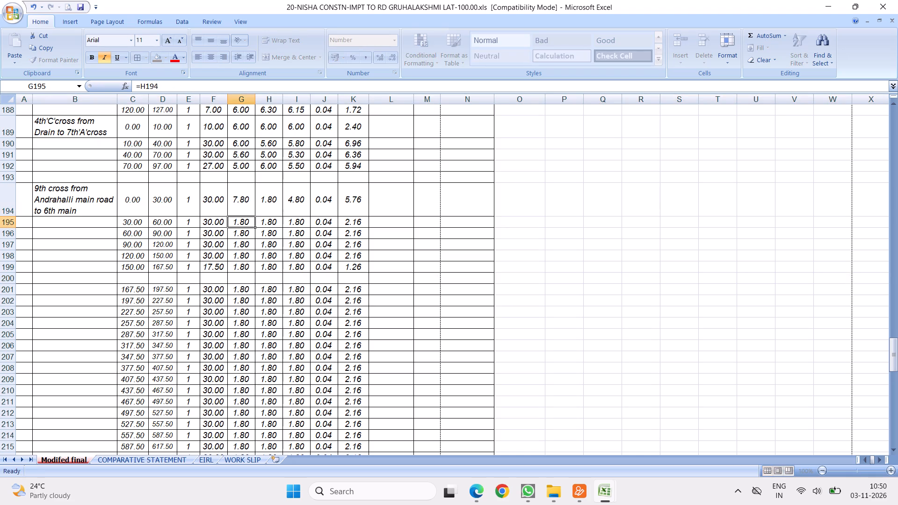
pyautogui.press('Up')
pyautogui.press('Right')
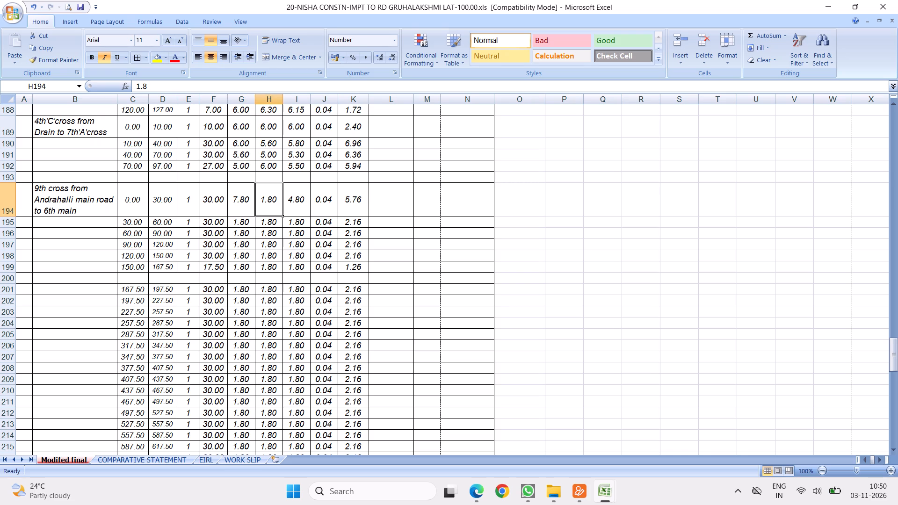
pyautogui.write('7.5')
pyautogui.press('Return')
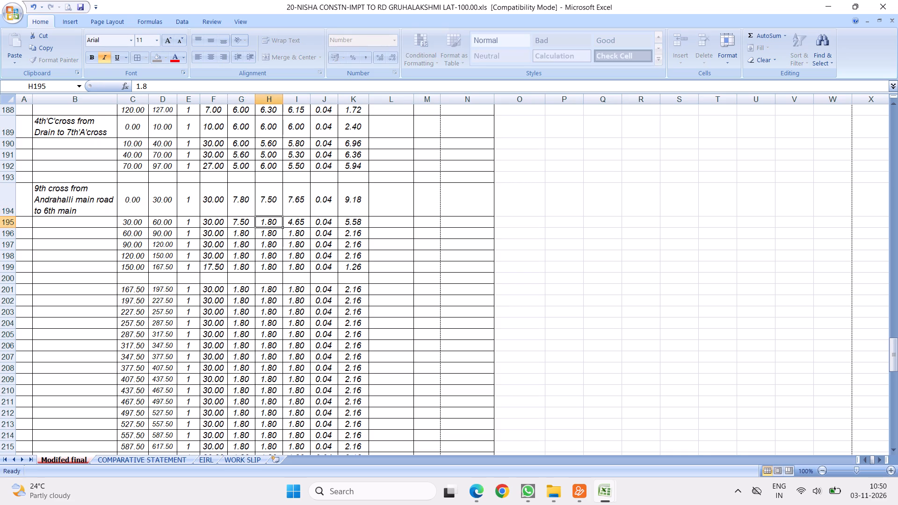
pyautogui.write('8.5')
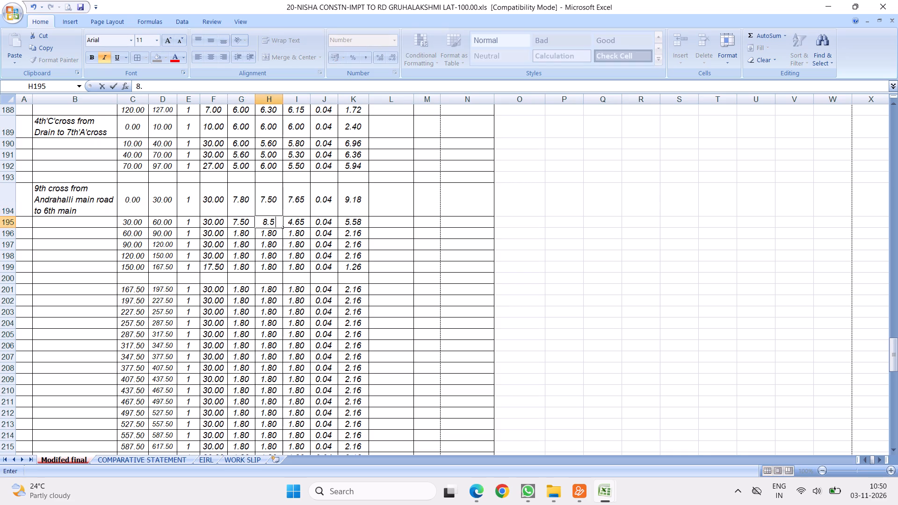
pyautogui.press('Return')
pyautogui.write('8.5')
pyautogui.press('Return')
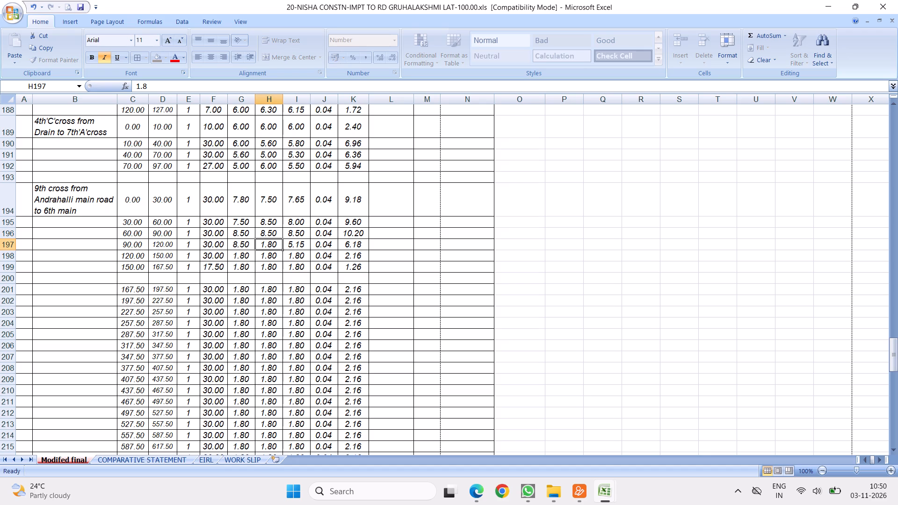
pyautogui.write('8.5')
pyautogui.press('Return')
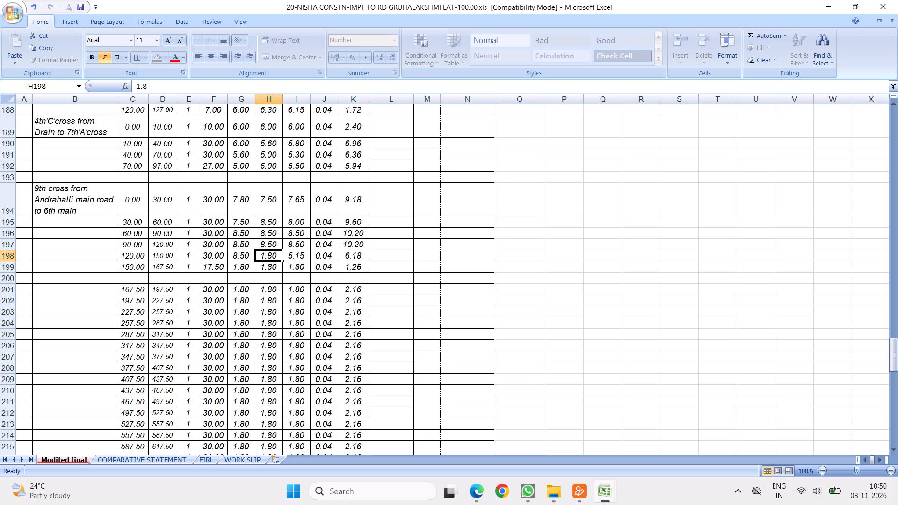
# Revise the 9th cross end widths: 7.5 in H195, 8.5 in each of H196:H198, and 9 in H199.
pyautogui.click(280, 201)
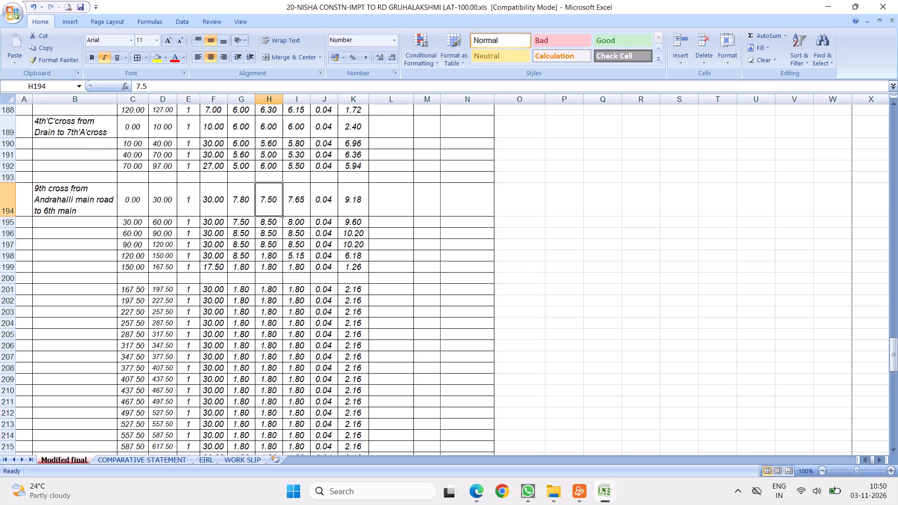
pyautogui.click(266, 223)
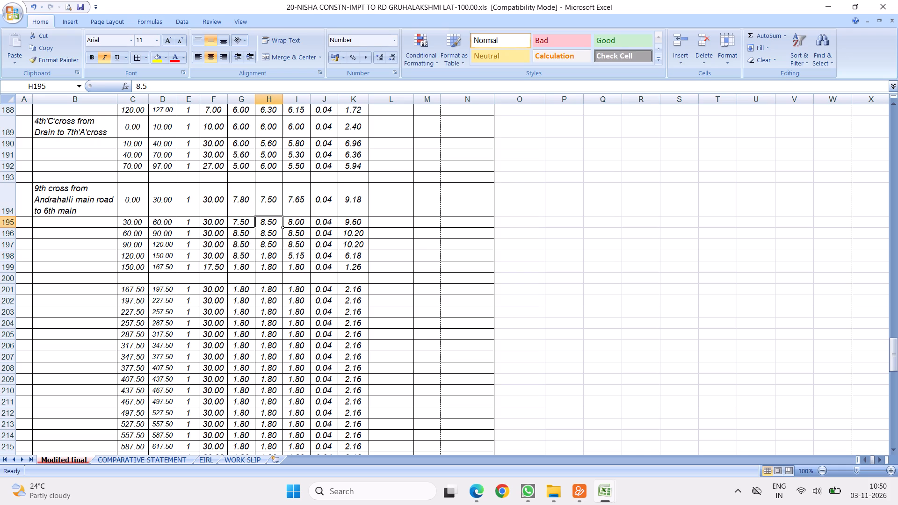
pyautogui.write('7.5')
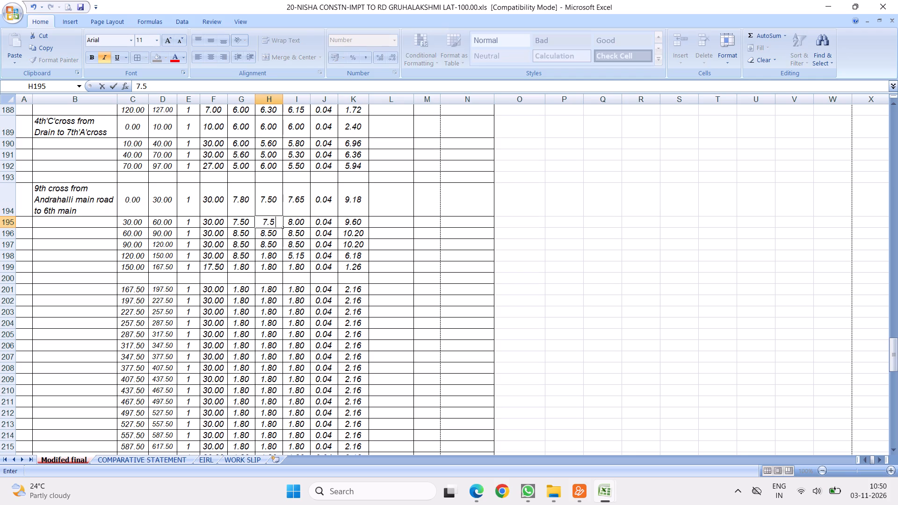
pyautogui.press('Return')
pyautogui.write('8.5')
pyautogui.press('Return')
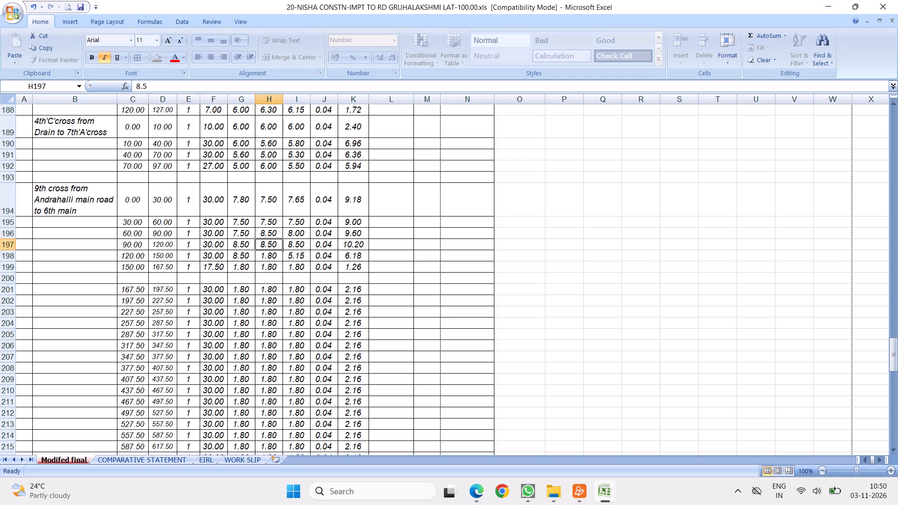
pyautogui.write('8.5')
pyautogui.press('Return')
pyautogui.write('8.5')
pyautogui.press('Return')
pyautogui.write('9+')
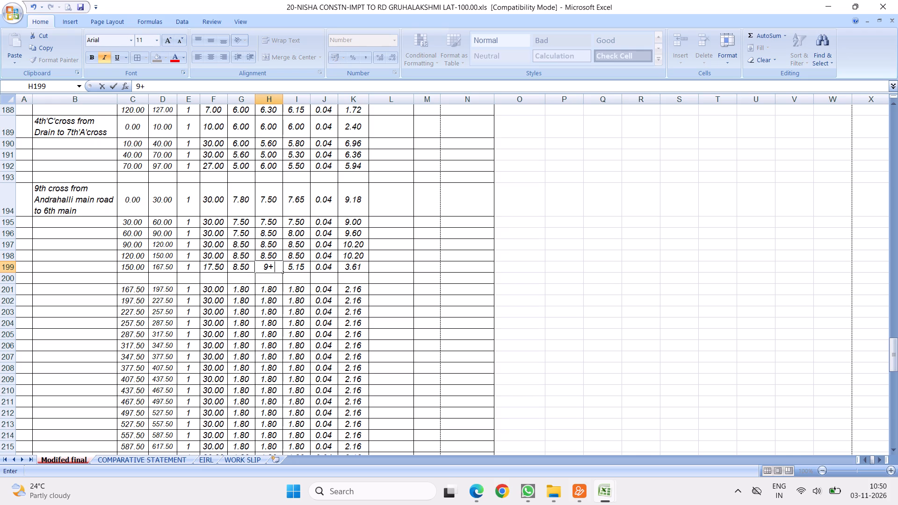
pyautogui.press('BackSpace')
pyautogui.press('BackSpace')
pyautogui.press('9')
pyautogui.press('Return')
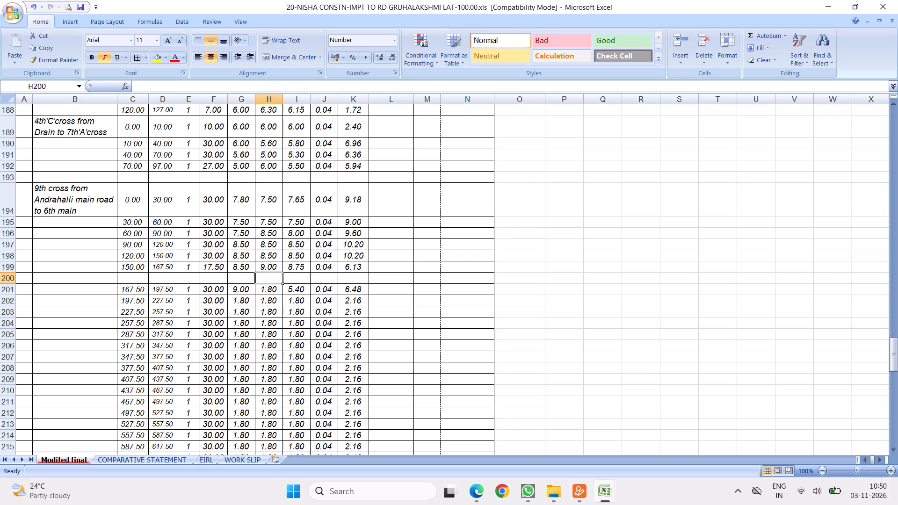
# Label the stretch in B201 as From 4th main to 6th main.
pyautogui.click(73, 291)
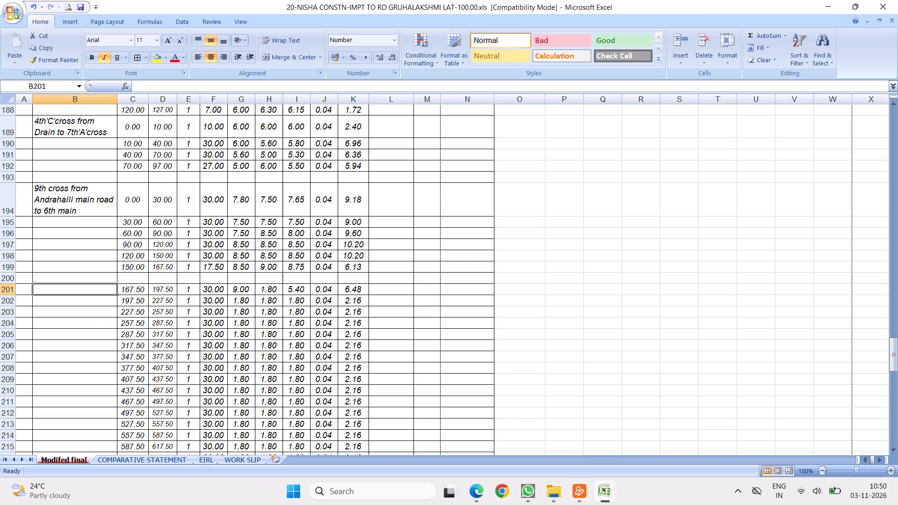
pyautogui.write('From 4th min')
pyautogui.press('space')
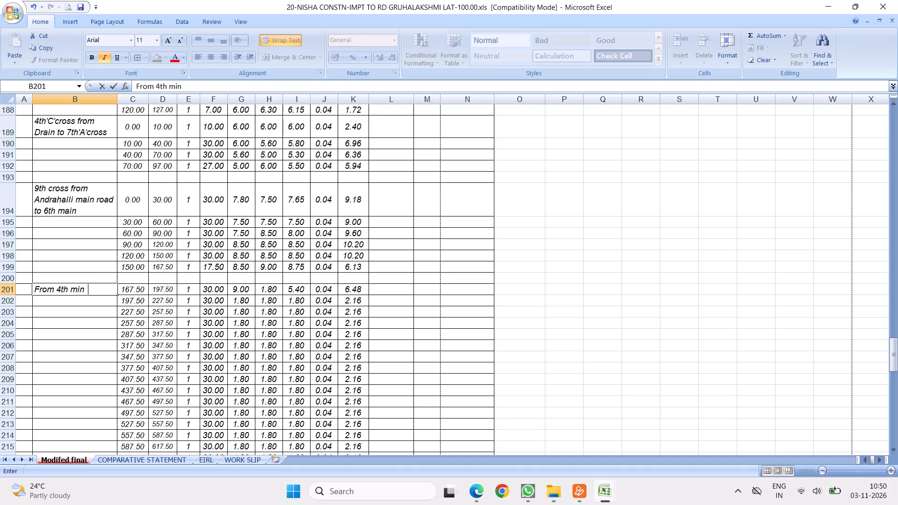
pyautogui.press('BackSpace')
pyautogui.press('BackSpace')
pyautogui.press('BackSpace')
pyautogui.write('ain to')
pyautogui.press('space')
pyautogui.write('6t')
pyautogui.press('BackSpace')
pyautogui.press('BackSpace')
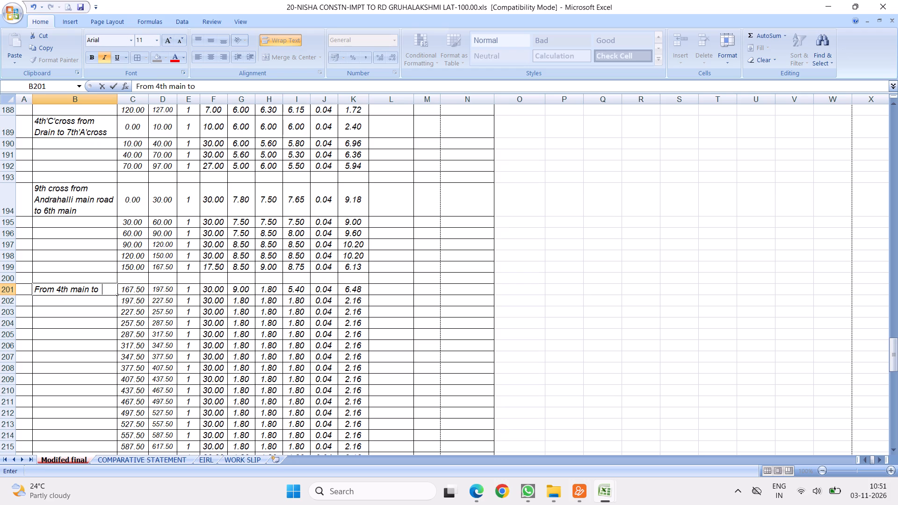
pyautogui.write('6th main')
pyautogui.click(195, 322)
# Delete the blank row 200 between the 9th cross rows and the 4th main to 6th main stretch.
pyautogui.scroll(2, 146, 260)
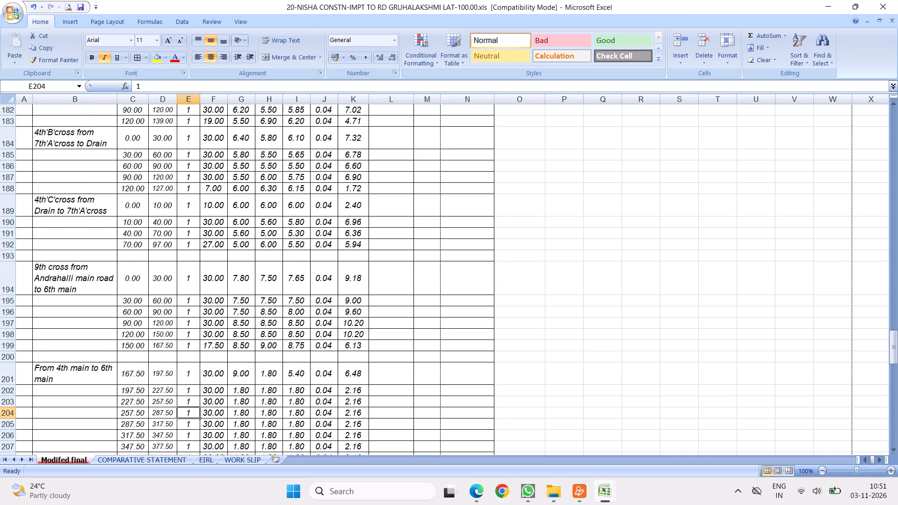
pyautogui.scroll(2, 126, 220)
pyautogui.scroll(-5, 120, 237)
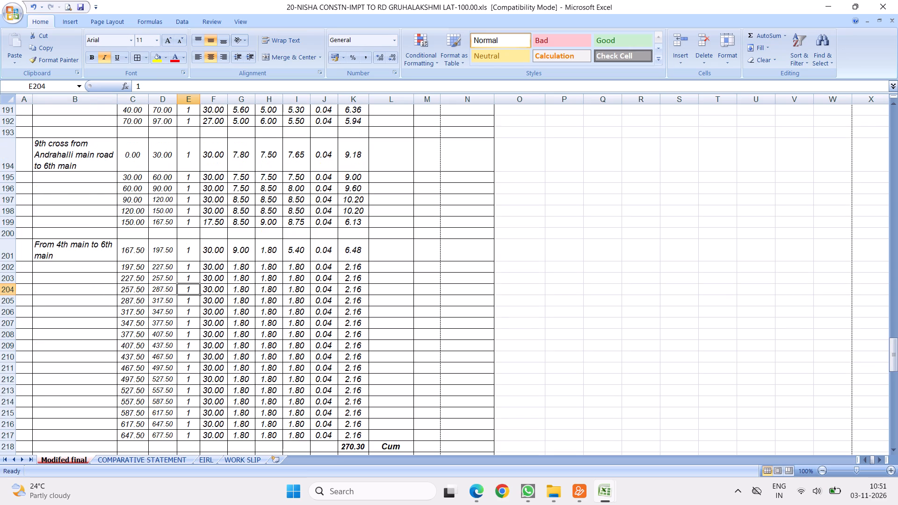
pyautogui.click(73, 246)
pyautogui.rightClick(6, 233)
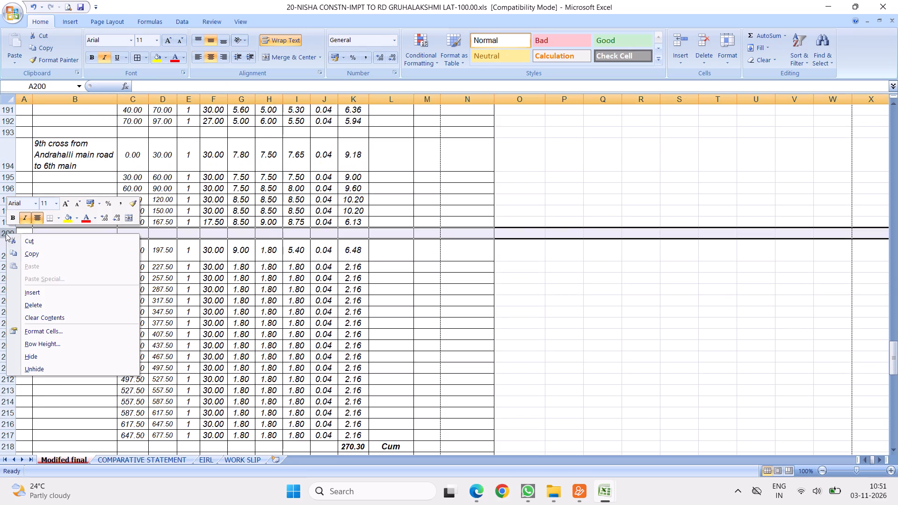
pyautogui.click(32, 308)
# Restart the 4th main to 6th main chainage with 0 in C200 and 30 in D200.
pyautogui.click(137, 242)
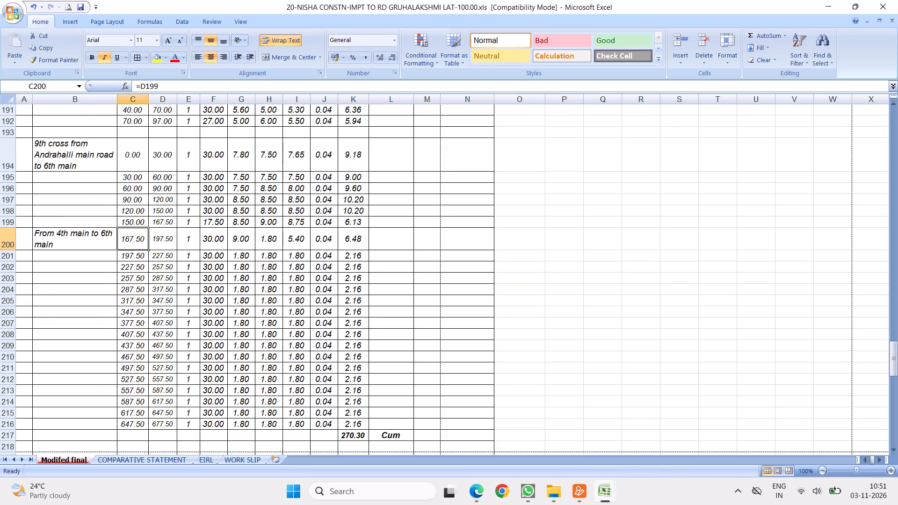
pyautogui.press('0')
pyautogui.click(253, 254)
pyautogui.click(163, 238)
pyautogui.press('3')
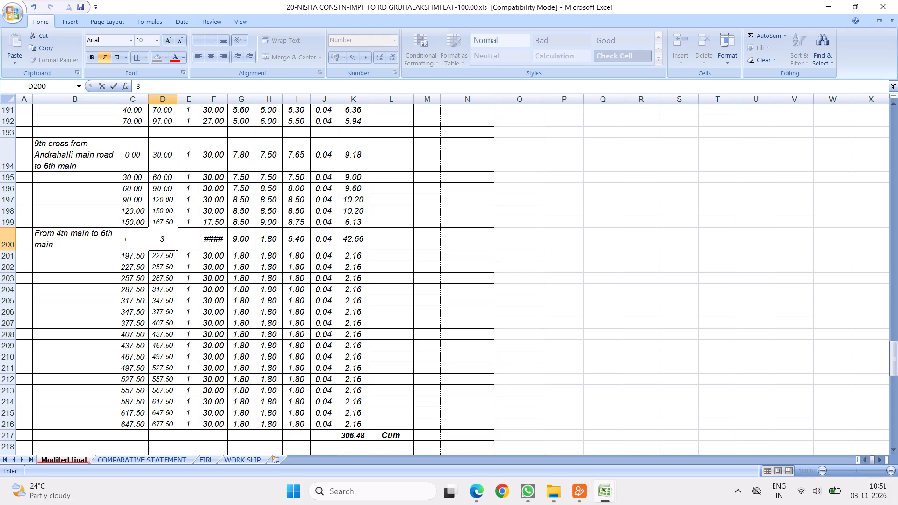
pyautogui.press('0')
pyautogui.click(311, 266)
# Set the last end chainage of the 4th main to 6th main stretch in D205 to 178.5.
pyautogui.click(166, 241)
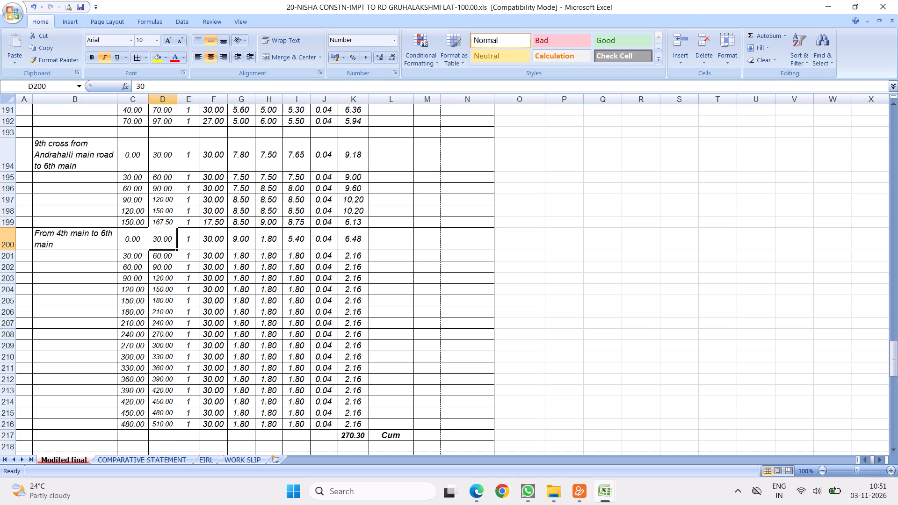
pyautogui.click(215, 236)
pyautogui.click(216, 255)
pyautogui.click(213, 270)
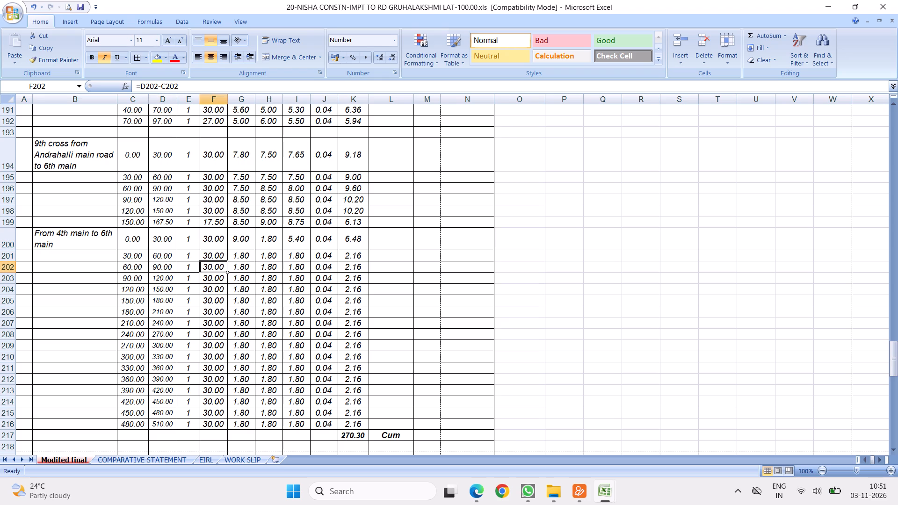
pyautogui.click(211, 279)
pyautogui.click(213, 290)
pyautogui.click(167, 299)
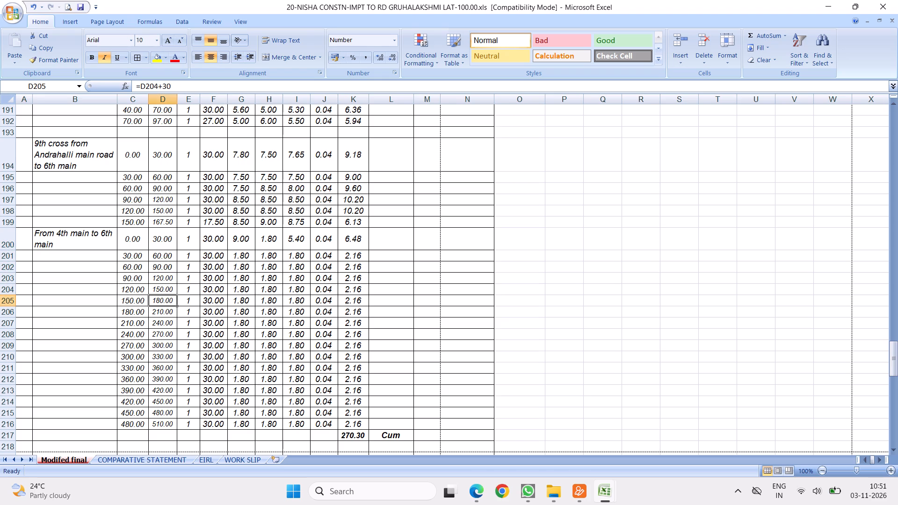
pyautogui.write('178')
pyautogui.write('.5')
pyautogui.press('Return')
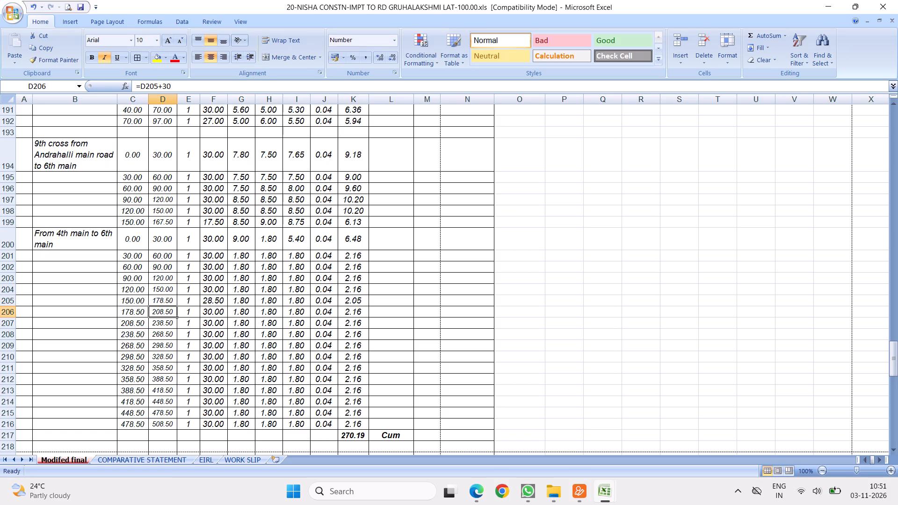
# Insert a blank row above row 206 to separate the 4th main to 6th main stretch from the remaining chainage rows.
pyautogui.click(9, 312)
pyautogui.rightClick(9, 312)
pyautogui.click(42, 373)
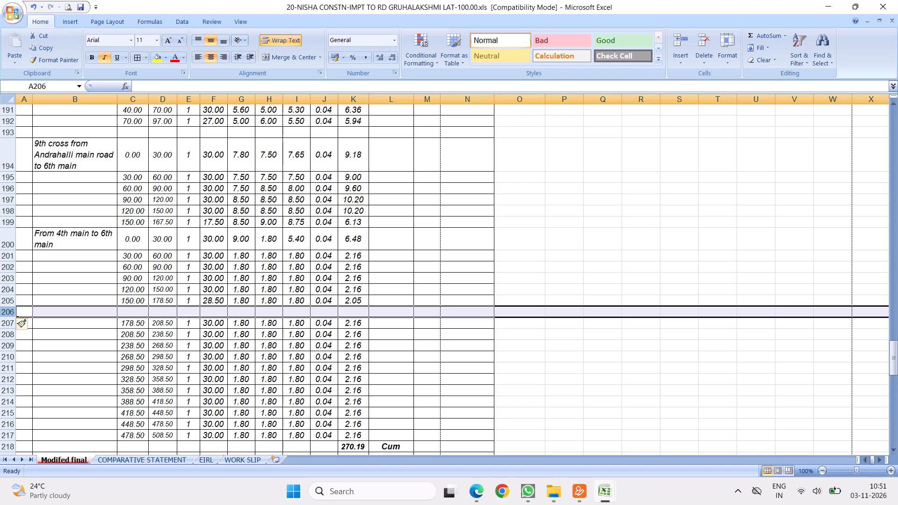
# Enter the 4th main to 6th main widths: 9 in G200, and 9, 9.2, 9, 9.2, 9.2 and 10 down H200 to H205.
pyautogui.click(212, 233)
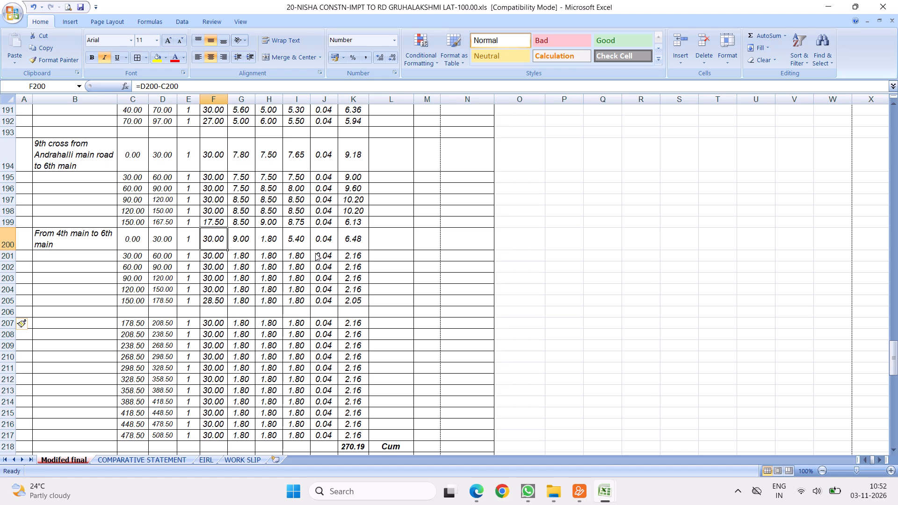
pyautogui.click(240, 237)
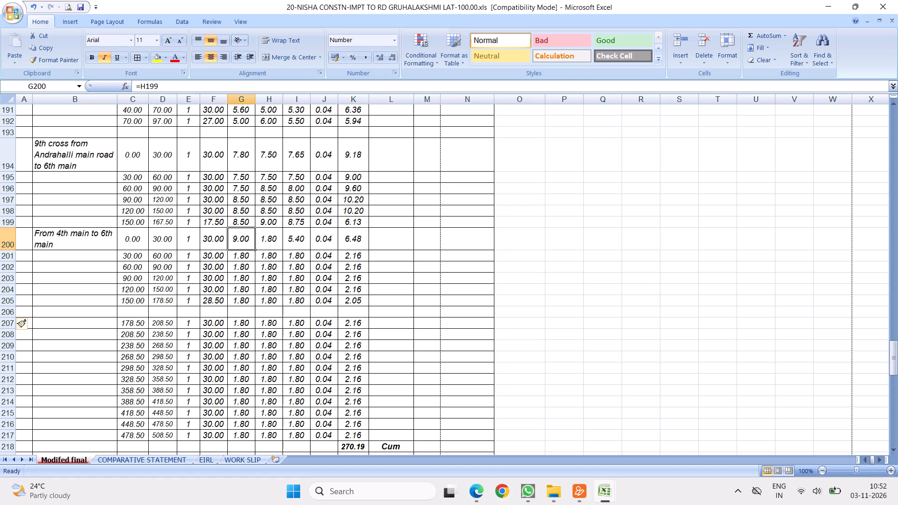
pyautogui.press('9')
pyautogui.press('Right')
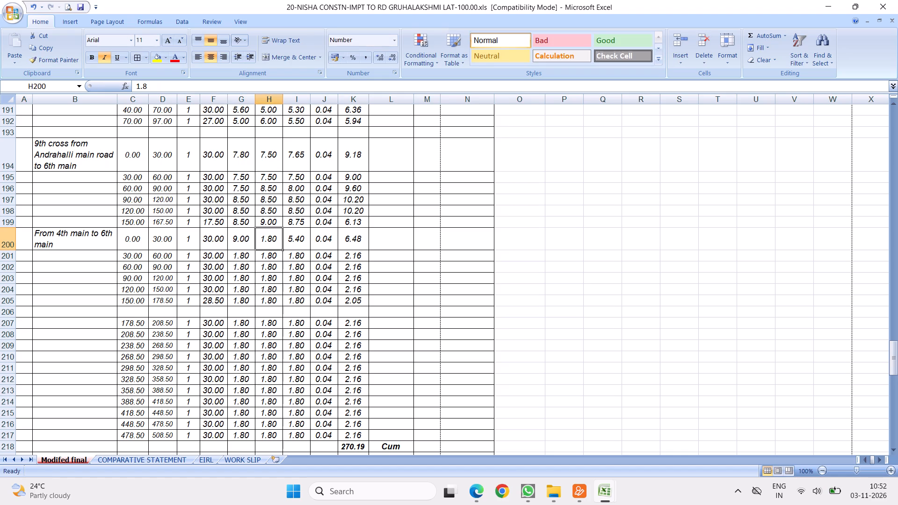
pyautogui.write('9.')
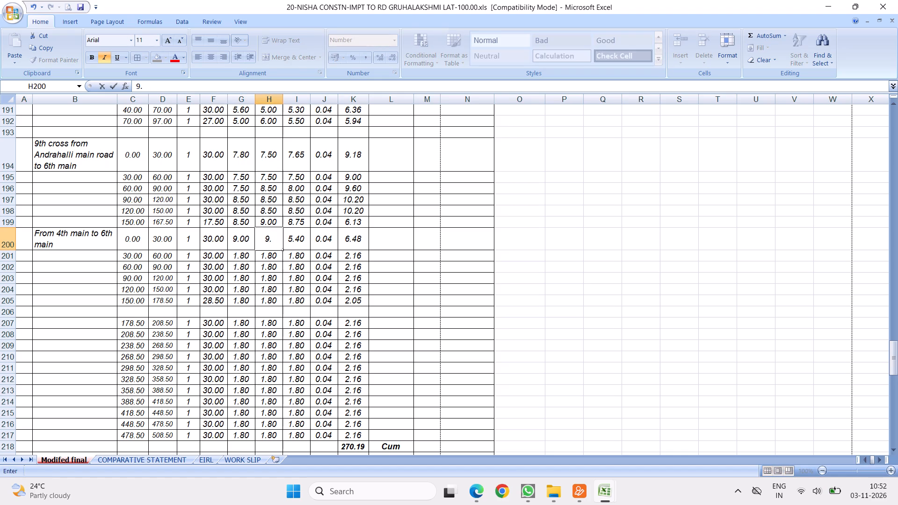
pyautogui.press('Return')
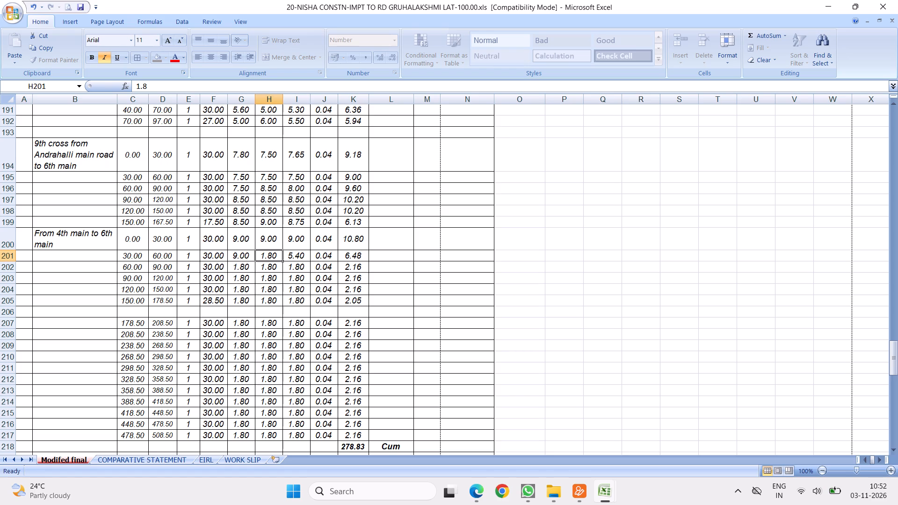
pyautogui.write('9.2')
pyautogui.press('Return')
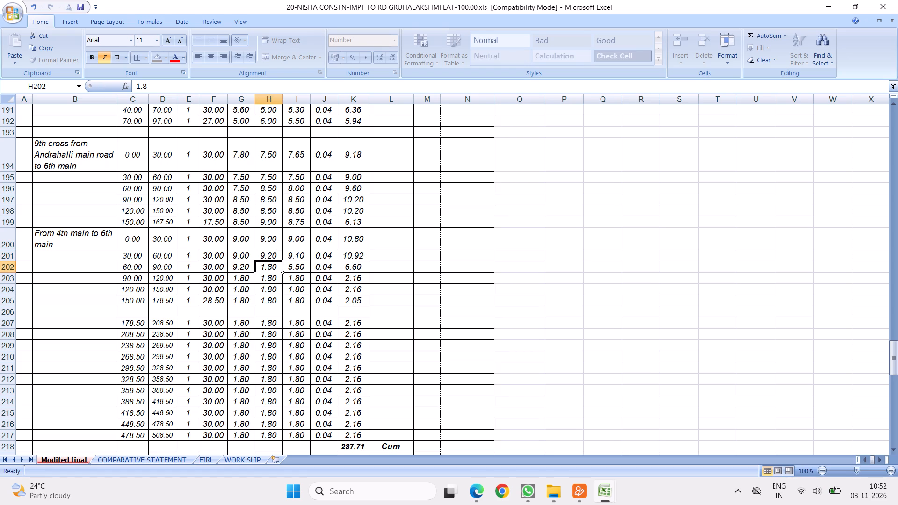
pyautogui.press('9')
pyautogui.press('Return')
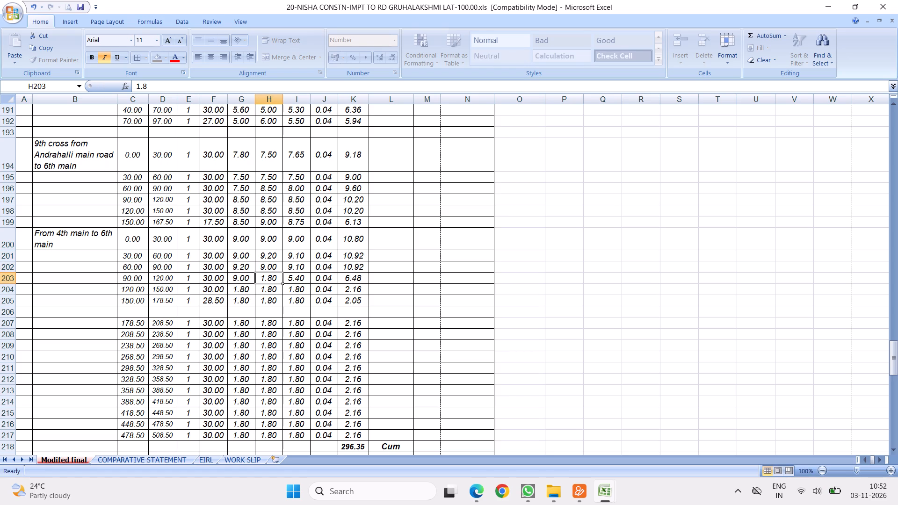
pyautogui.write('9.2')
pyautogui.press('Return')
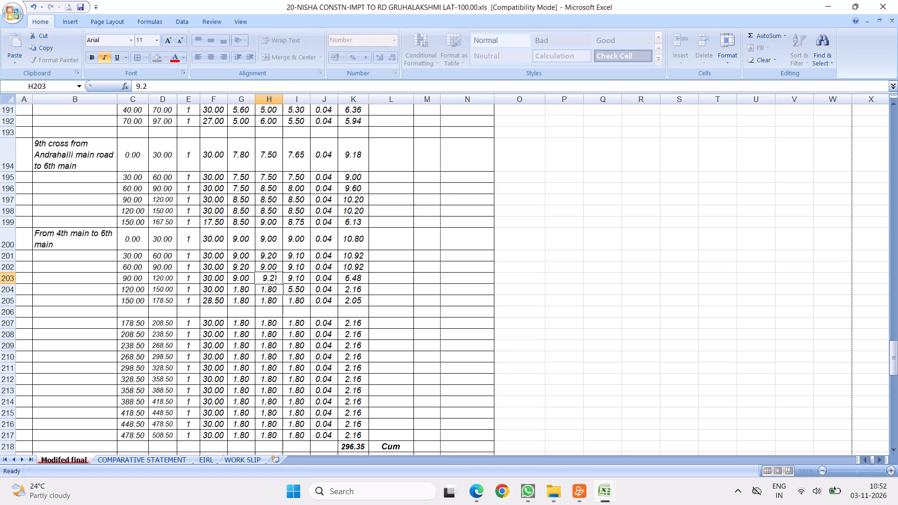
pyautogui.write('9.2')
pyautogui.press('Return')
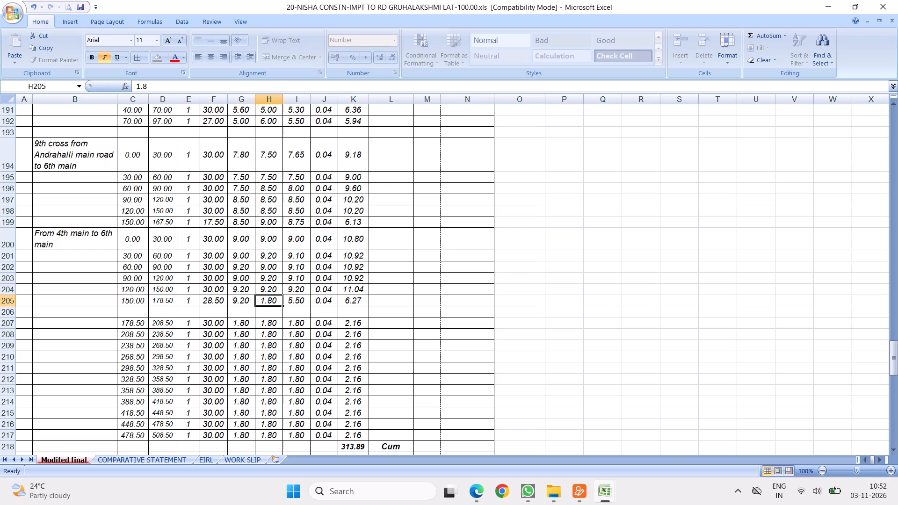
pyautogui.write('10')
pyautogui.press('Return')
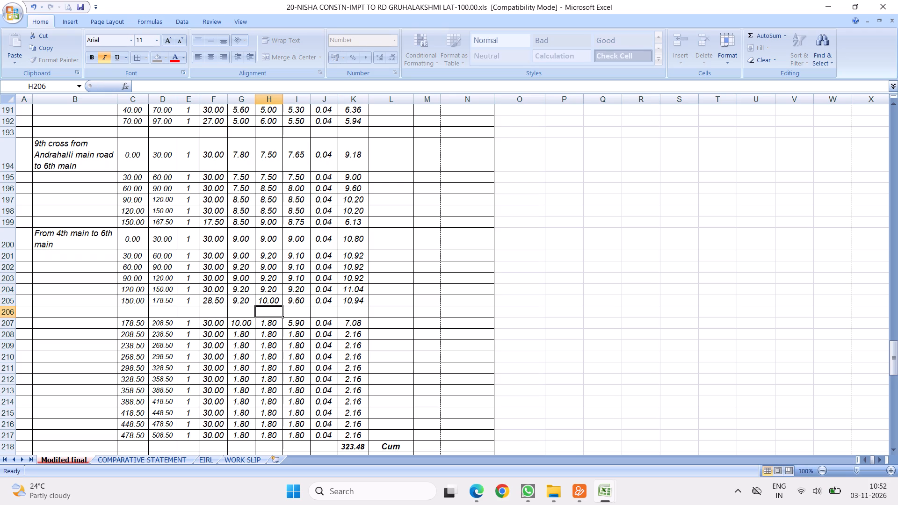
# Label the remaining chainage rows in B207 as "7th'A'cross from 6th main to 4th main".
pyautogui.click(53, 235)
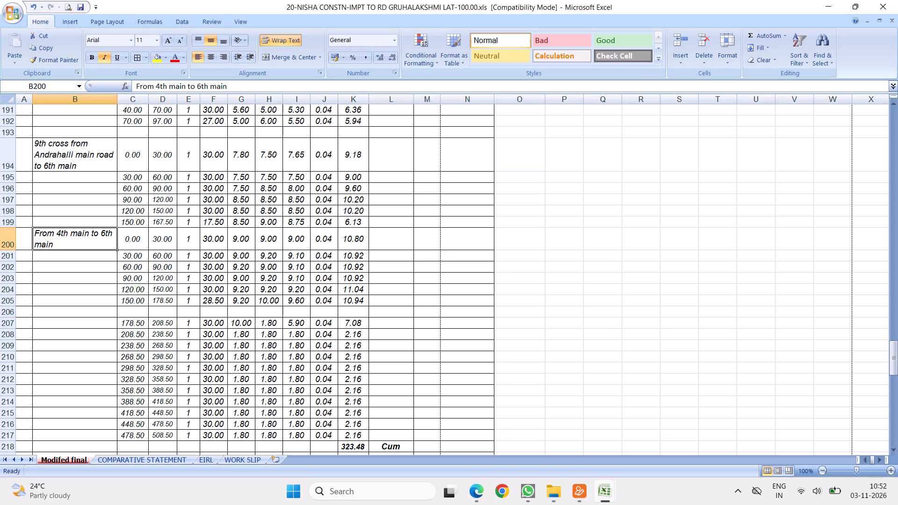
pyautogui.click(67, 325)
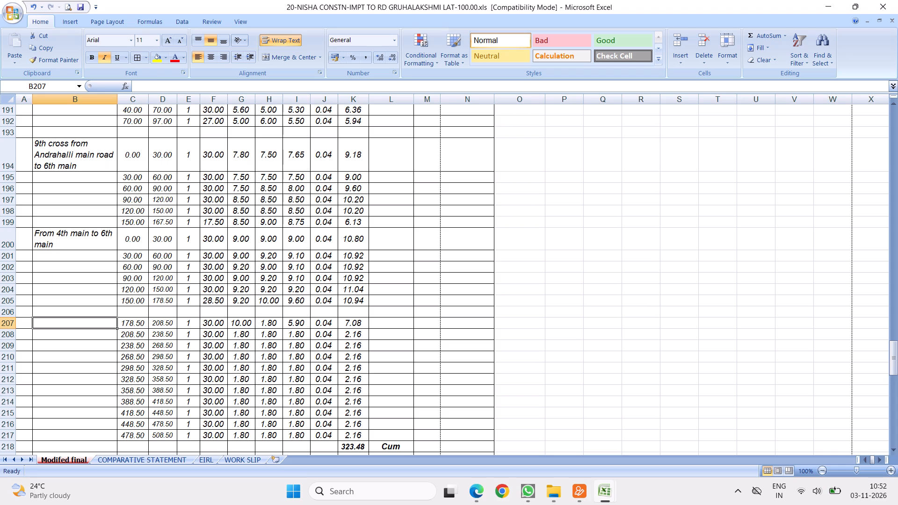
pyautogui.write("7th'A'cross from")
pyautogui.press('space')
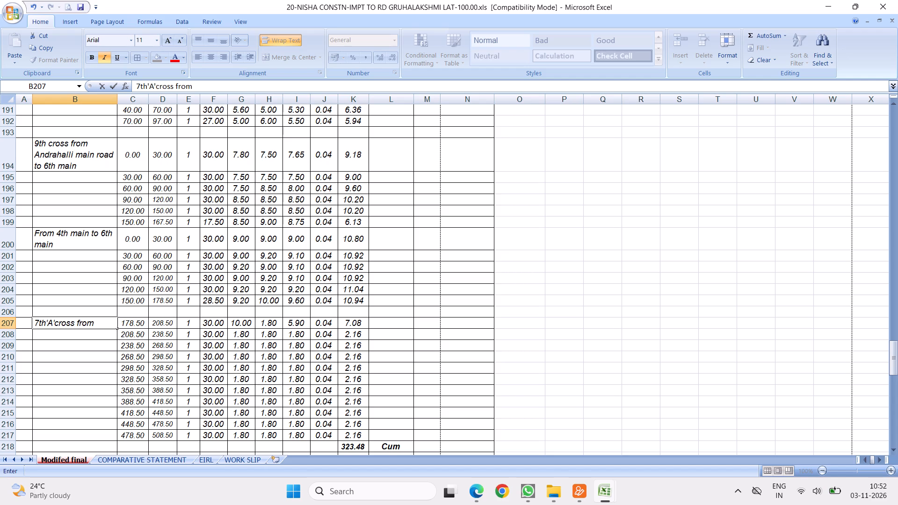
pyautogui.write('6th main to')
pyautogui.press('space')
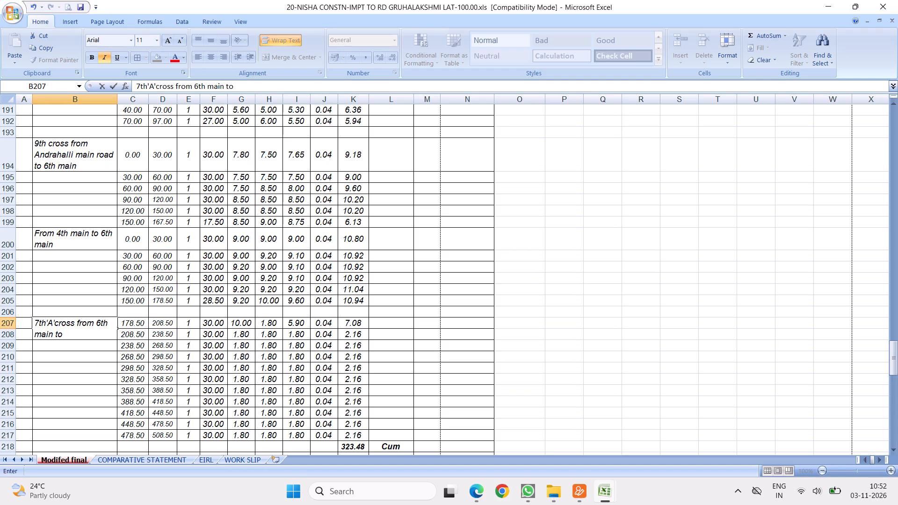
pyautogui.write('4th main')
pyautogui.click(195, 378)
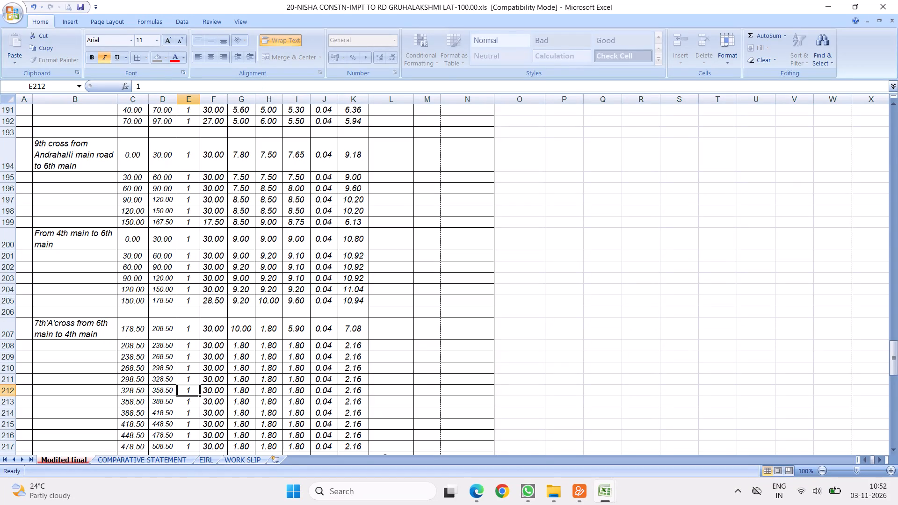
# Delete the blank row 206 above the 7th'A'cross stretch.
pyautogui.rightClick(7, 313)
pyautogui.click(38, 385)
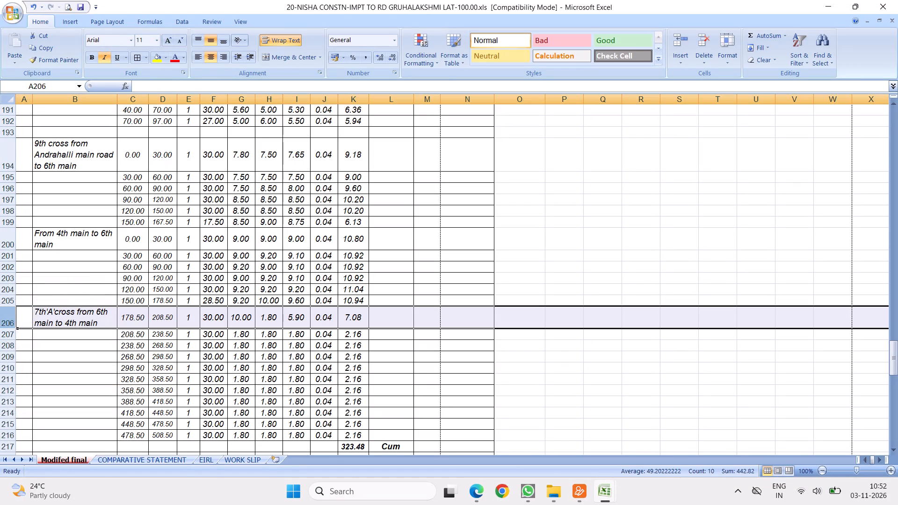
# Restart the 7th'A'cross chainage with 0 in C206 and 30 in D206.
pyautogui.click(130, 317)
pyautogui.press('0')
pyautogui.click(164, 320)
pyautogui.press('3')
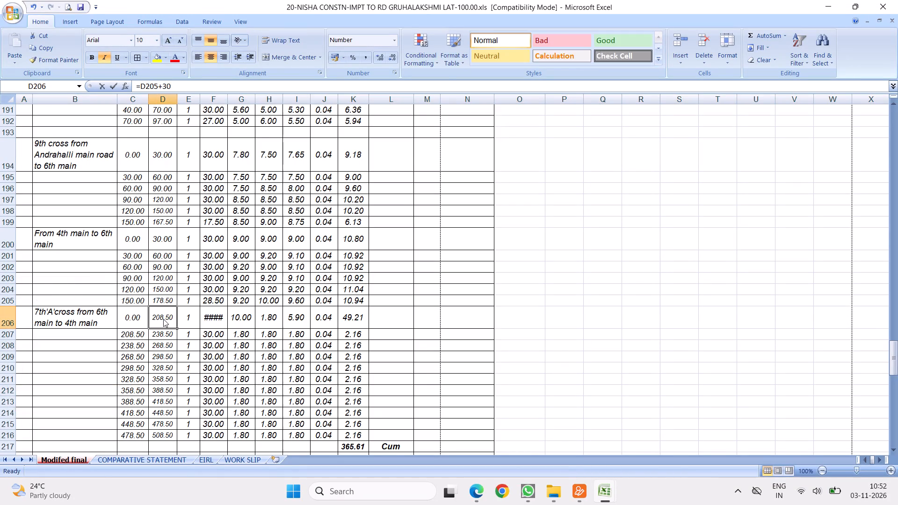
pyautogui.press('0')
pyautogui.click(269, 318)
pyautogui.click(155, 319)
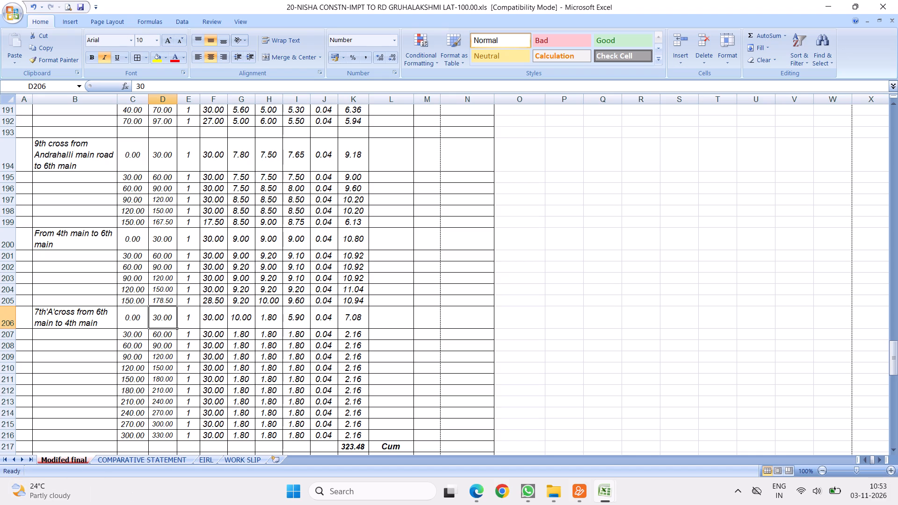
# Enter the 7th'A'cross widths: 6.8 in G206, and 5, 5.3, 5, 5 and 6 down H206 to H210.
pyautogui.click(205, 317)
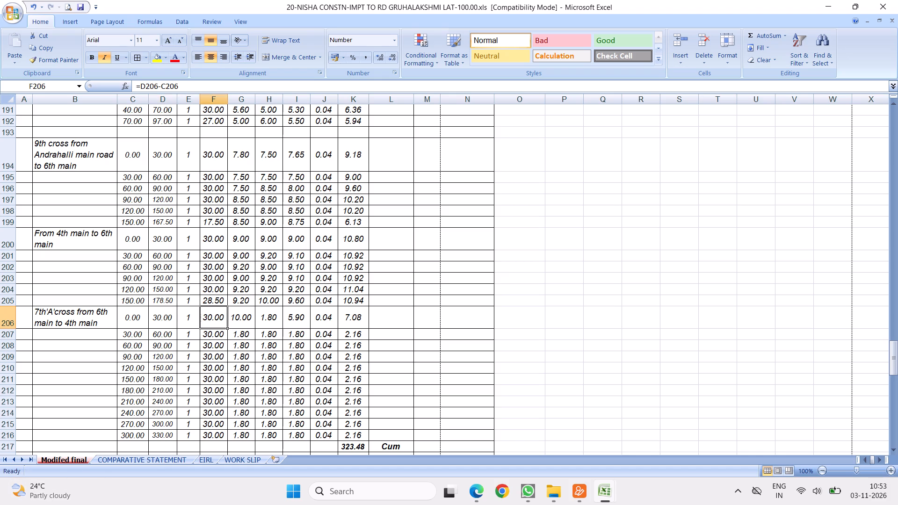
pyautogui.click(88, 319)
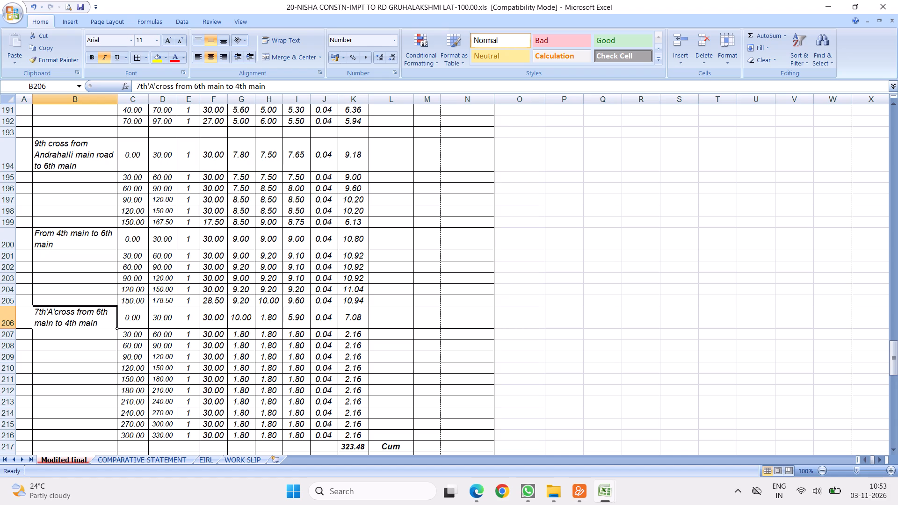
pyautogui.click(208, 317)
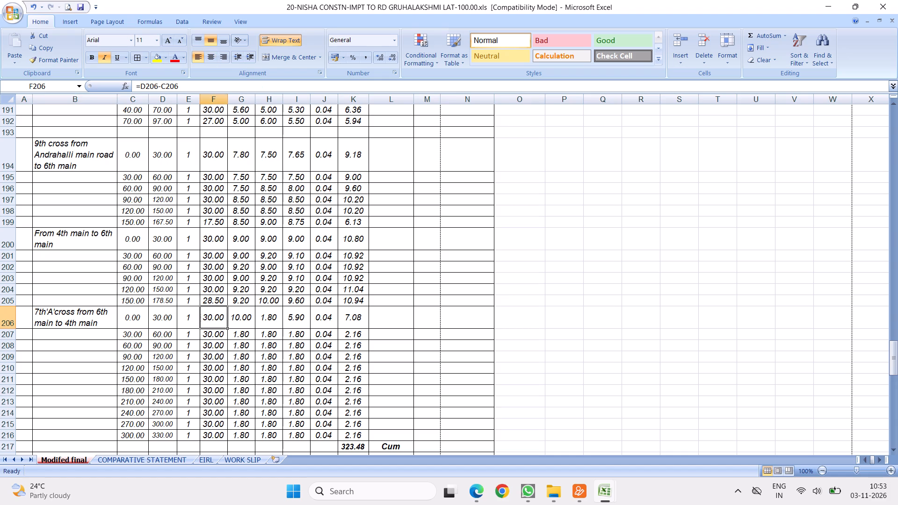
pyautogui.click(237, 317)
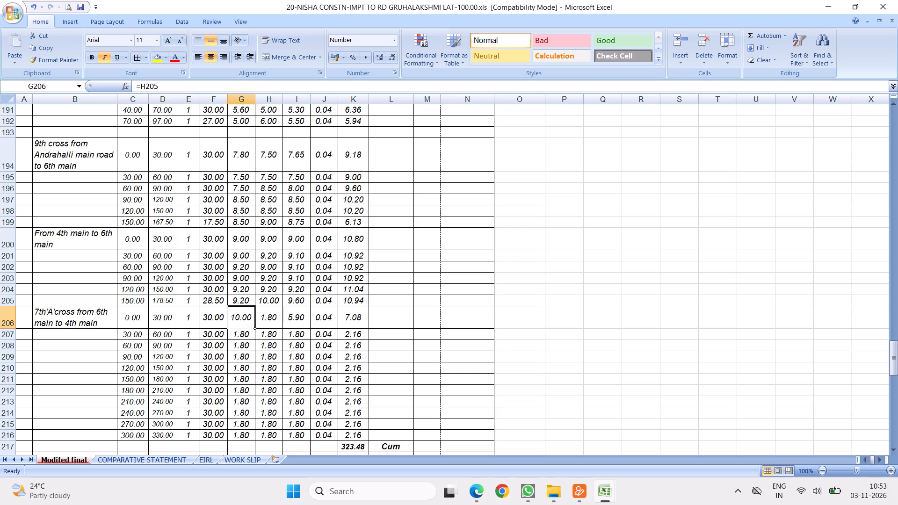
pyautogui.write('6.8')
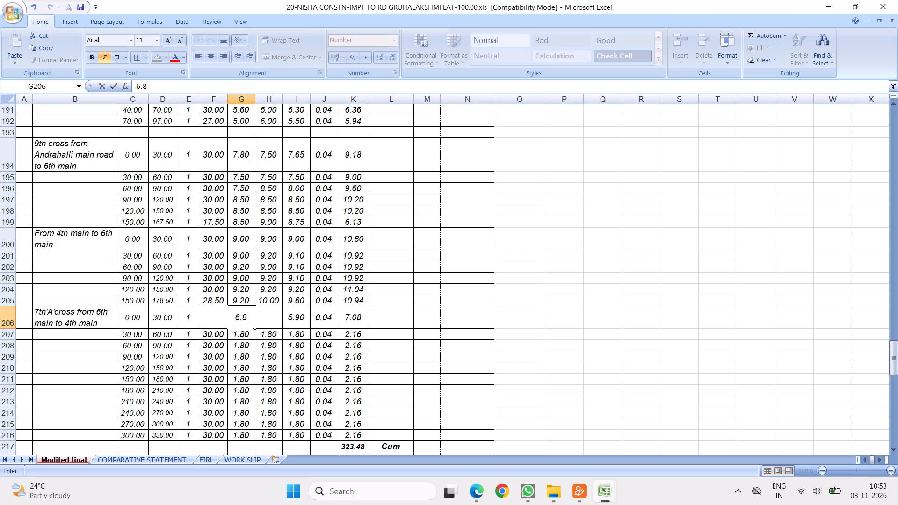
pyautogui.press('Right')
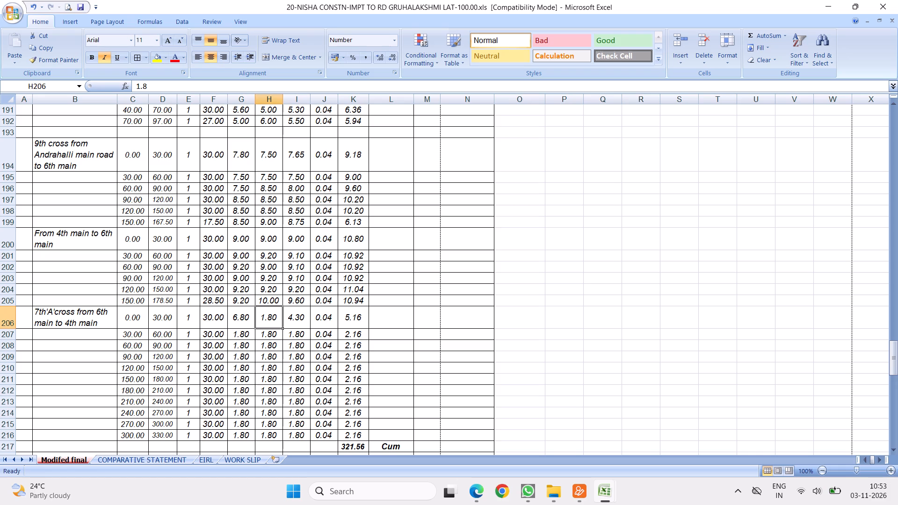
pyautogui.press('5')
pyautogui.press('Return')
pyautogui.write('5.3')
pyautogui.press('Return')
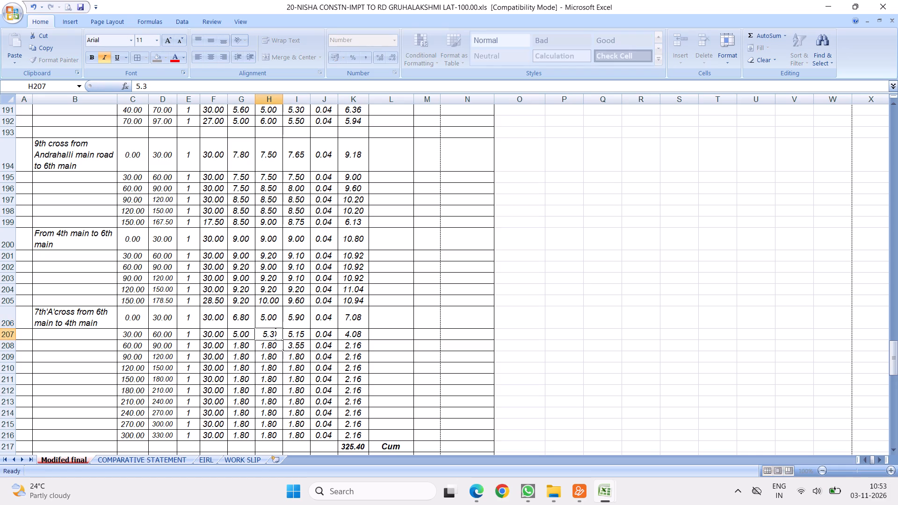
pyautogui.press('5')
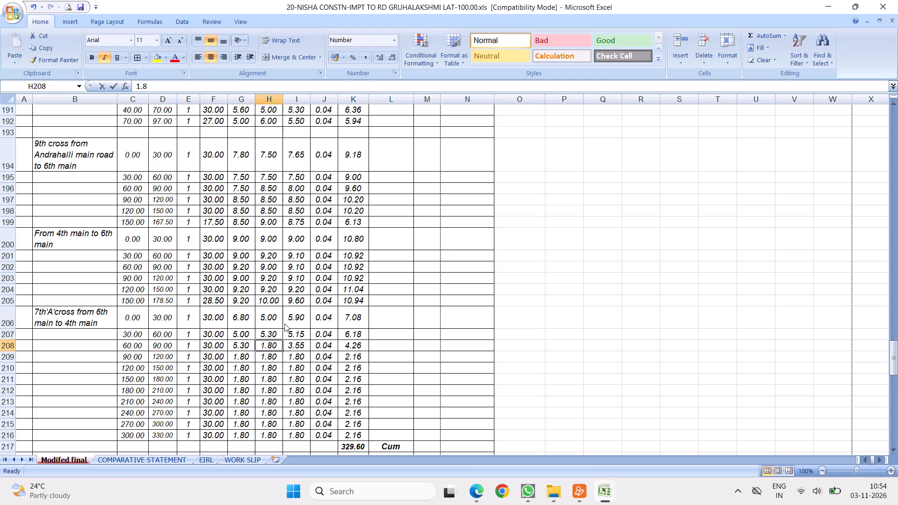
pyautogui.press('Return')
pyautogui.press('5')
pyautogui.press('Return')
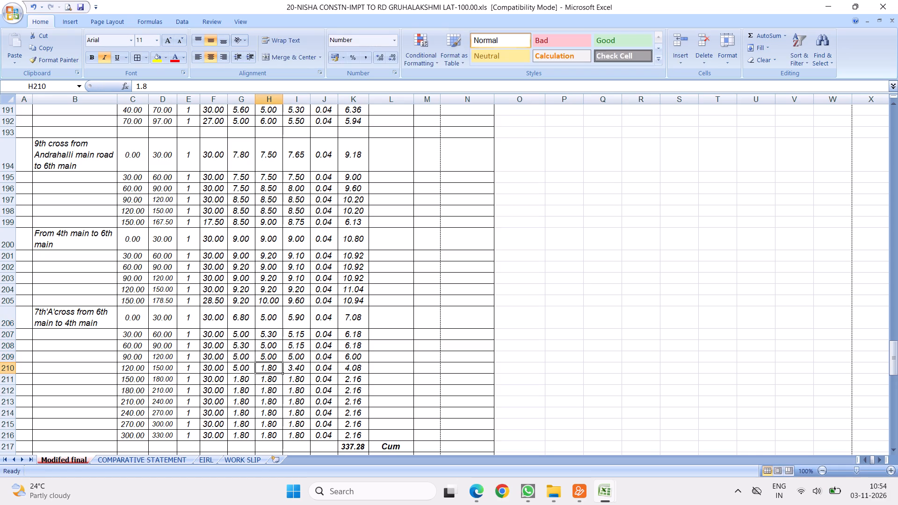
pyautogui.press('6')
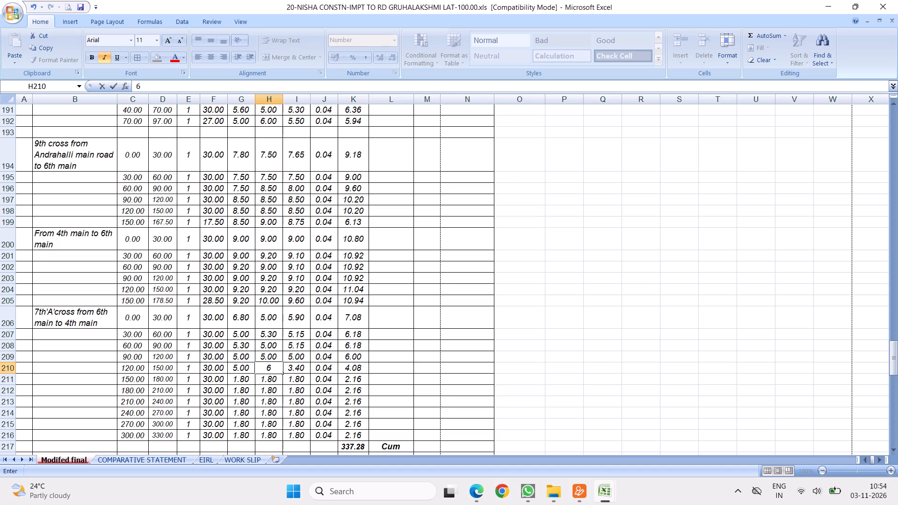
pyautogui.press('Return')
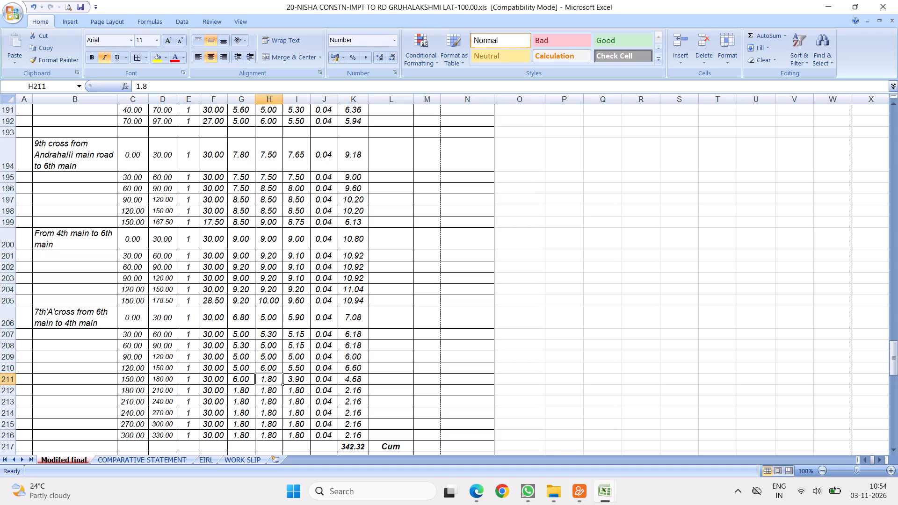
# Set the last end chainage of the 7th'A'cross stretch in D210 to 127.
pyautogui.click(157, 367)
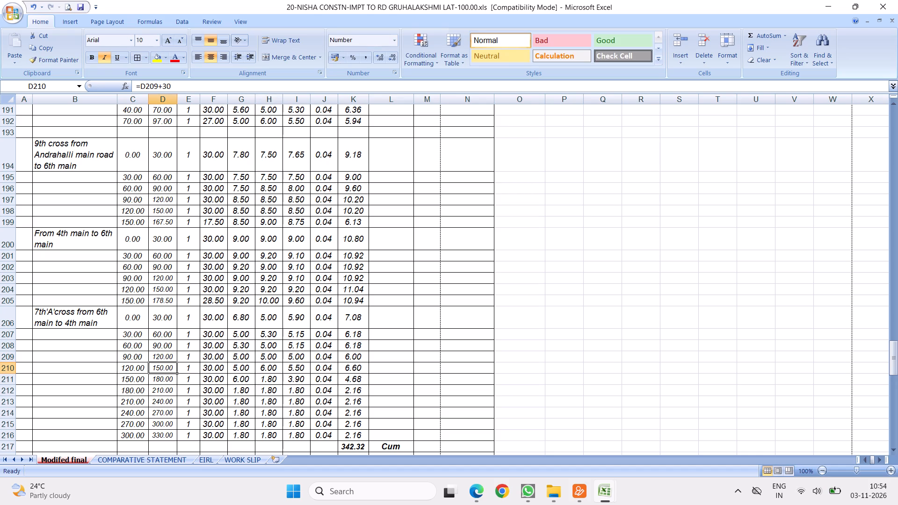
pyautogui.write('127')
pyautogui.press('Return')
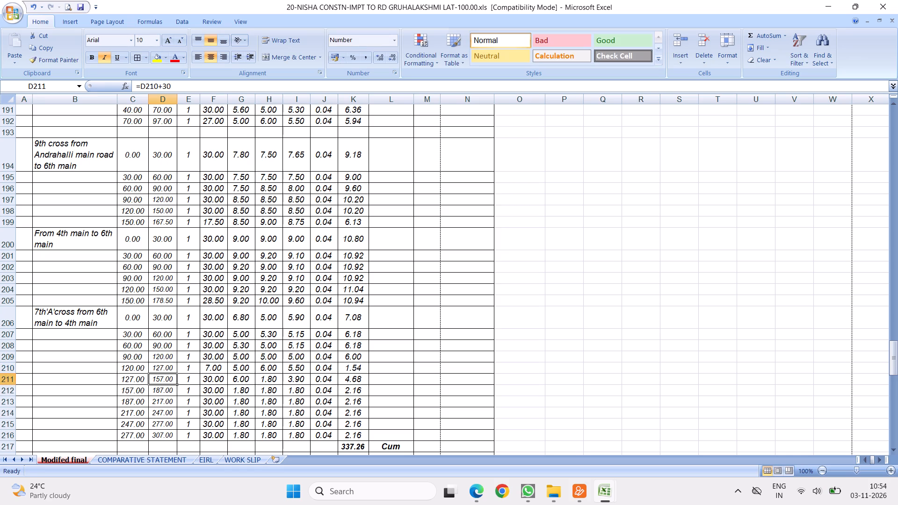
# Insert four blank rows above row 211 to separate the 7th'A'cross stretch from the remaining chainage rows.
pyautogui.moveTo(13, 380); pyautogui.dragTo(16, 418)
pyautogui.rightClick(58, 397)
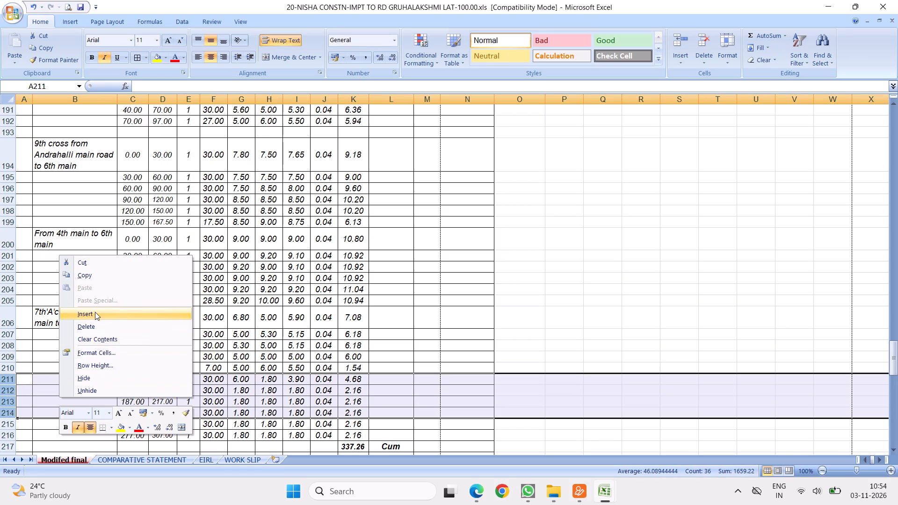
pyautogui.click(95, 312)
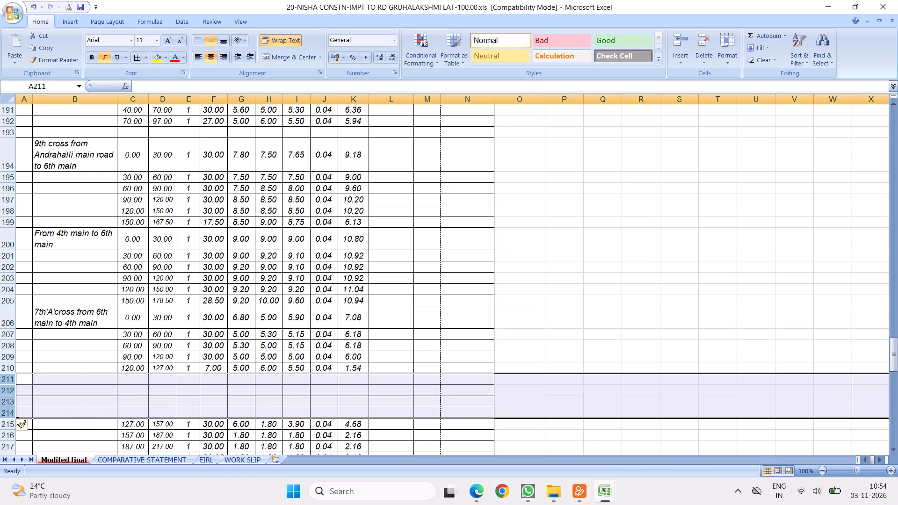
pyautogui.scroll(-4, 224, 310)
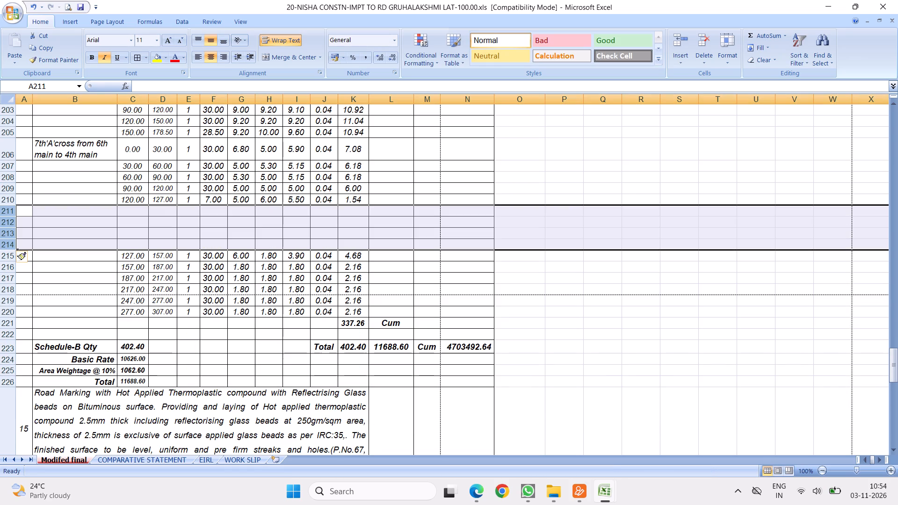
# Check the total lengths in column F of the 7th'A'cross, 4th main to 6th main and 9th cross stretches.
pyautogui.scroll(4, 213, 215)
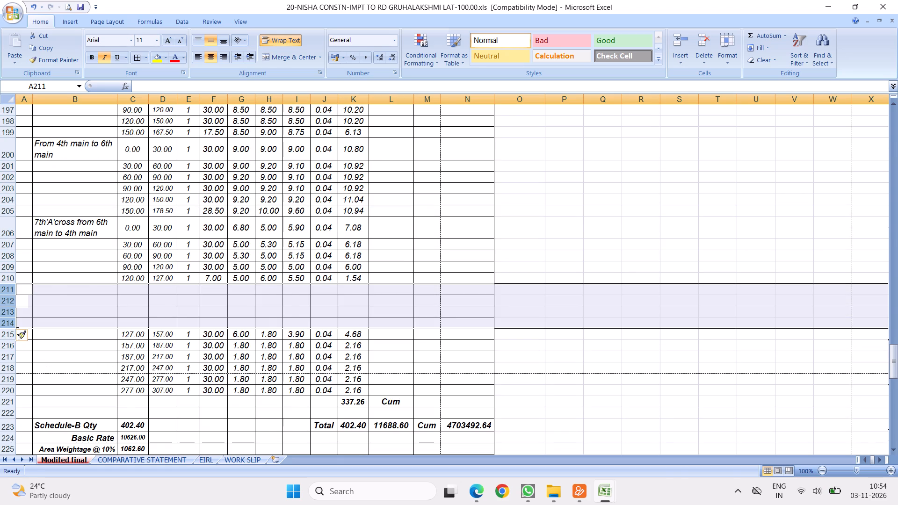
pyautogui.moveTo(210, 282); pyautogui.dragTo(214, 331)
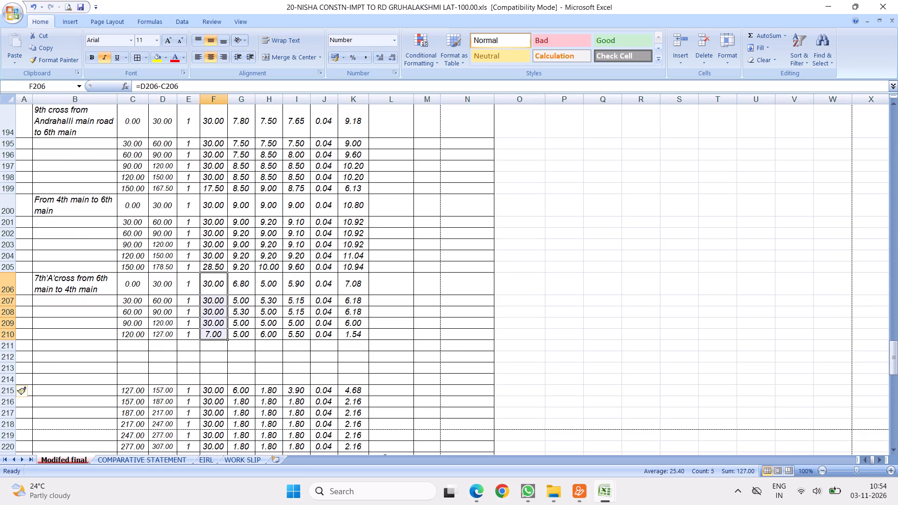
pyautogui.moveTo(210, 205); pyautogui.dragTo(210, 264)
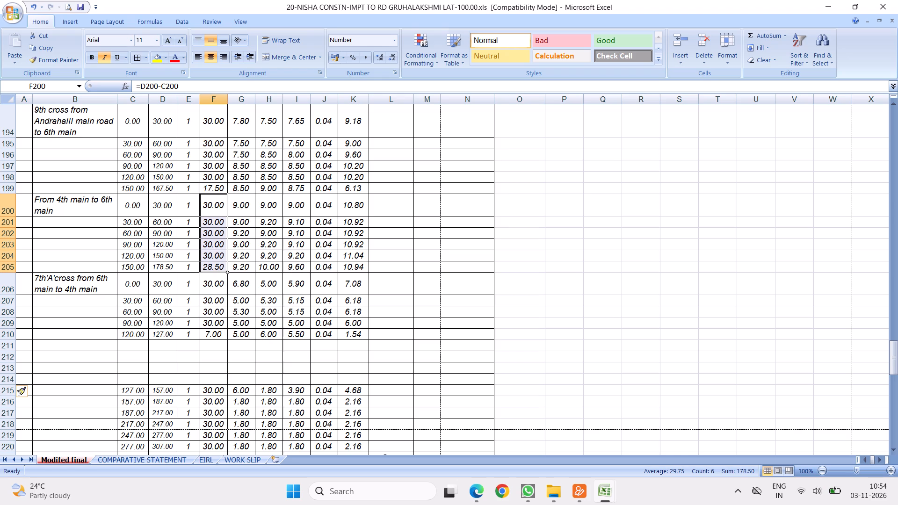
pyautogui.scroll(2, 255, 226)
pyautogui.moveTo(212, 200); pyautogui.dragTo(212, 207)
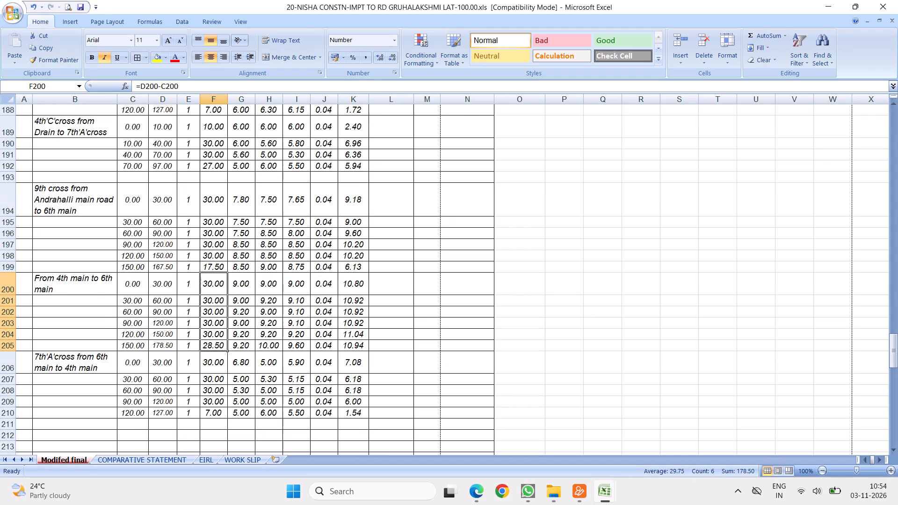
pyautogui.moveTo(212, 207); pyautogui.dragTo(212, 263)
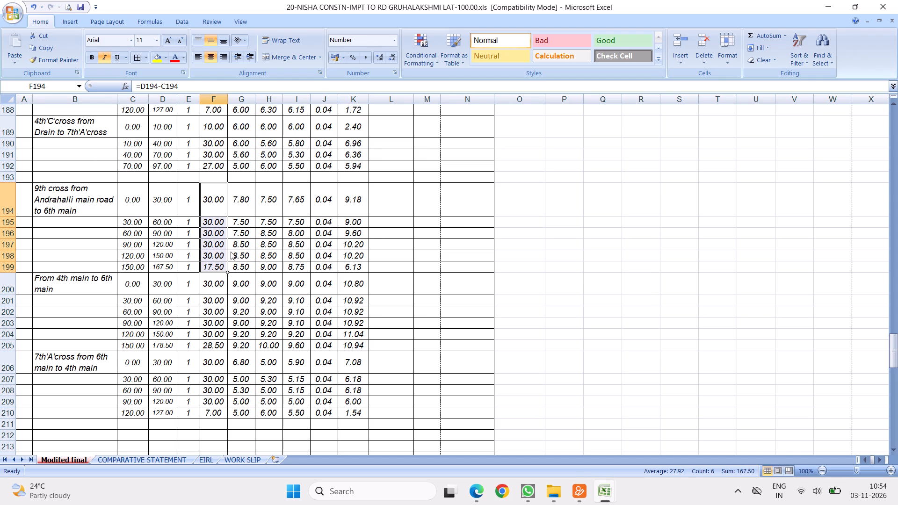
pyautogui.moveTo(210, 198); pyautogui.dragTo(207, 345)
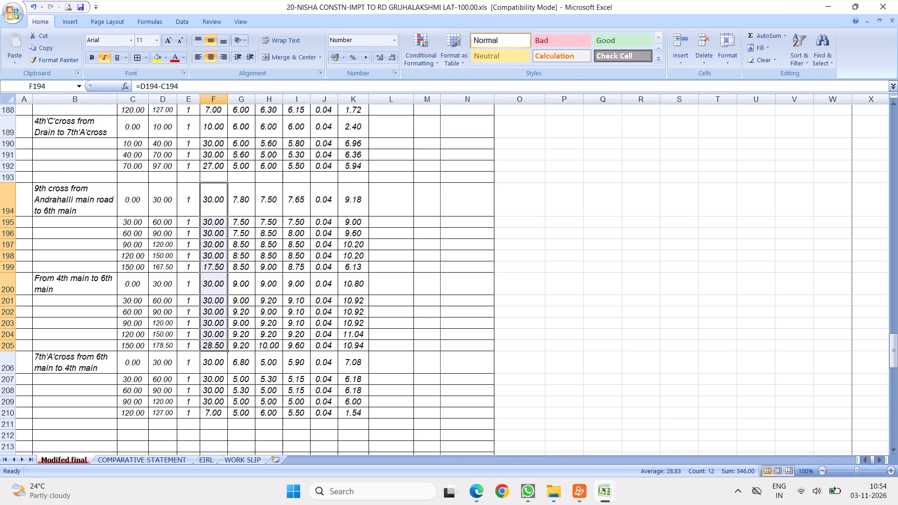
# Delete the blank row 193 between the 4th'C'cross and 9th cross stretches.
pyautogui.click(10, 178)
pyautogui.rightClick(10, 178)
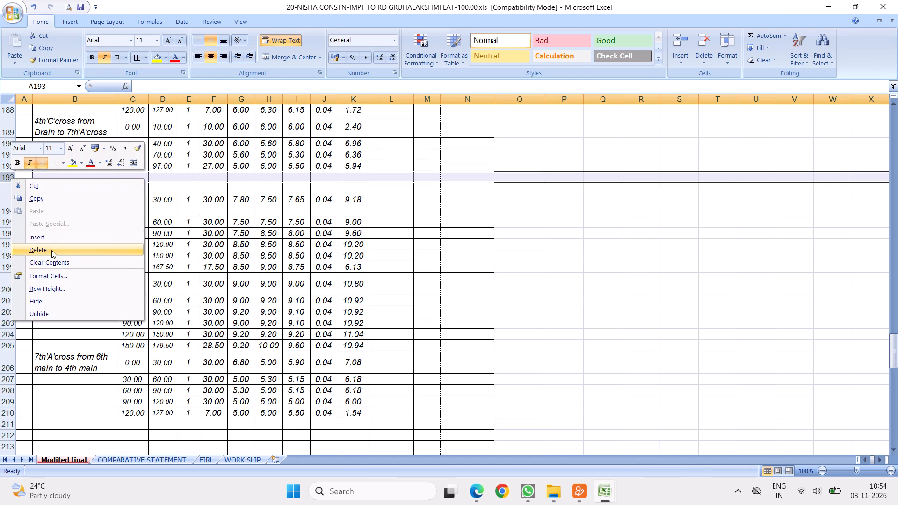
pyautogui.click(50, 250)
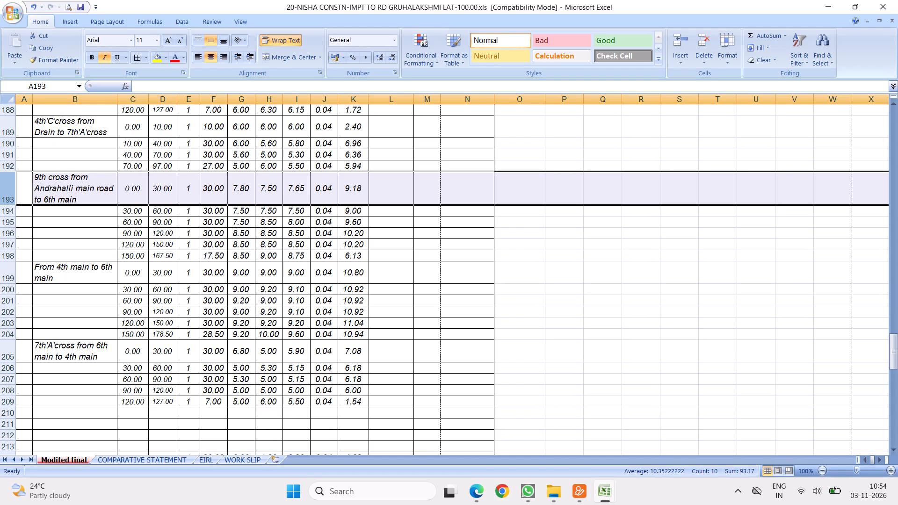
# Enter the description "Deduction of Manholes" in B210, below the 7th'A'cross stretch.
pyautogui.scroll(7, 137, 235)
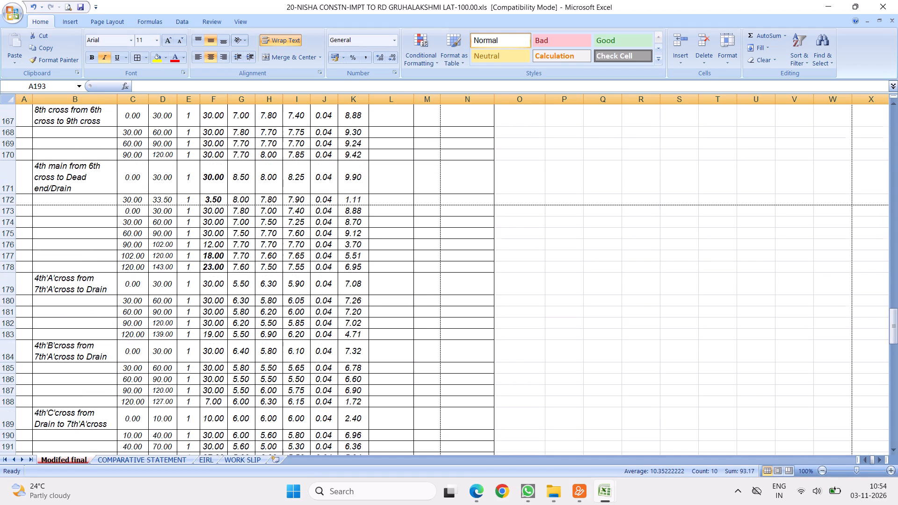
pyautogui.scroll(3, 118, 256)
pyautogui.scroll(-3, 134, 277)
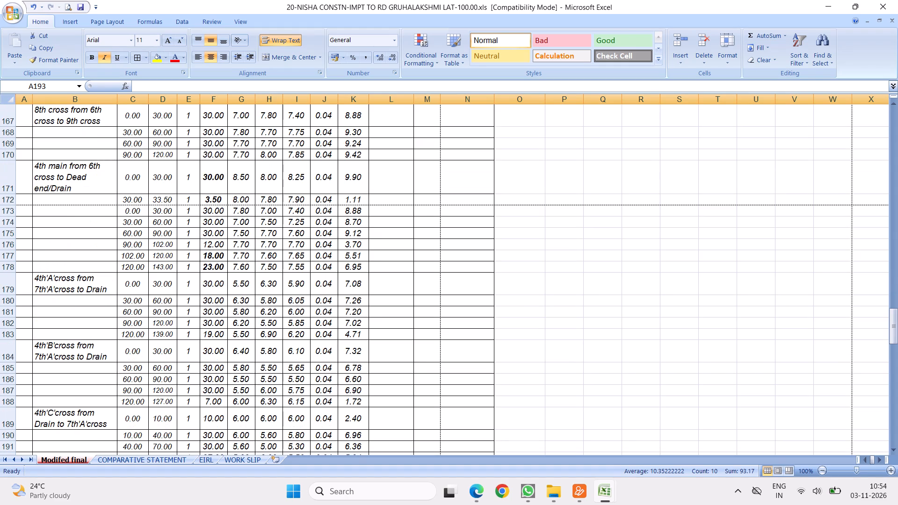
pyautogui.scroll(-8, 142, 219)
pyautogui.scroll(-4, 168, 252)
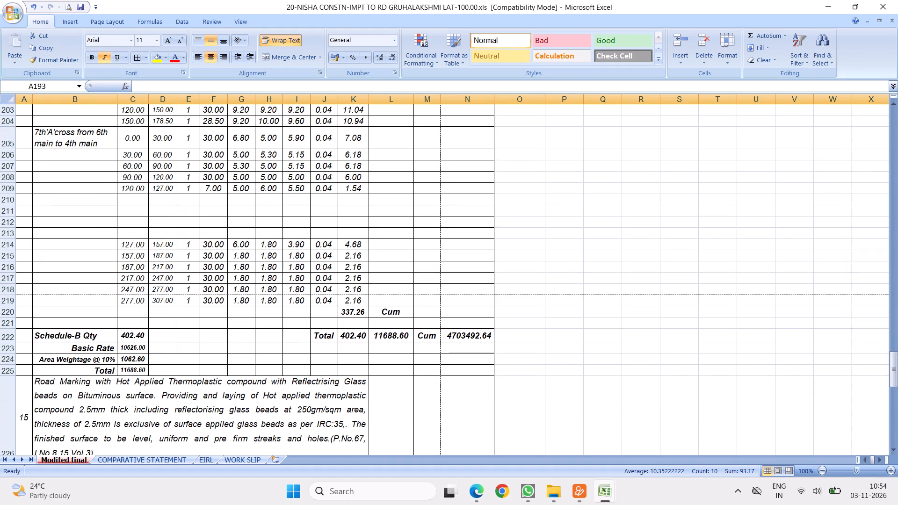
pyautogui.click(80, 198)
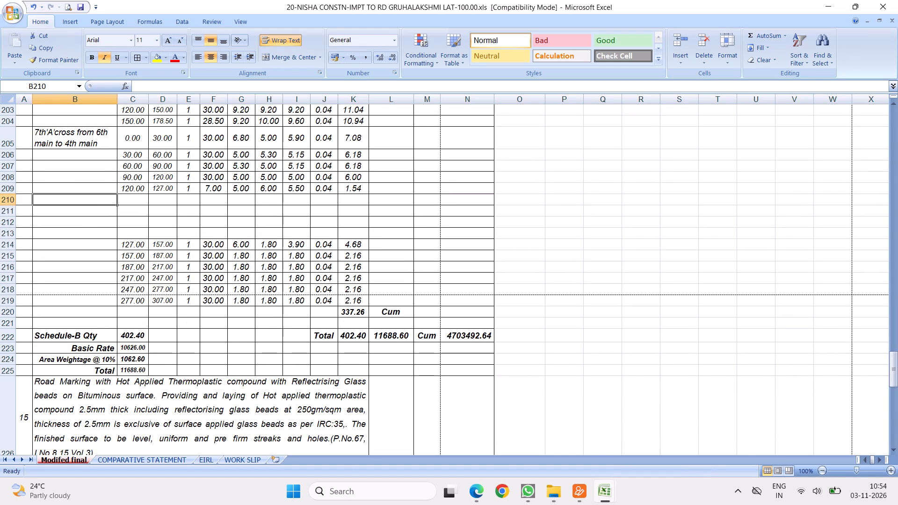
pyautogui.write('Deduction of Manholes')
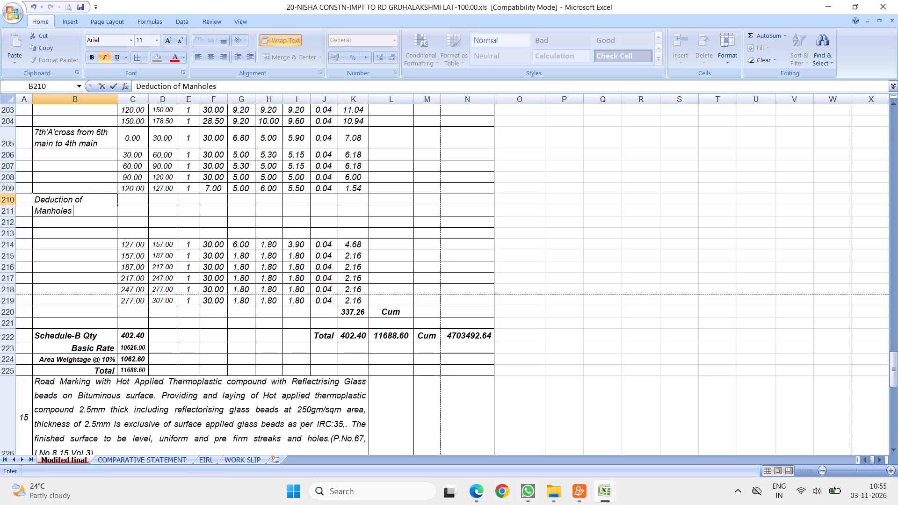
pyautogui.click(210, 231)
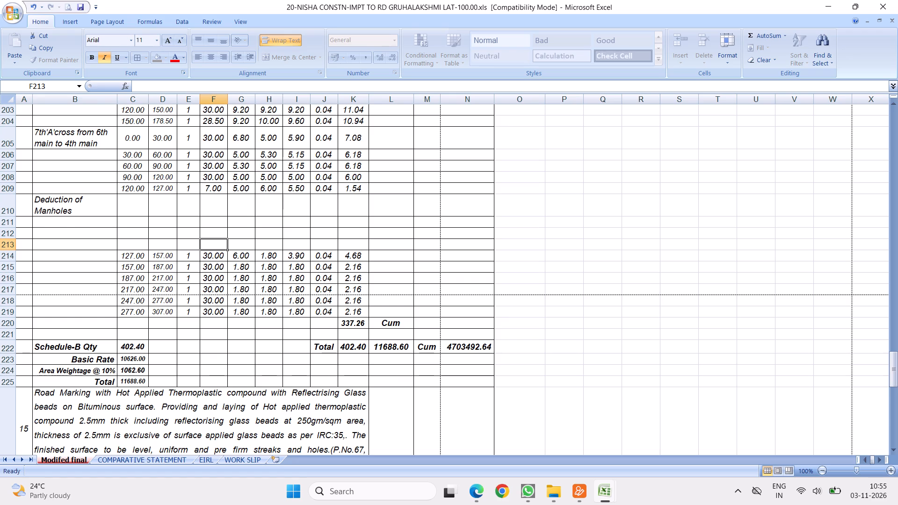
# Check the total length in column F from the 8th cross in F167 to the last 7th'A'cross row in F209.
pyautogui.scroll(6, 192, 226)
pyautogui.scroll(7, 235, 224)
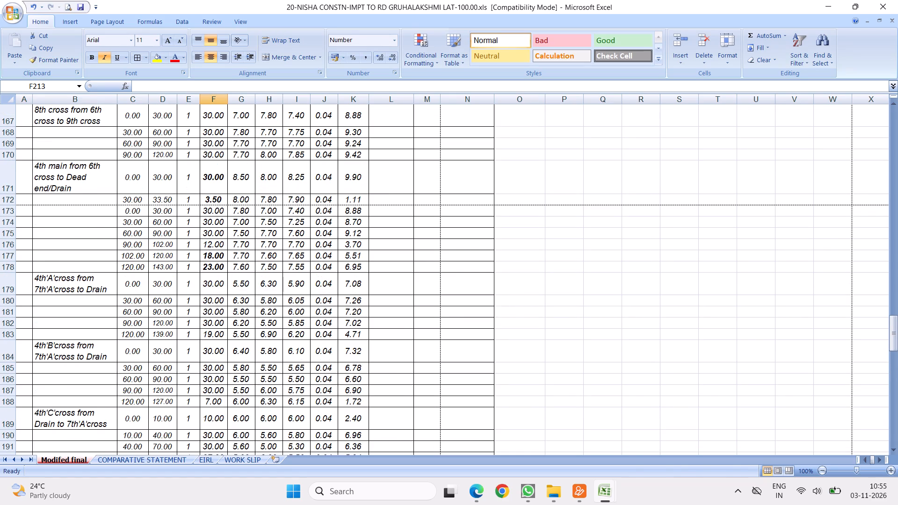
pyautogui.moveTo(215, 159); pyautogui.dragTo(211, 485)
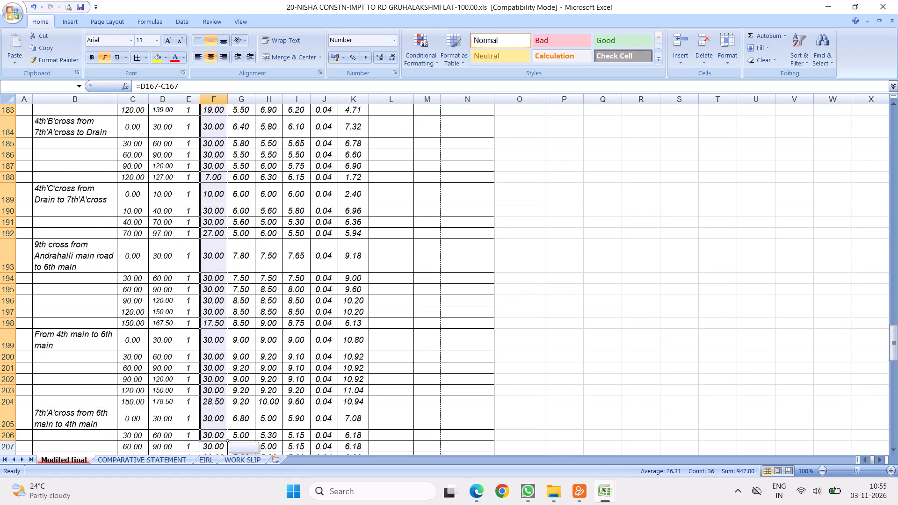
pyautogui.moveTo(211, 485); pyautogui.dragTo(221, 339)
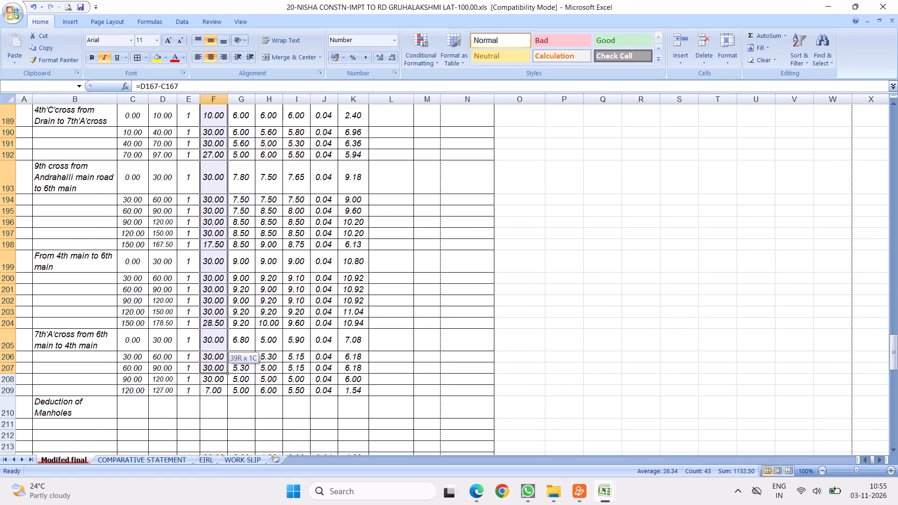
pyautogui.moveTo(221, 339); pyautogui.dragTo(210, 387)
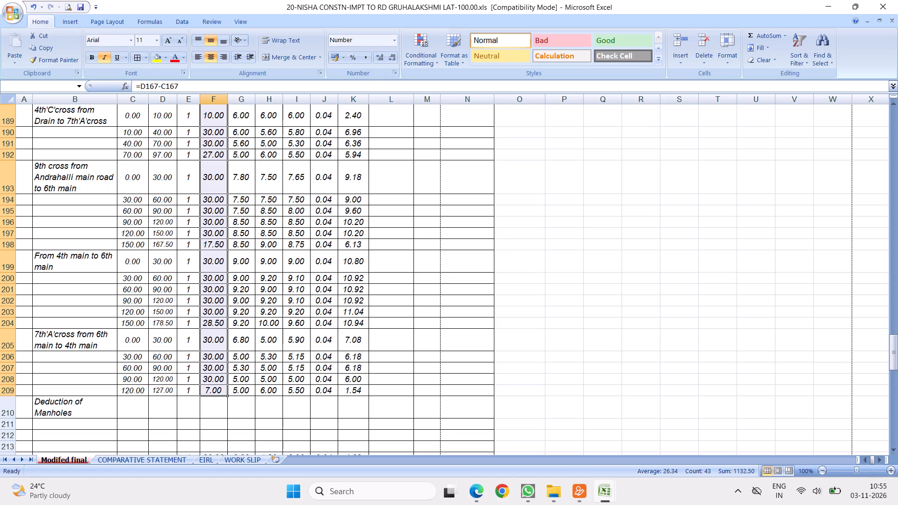
# Enter -45 as the number of manholes to deduct in E210.
pyautogui.scroll(-3, 164, 321)
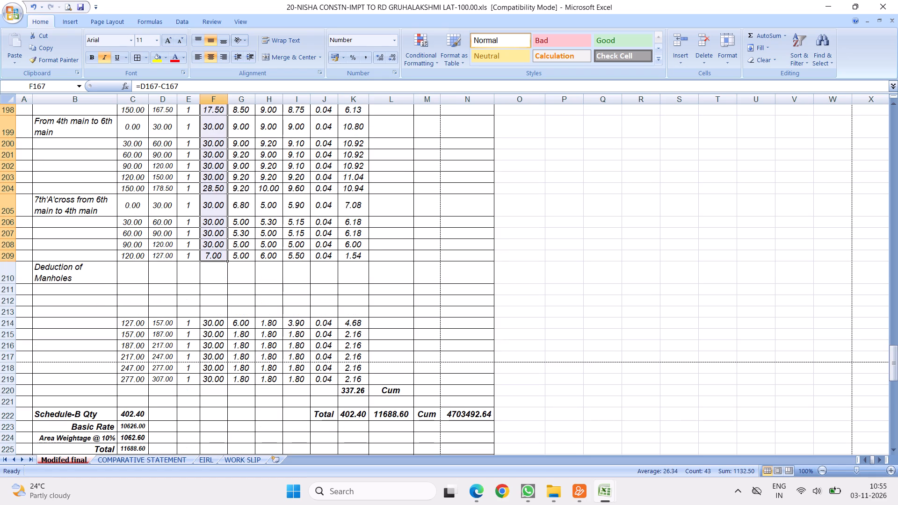
pyautogui.click(192, 273)
pyautogui.press('4')
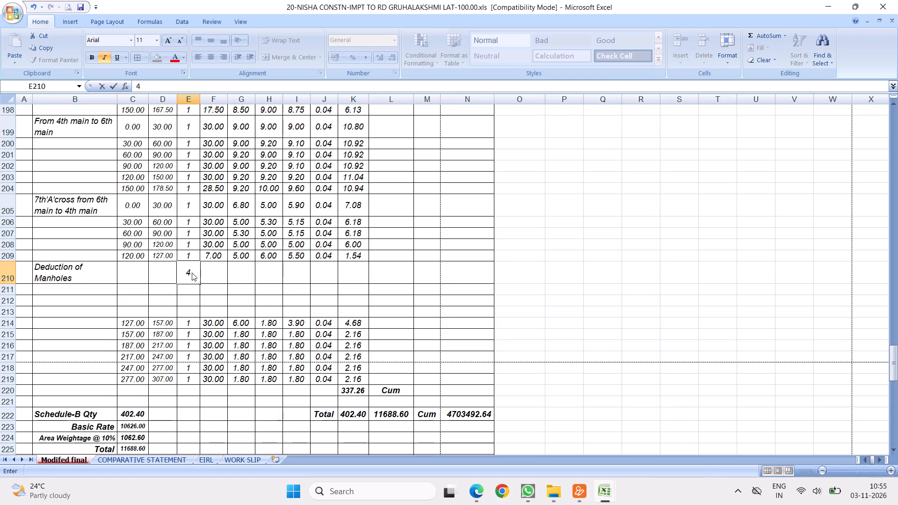
pyautogui.press('BackSpace')
pyautogui.write('-45')
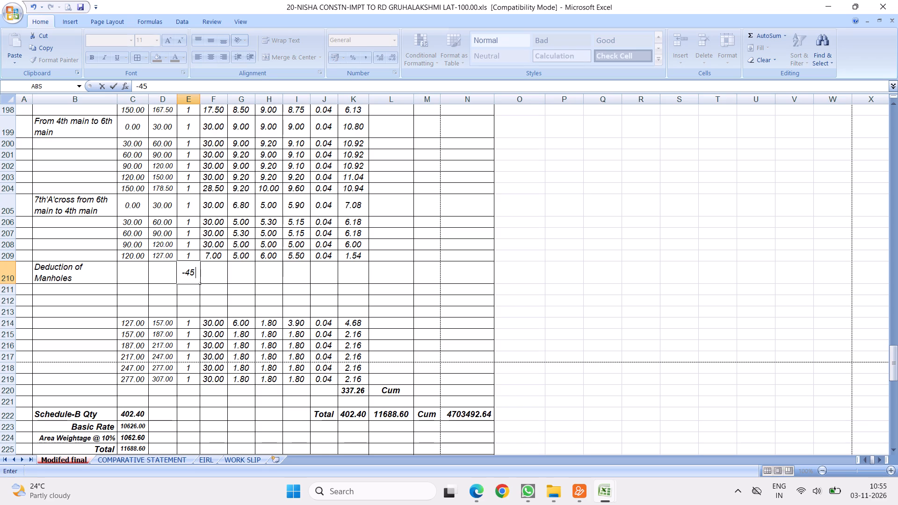
pyautogui.click(277, 292)
# Merge and center F210 to I210 and enter the manhole area expression (3.14x0.90x0.90)/4.
pyautogui.click(208, 270)
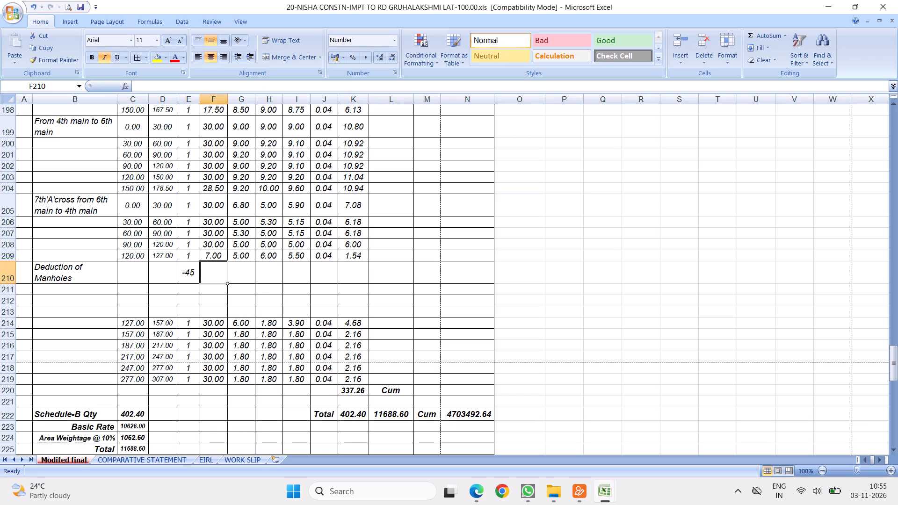
pyautogui.moveTo(219, 272); pyautogui.dragTo(275, 274)
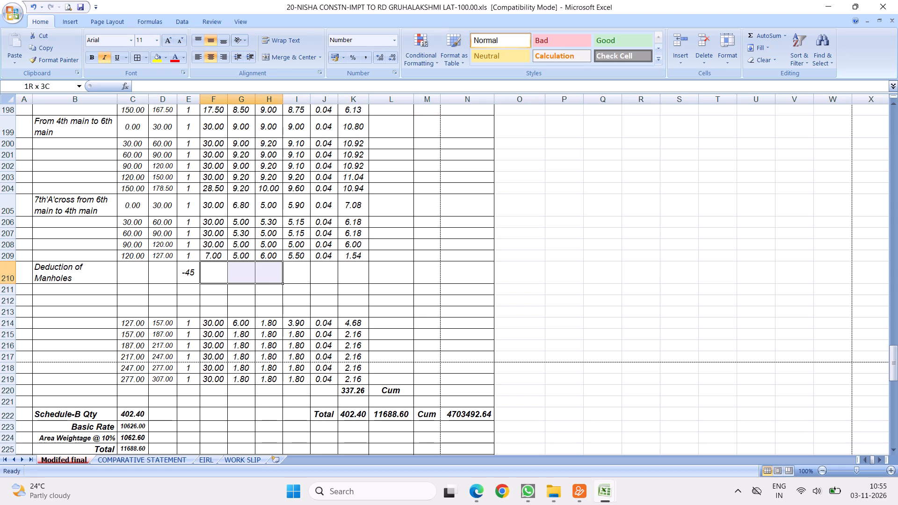
pyautogui.moveTo(275, 274); pyautogui.dragTo(286, 274)
pyautogui.click(276, 59)
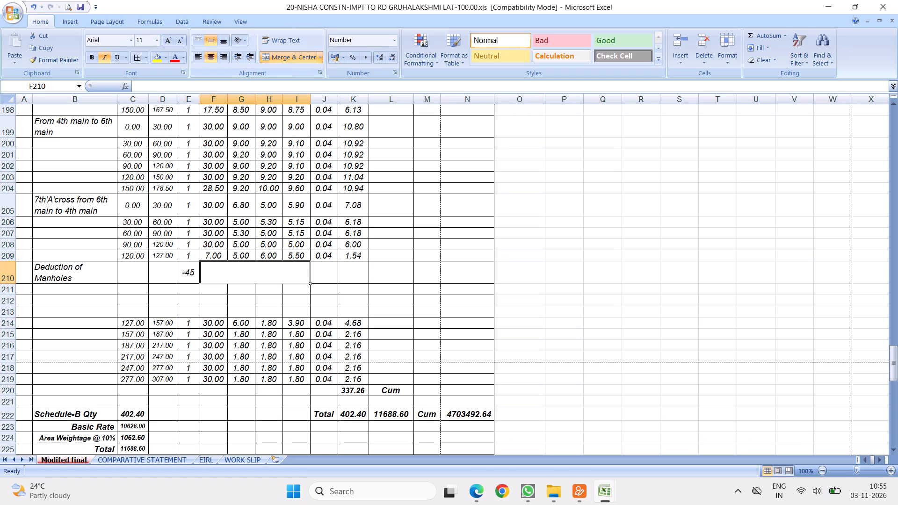
pyautogui.write('(3.14')
pyautogui.press('x')
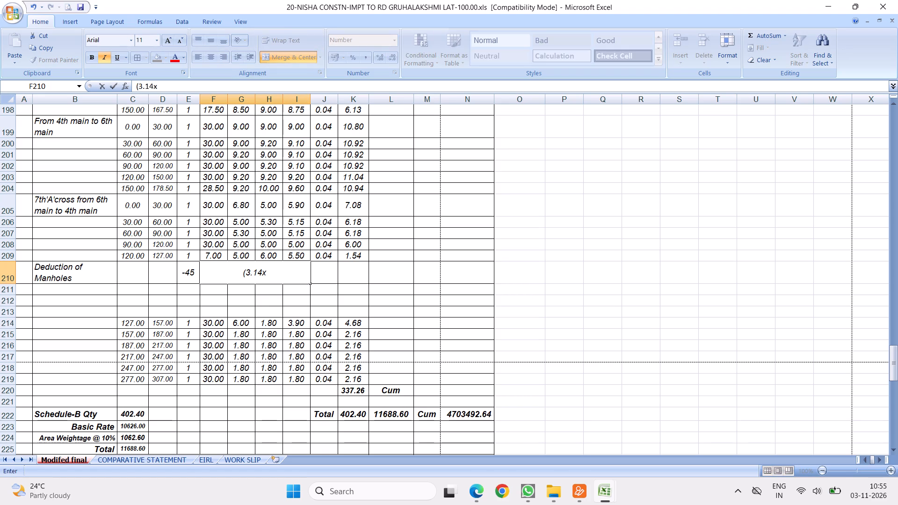
pyautogui.write('0.90x0.90)/4')
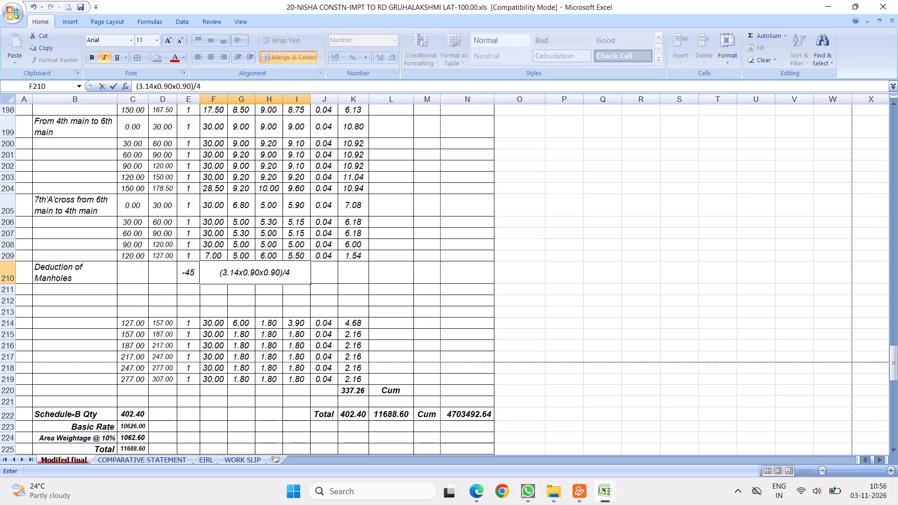
# Set the depth of the manhole deduction in J210 to 0.04.
pyautogui.click(326, 269)
pyautogui.write('.04')
pyautogui.press('Return')
# Enter the deduction quantity formula =E210*0.63 in K210.
pyautogui.click(352, 269)
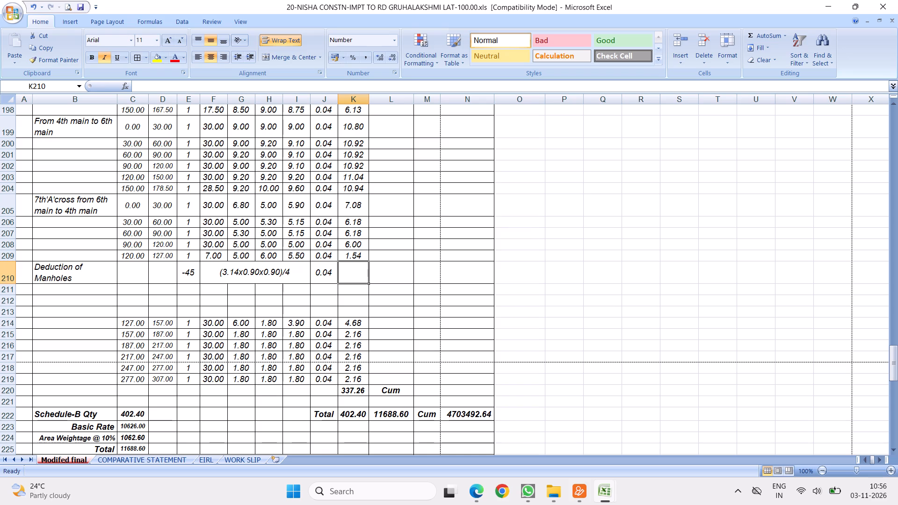
pyautogui.press('=')
pyautogui.click(188, 273)
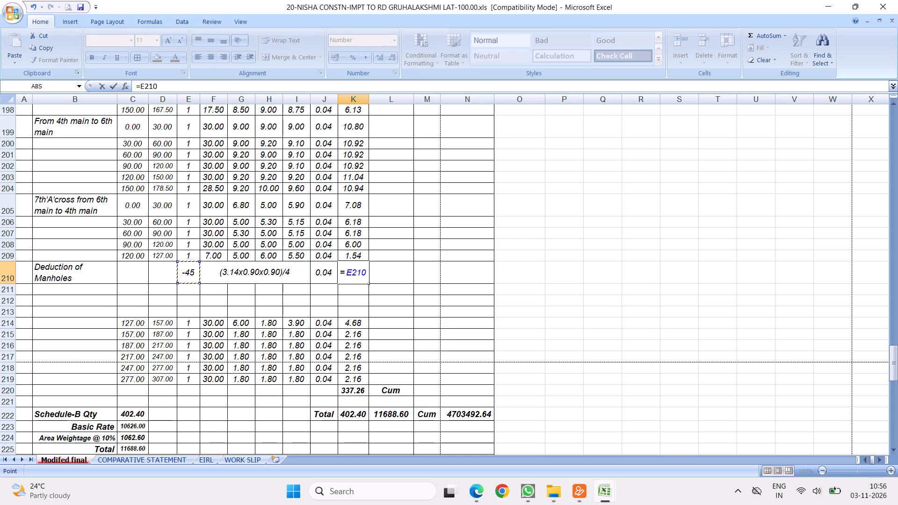
pyautogui.hotkey('shift', '*')
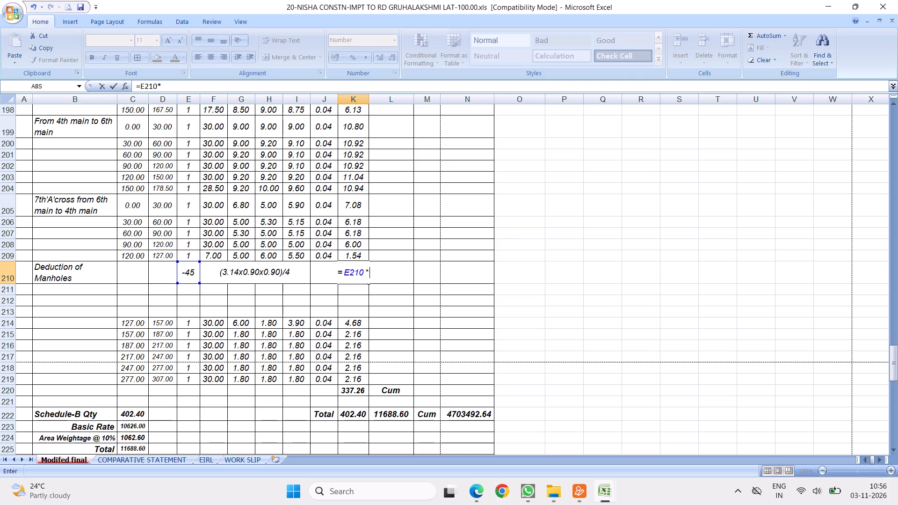
pyautogui.write('0.64')
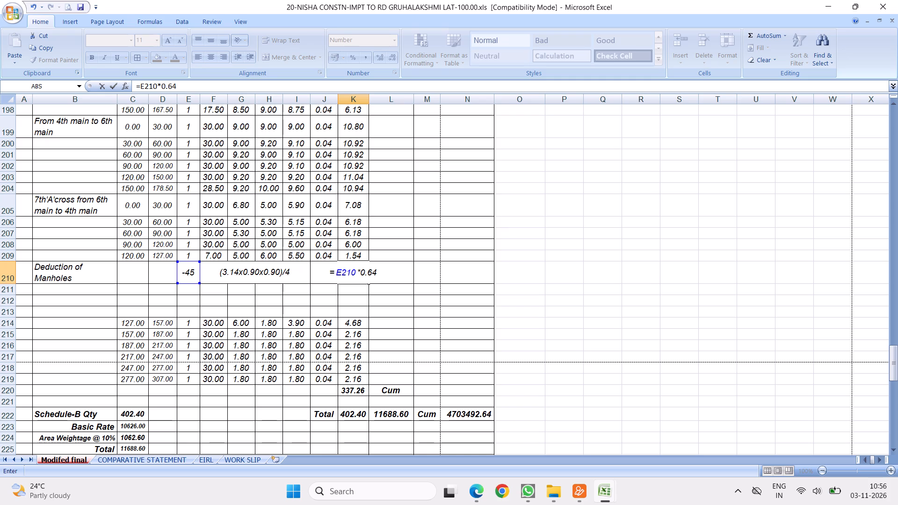
pyautogui.press('BackSpace')
pyautogui.press('3')
pyautogui.press('Return')
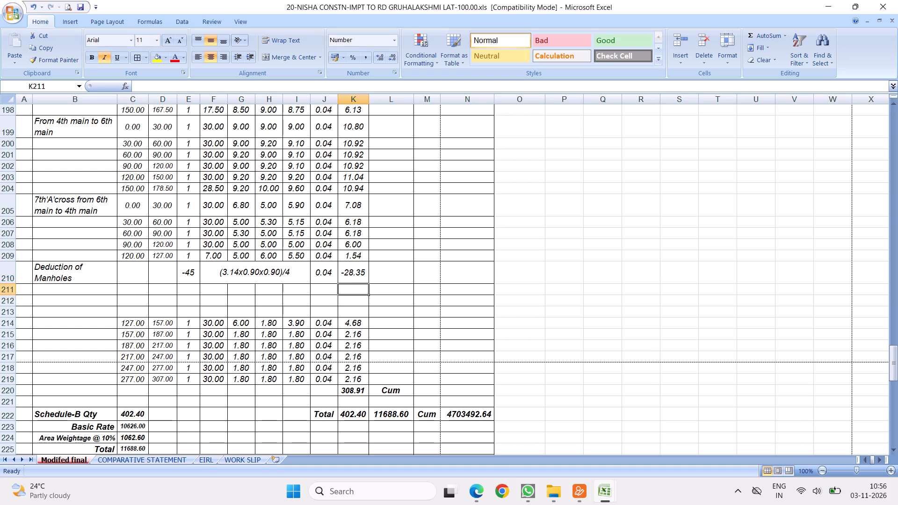
# Extend the K210 deduction formula to also multiply by the depth in J210.
pyautogui.click(358, 267)
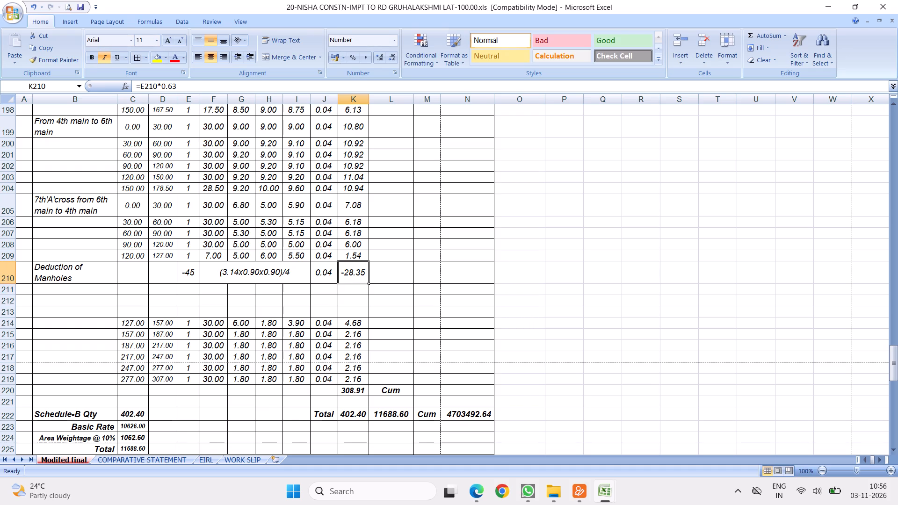
pyautogui.click(187, 81)
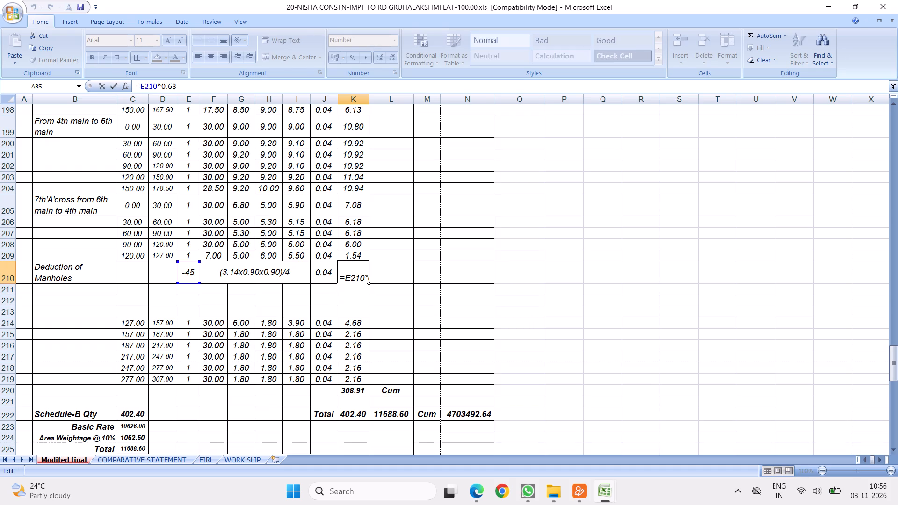
pyautogui.hotkey('shift', '*')
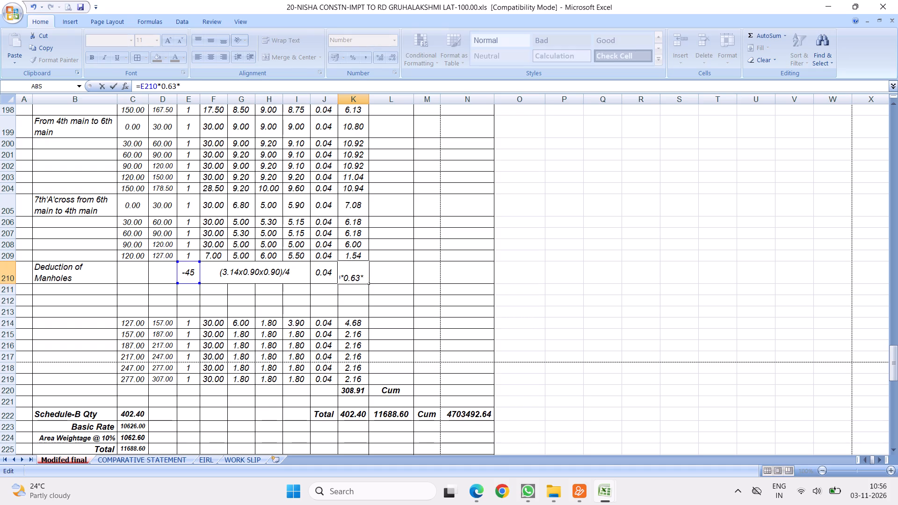
pyautogui.click(325, 274)
pyautogui.press('Return')
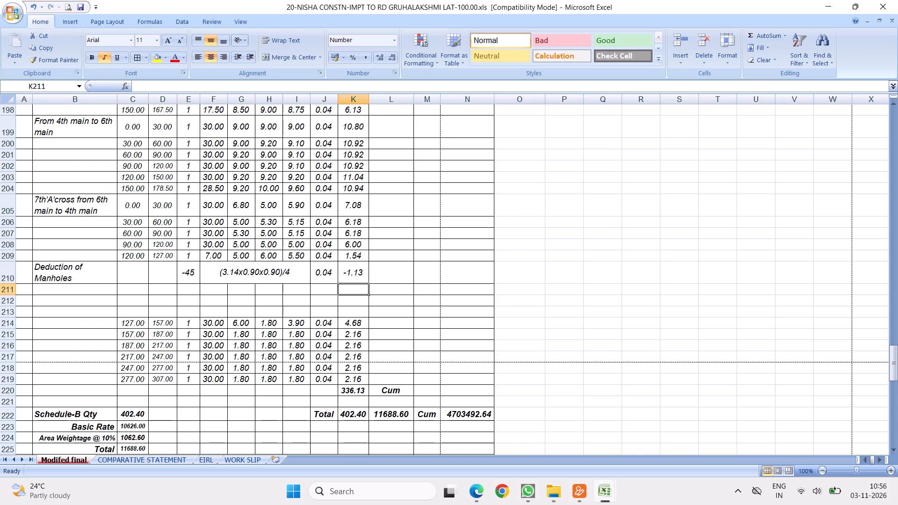
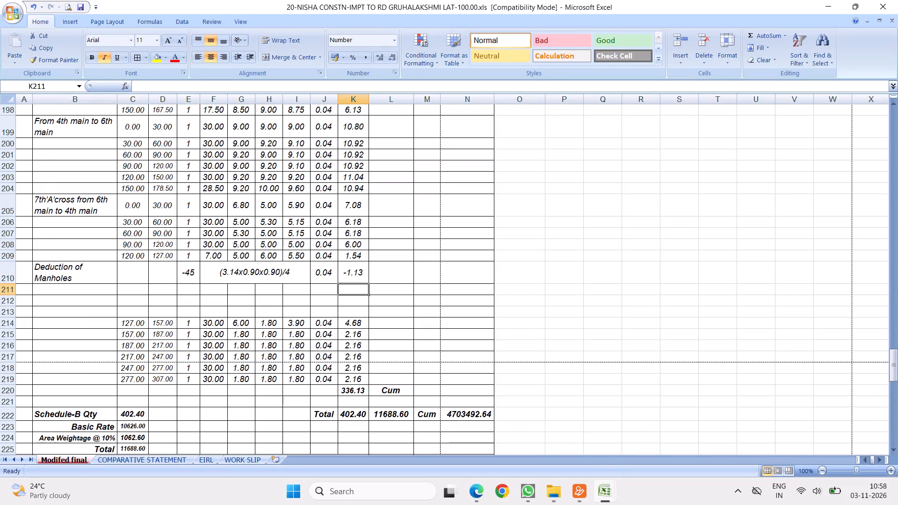
# Select the empty description cell B211 directly below the Deduction of Manholes row.
pyautogui.click(61, 286)
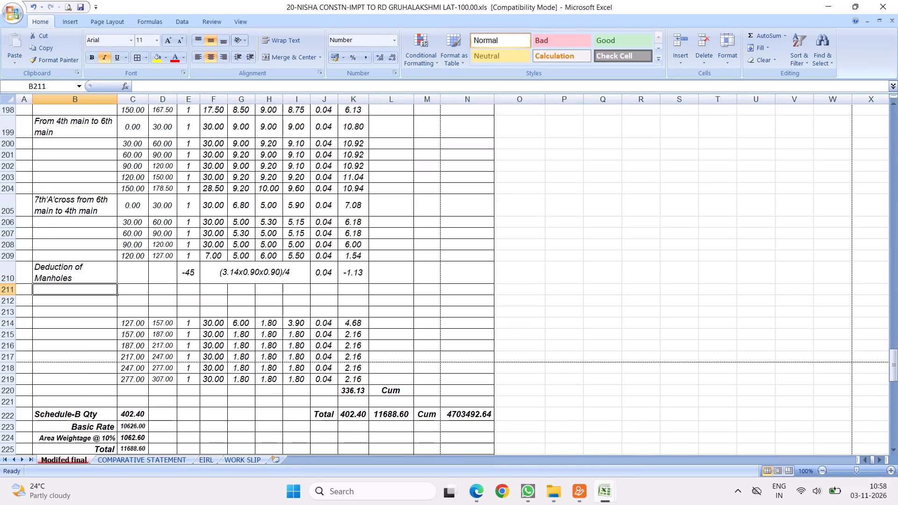
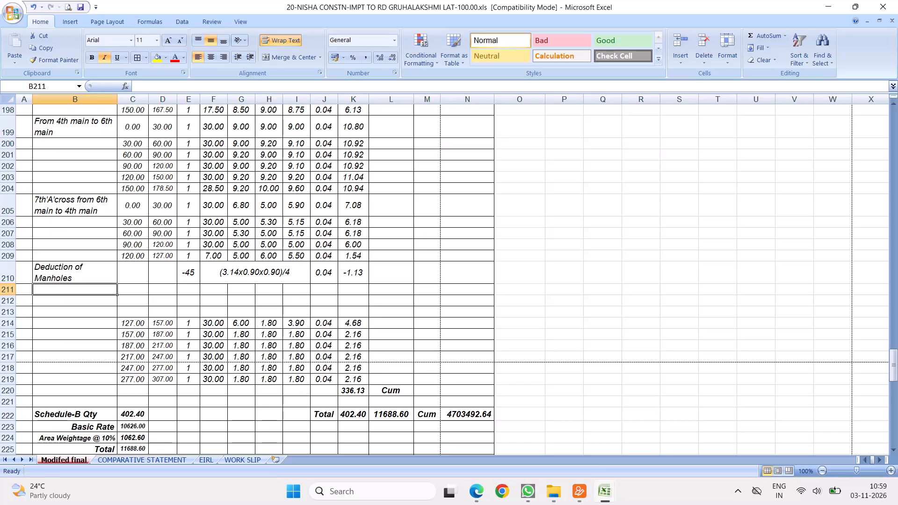
# Insert a blank row directly above the 4th'C'cross from Drain to 7th'A'cross entry.
pyautogui.scroll(4, 94, 207)
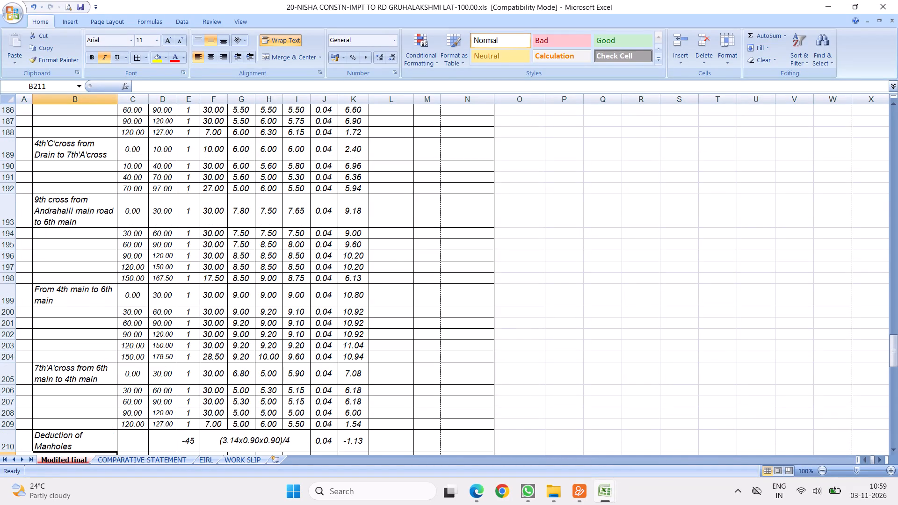
pyautogui.scroll(2, 111, 189)
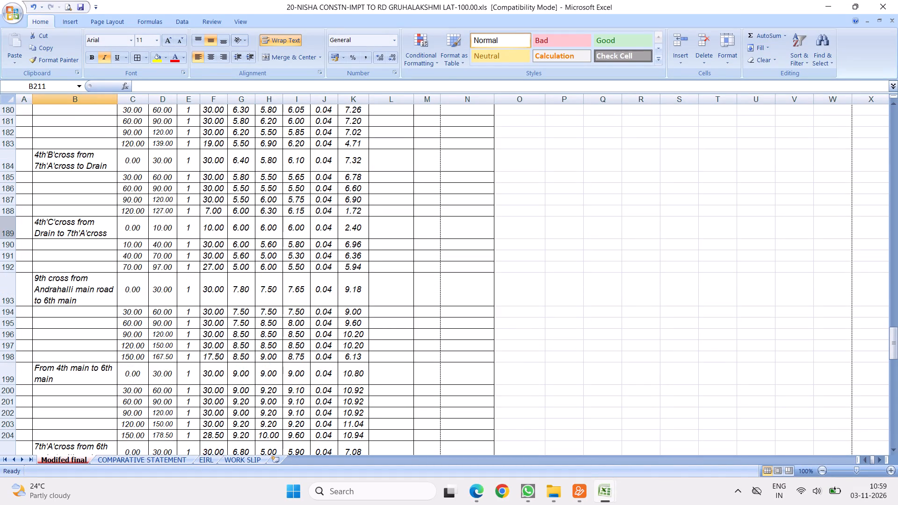
pyautogui.click(8, 232)
pyautogui.rightClick(8, 232)
pyautogui.click(37, 291)
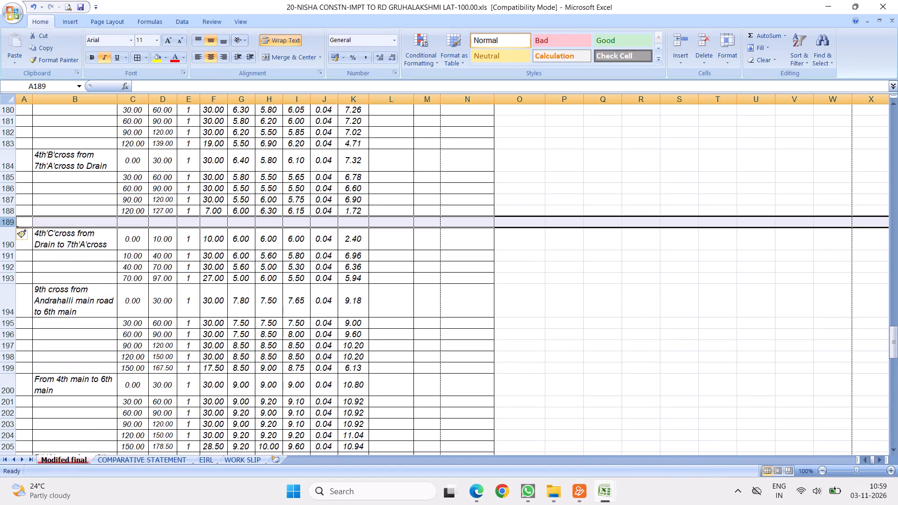
# Enter the description "Deduction of Ramp" in cell B189 of the new row.
pyautogui.click(84, 220)
pyautogui.write('Deduction of')
pyautogui.press('space')
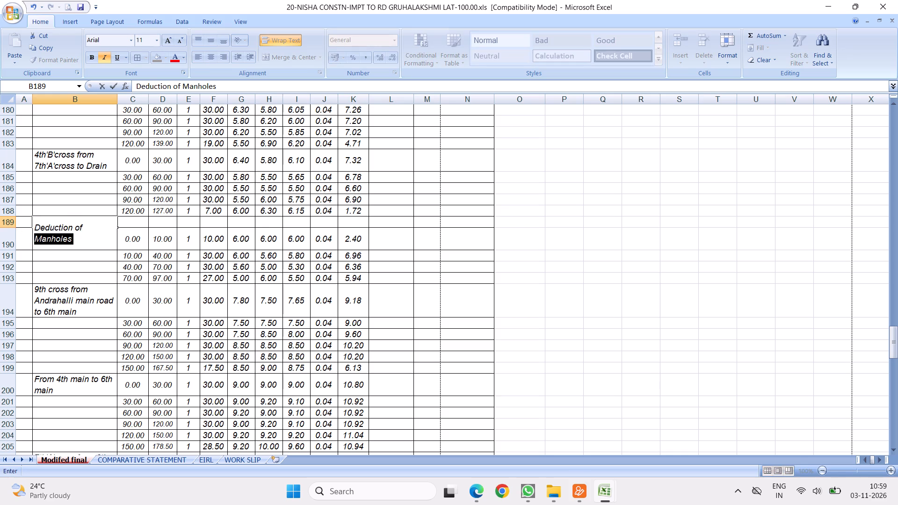
pyautogui.press('r')
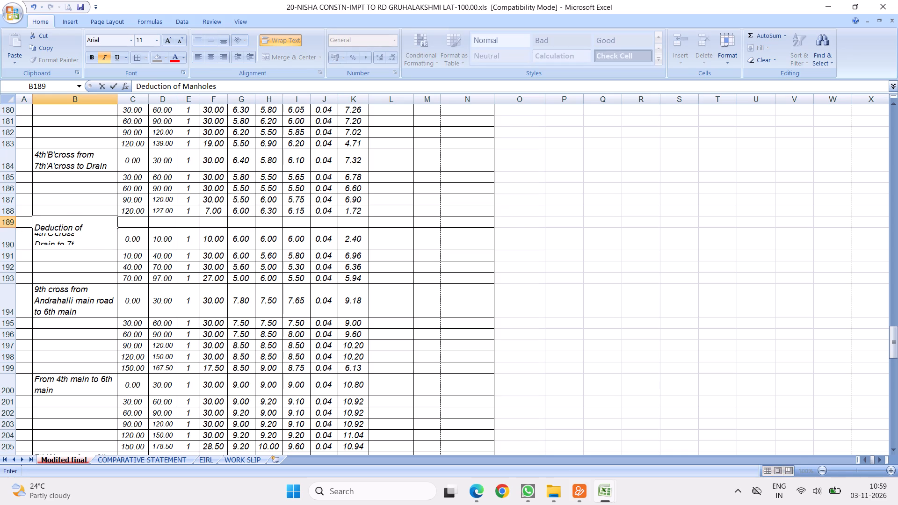
pyautogui.press('BackSpace')
pyautogui.write('Ramp')
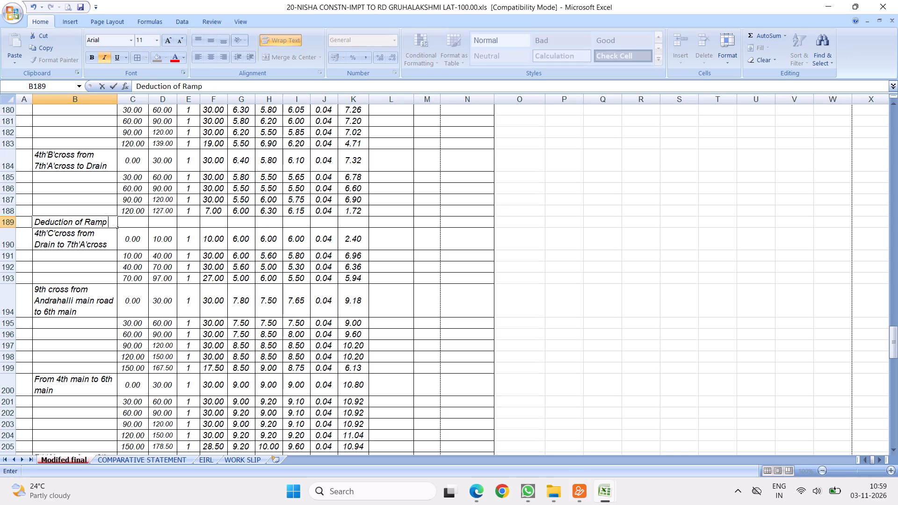
pyautogui.click(203, 259)
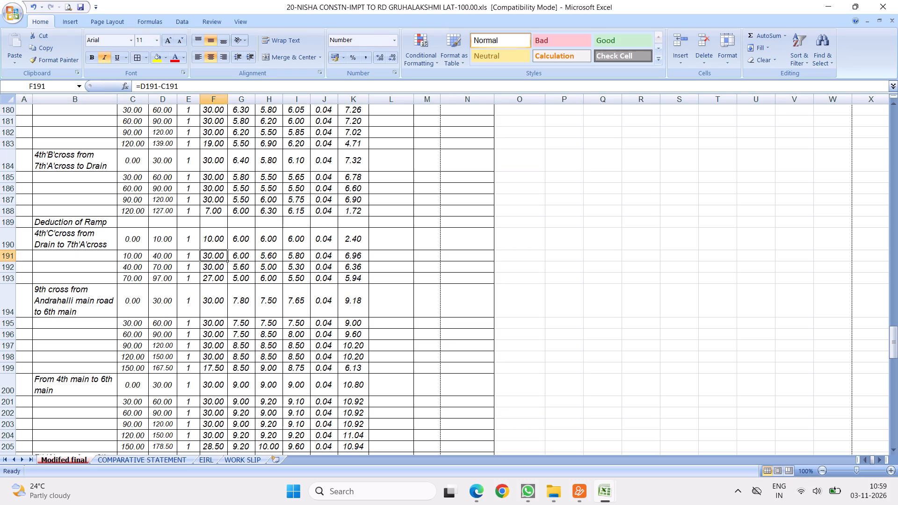
# Fill in the Deduction of Ramp row with number -1, length 4, average width 3 in column I and depth 0.04.
pyautogui.click(191, 224)
pyautogui.write('-1')
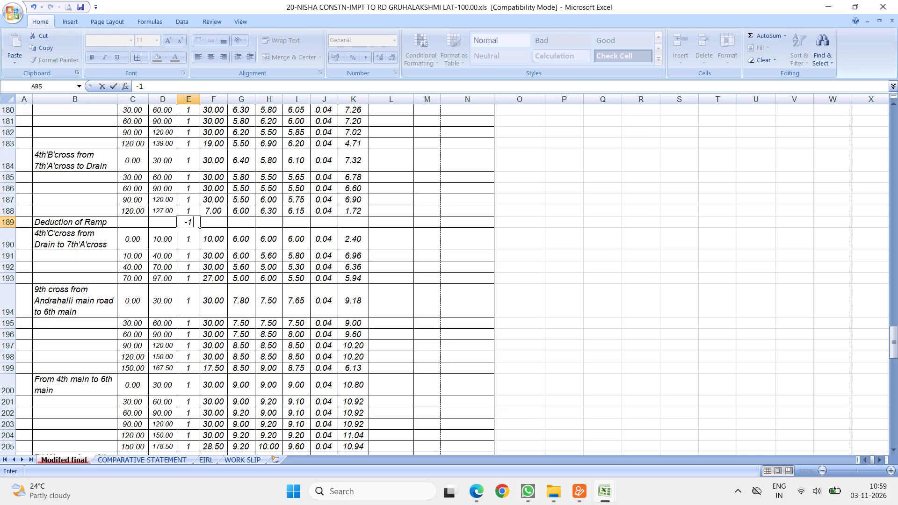
pyautogui.click(268, 219)
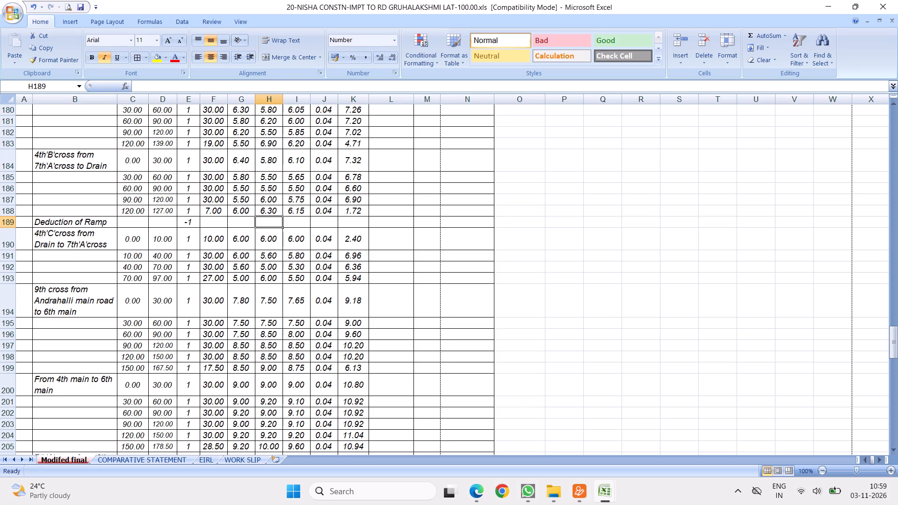
pyautogui.click(220, 224)
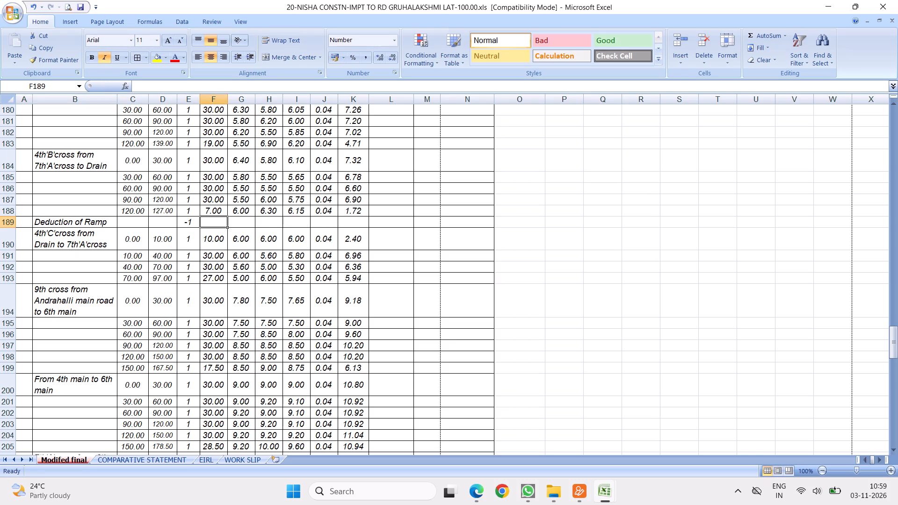
pyautogui.press('4')
pyautogui.click(294, 220)
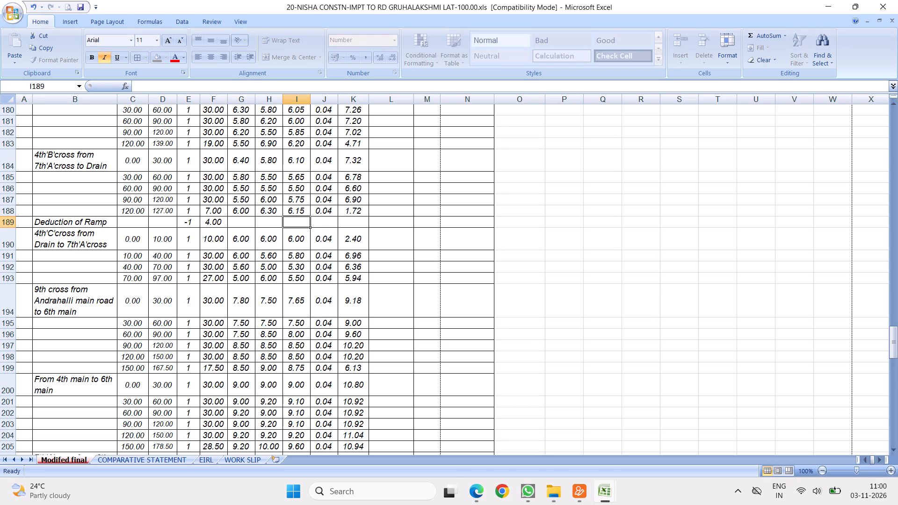
pyautogui.press('3')
pyautogui.click(320, 223)
pyautogui.press('.')
pyautogui.press('0')
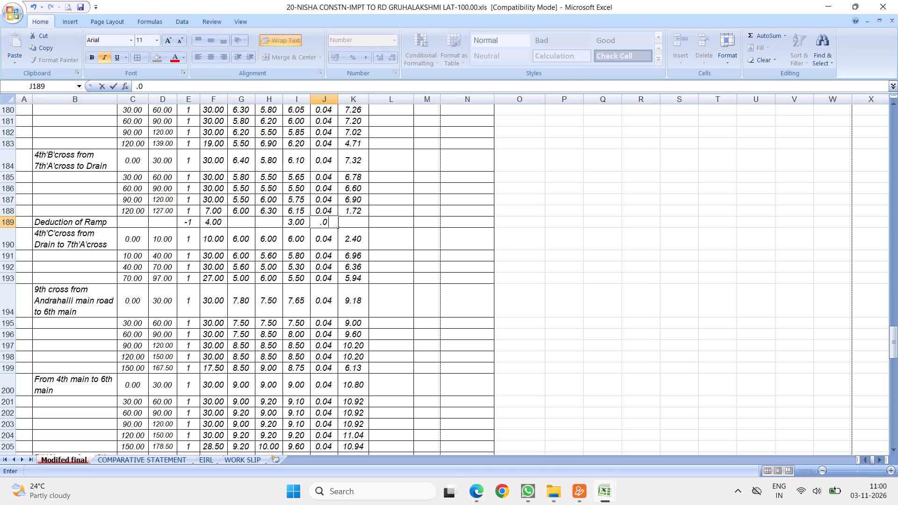
pyautogui.press('4')
pyautogui.click(431, 226)
# Copy the quantity formula from K188 down into the Deduction of Ramp row and select its result cell, K189.
pyautogui.click(353, 210)
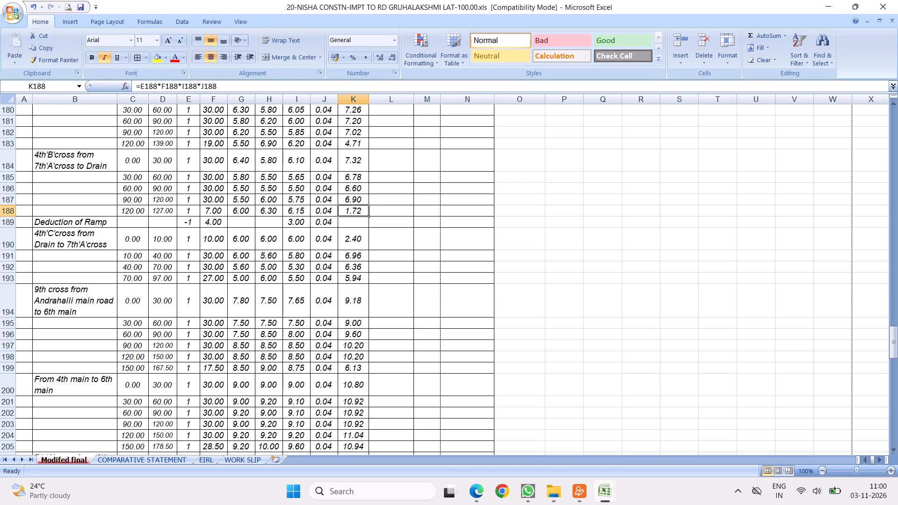
pyautogui.moveTo(371, 214); pyautogui.dragTo(366, 240)
pyautogui.click(351, 222)
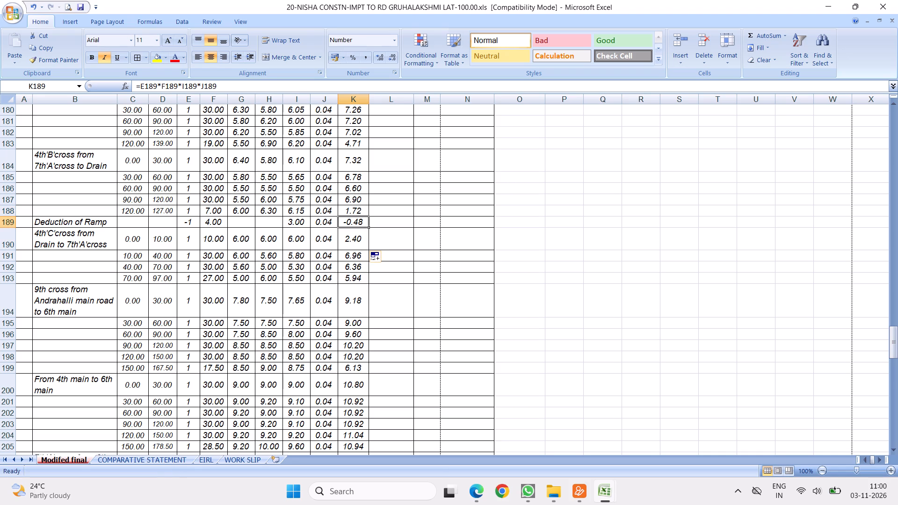
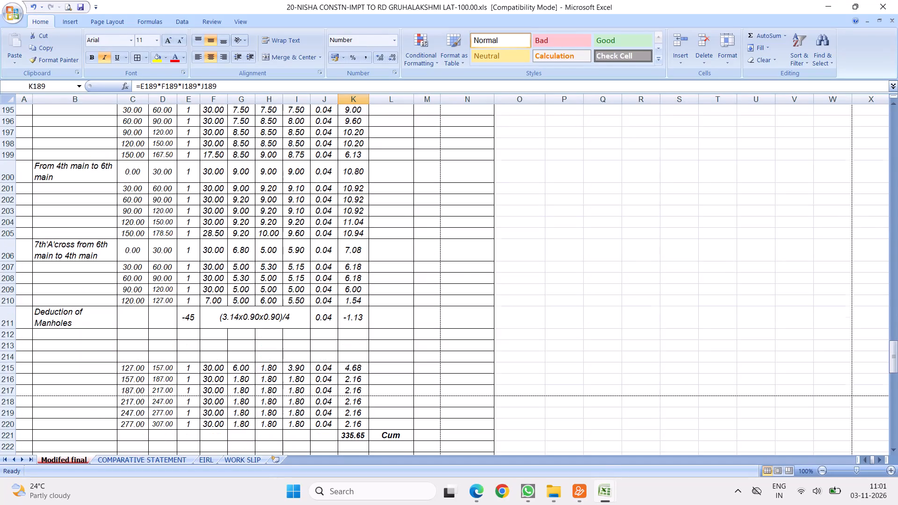
# Delete the leftover rows 212 to 220 between the Deduction of Manholes row and item 14's quantity sum.
pyautogui.scroll(-4, 355, 297)
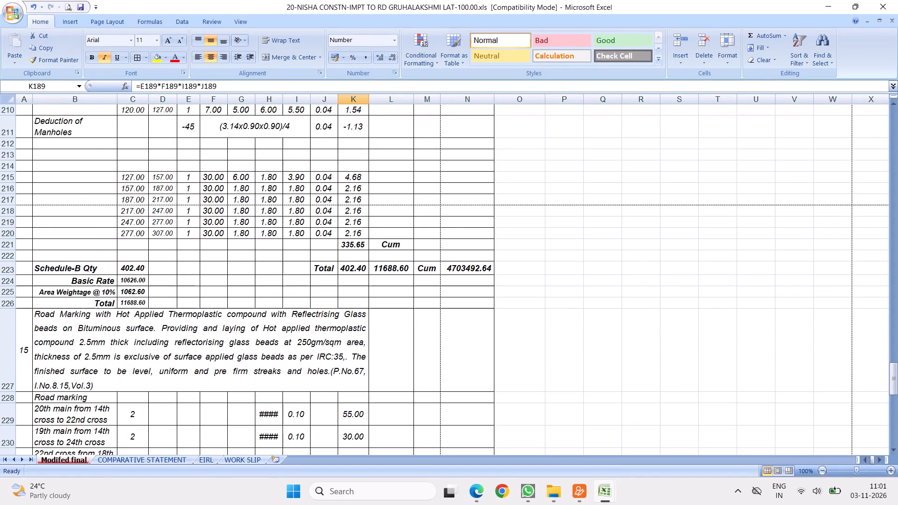
pyautogui.moveTo(11, 144); pyautogui.dragTo(15, 234)
pyautogui.rightClick(123, 195)
pyautogui.click(155, 265)
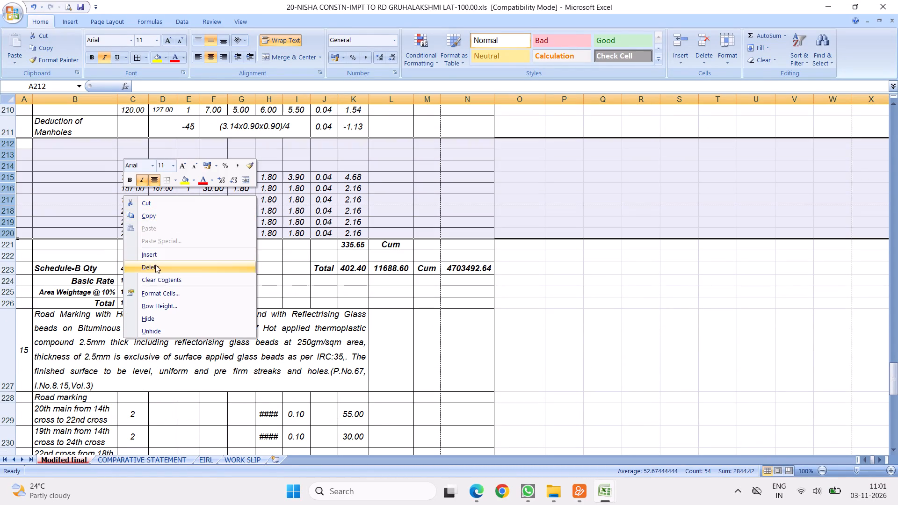
# Check the cell range used by the quantity SUM formula in K212 against item 14's measurement rows.
pyautogui.scroll(6, 411, 227)
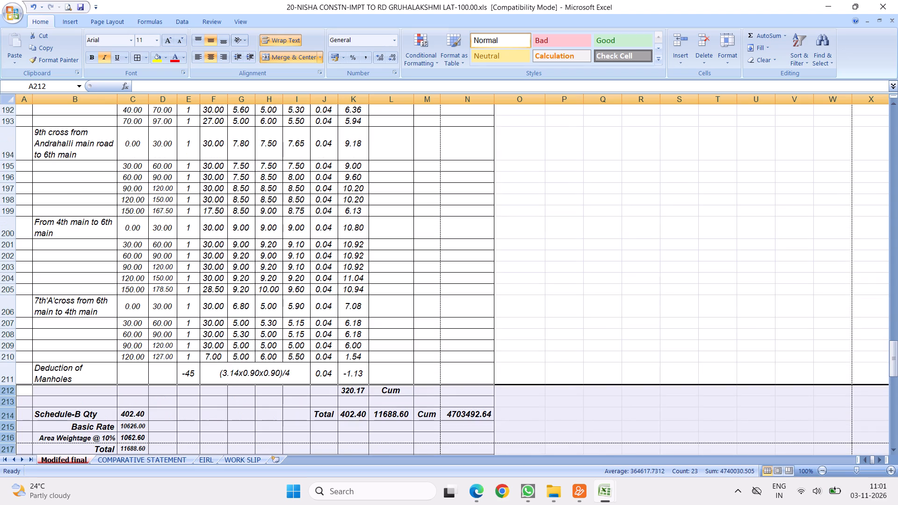
pyautogui.click(348, 390)
pyautogui.click(202, 85)
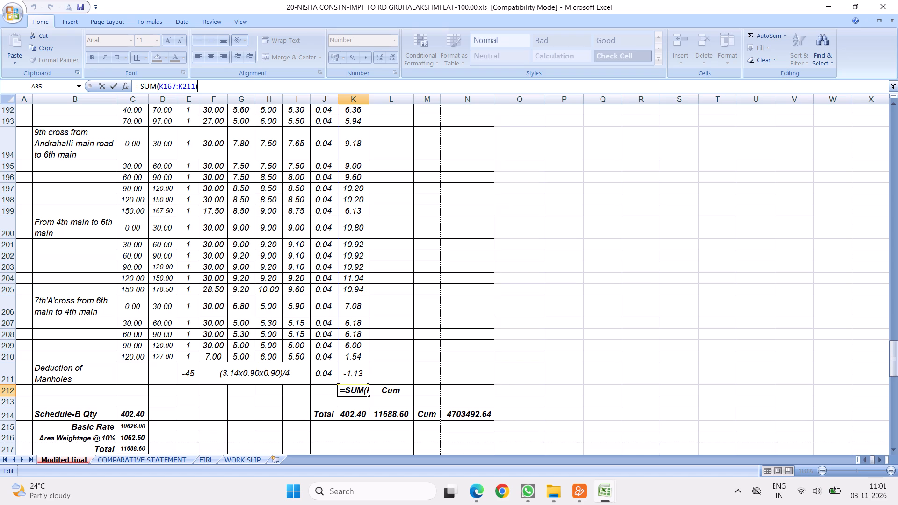
pyautogui.scroll(1, 377, 234)
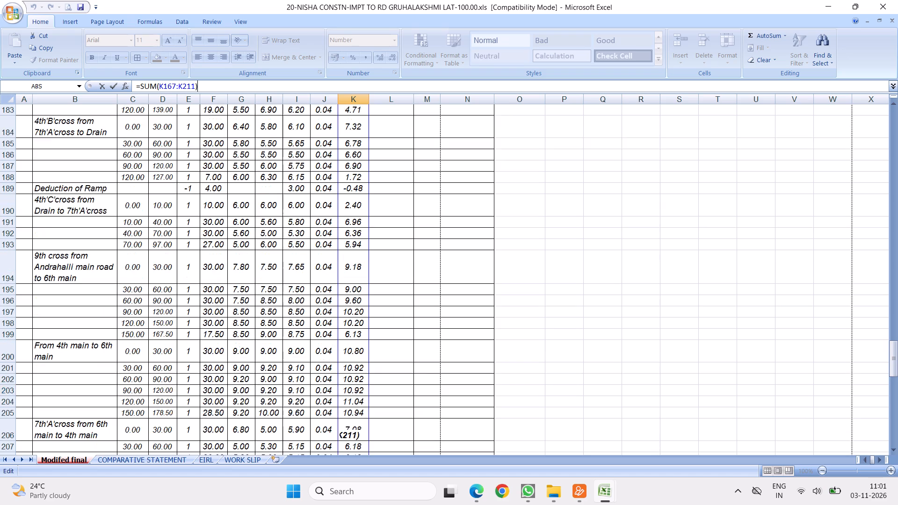
pyautogui.scroll(11, 377, 236)
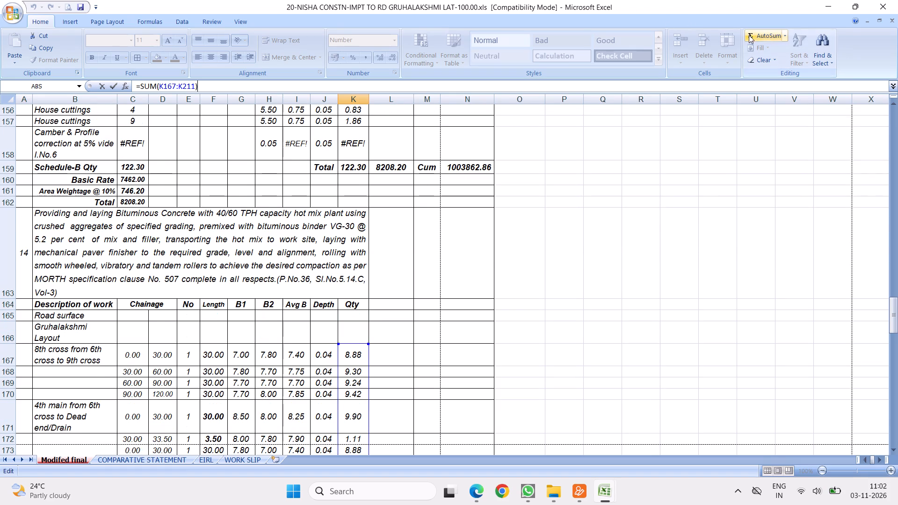
pyautogui.click(749, 35)
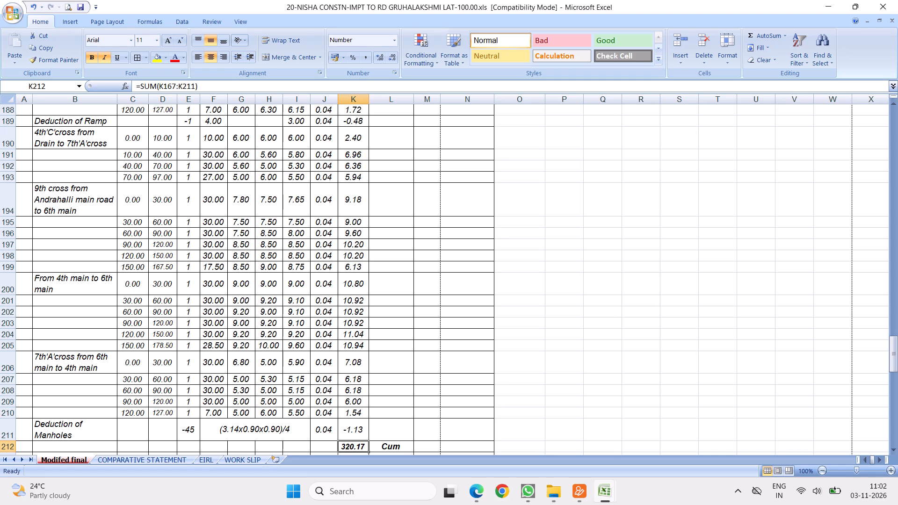
# Widen column K slightly and narrow columns L, M and N so they fit their figures.
pyautogui.scroll(2, 382, 146)
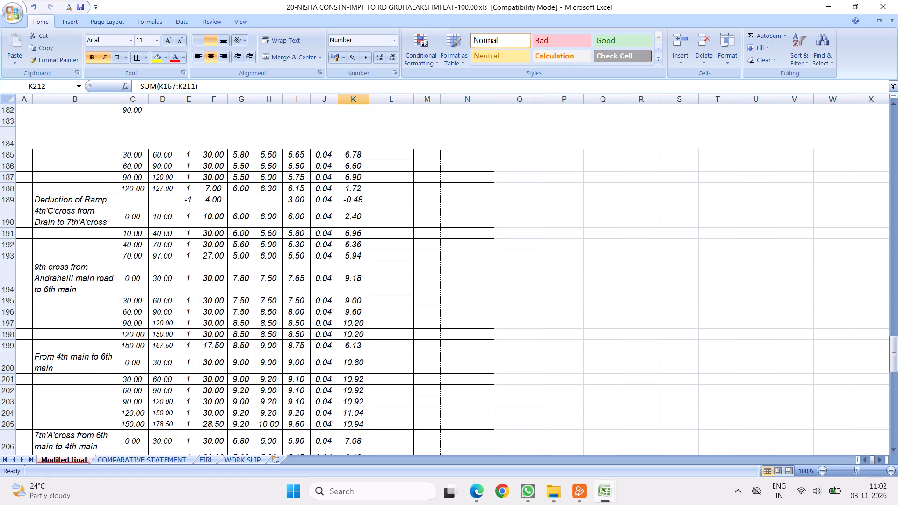
pyautogui.click(368, 98)
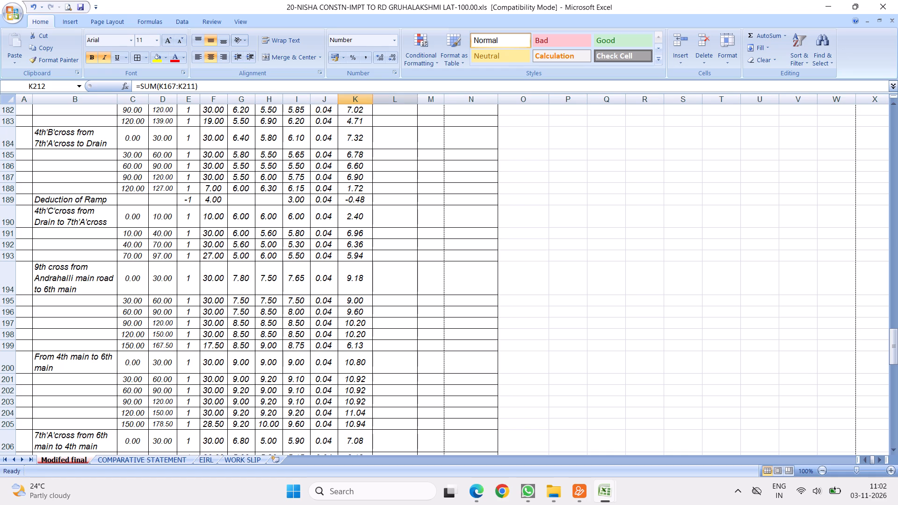
pyautogui.scroll(-5, 420, 187)
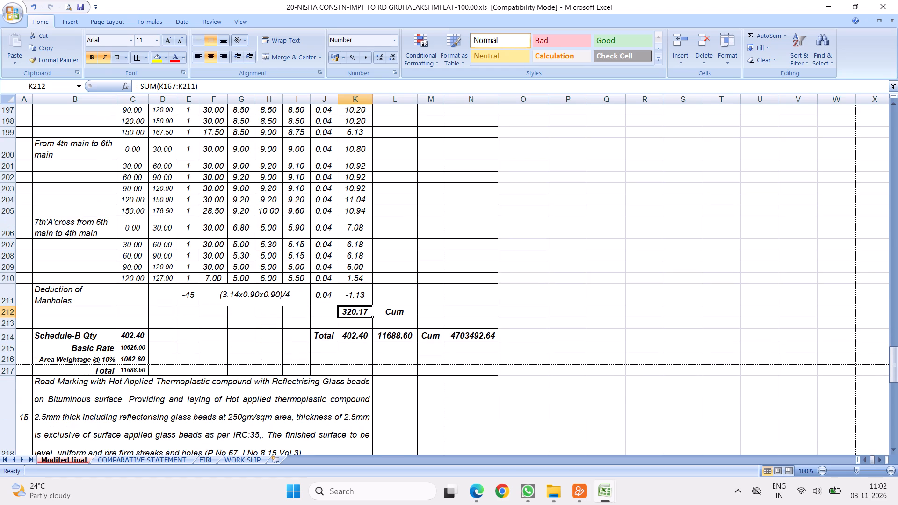
pyautogui.click(419, 100)
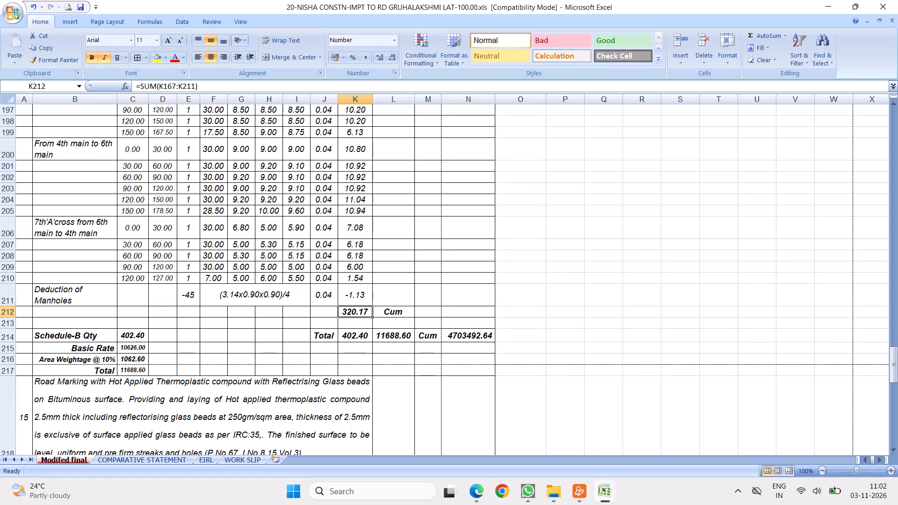
pyautogui.moveTo(440, 101); pyautogui.dragTo(438, 106)
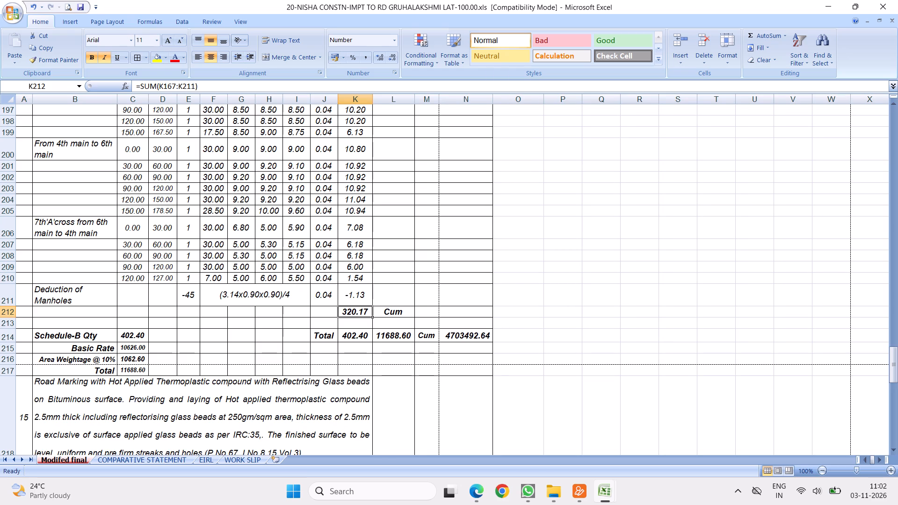
pyautogui.moveTo(493, 98); pyautogui.dragTo(489, 99)
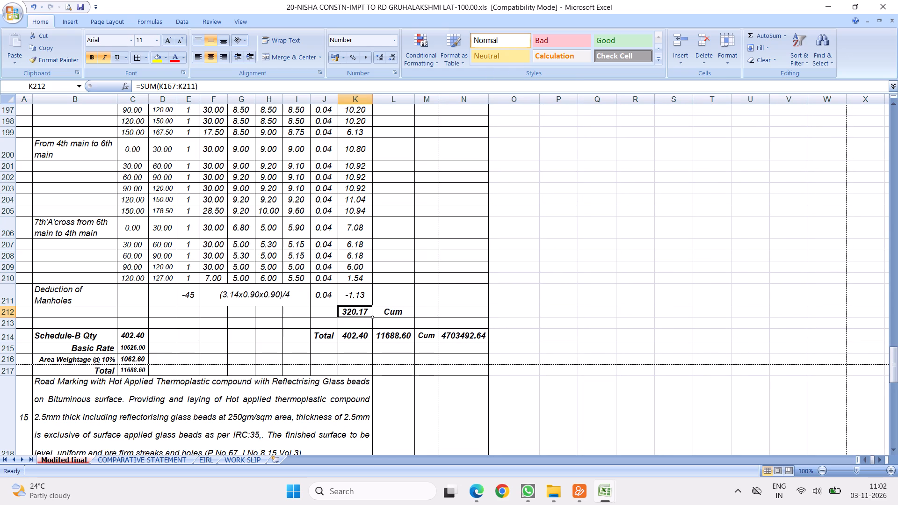
# Apply Shrink to fit to the item 14 Schedule-B Qty row, cells B214 to N214.
pyautogui.click(456, 335)
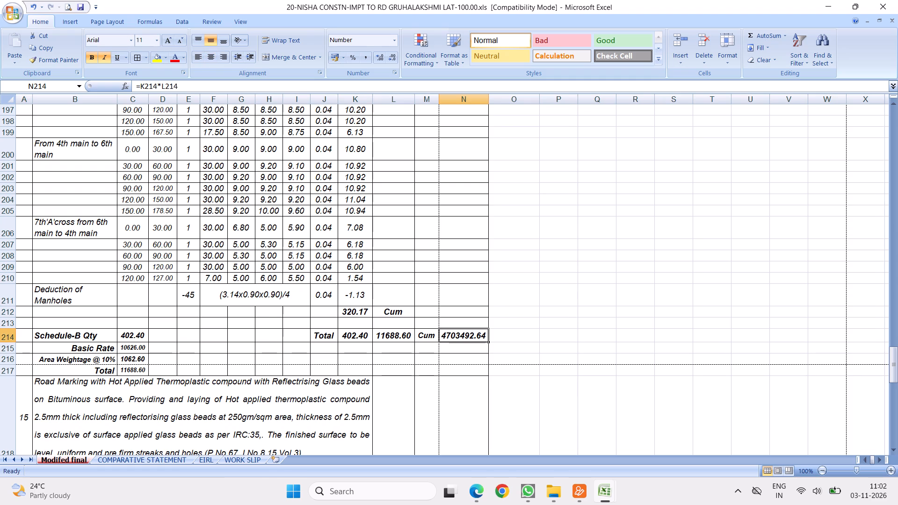
pyautogui.moveTo(74, 334); pyautogui.dragTo(460, 334)
pyautogui.rightClick(425, 334)
pyautogui.click(459, 287)
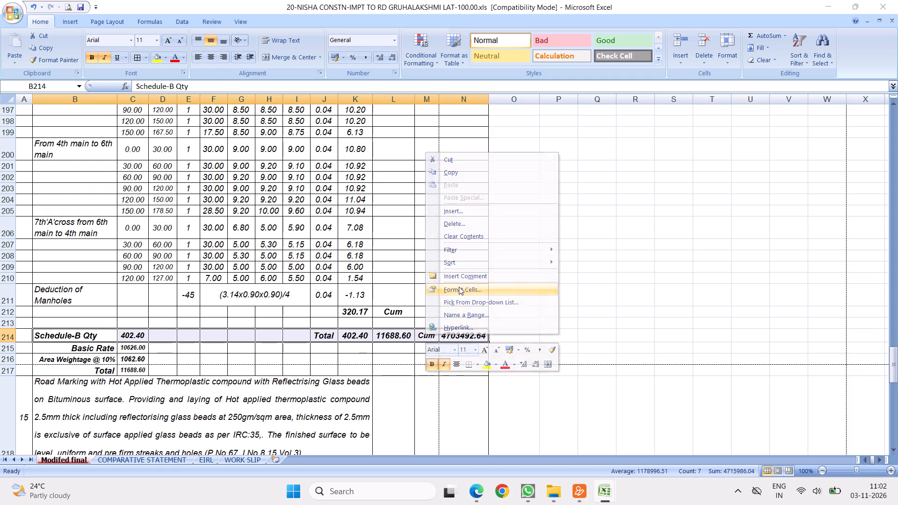
pyautogui.click(327, 281)
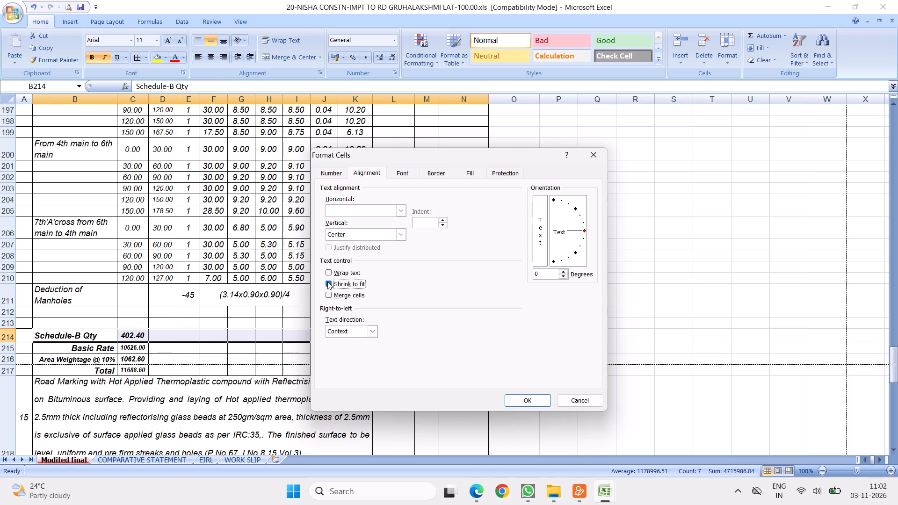
pyautogui.click(522, 398)
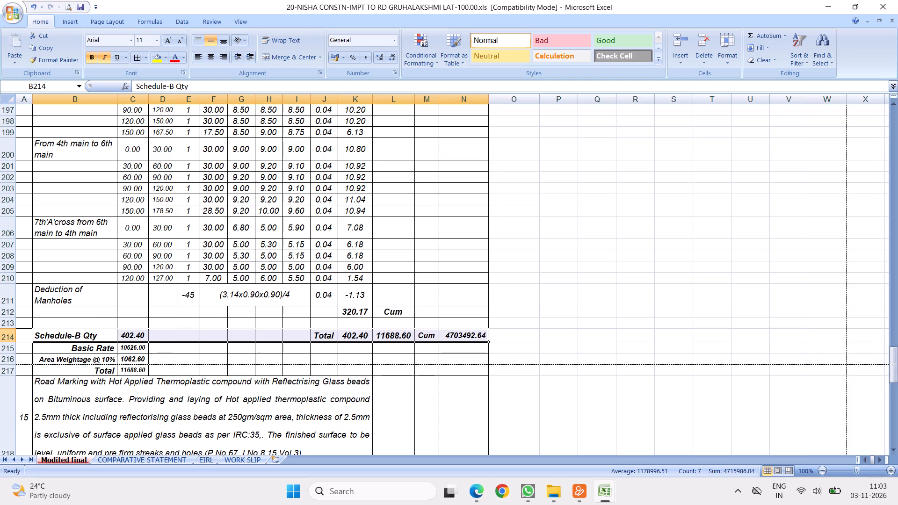
# Check the total length of each road from 4th main to 7th'A'cross using its column F values, rows 171 to 210.
pyautogui.scroll(12, 170, 255)
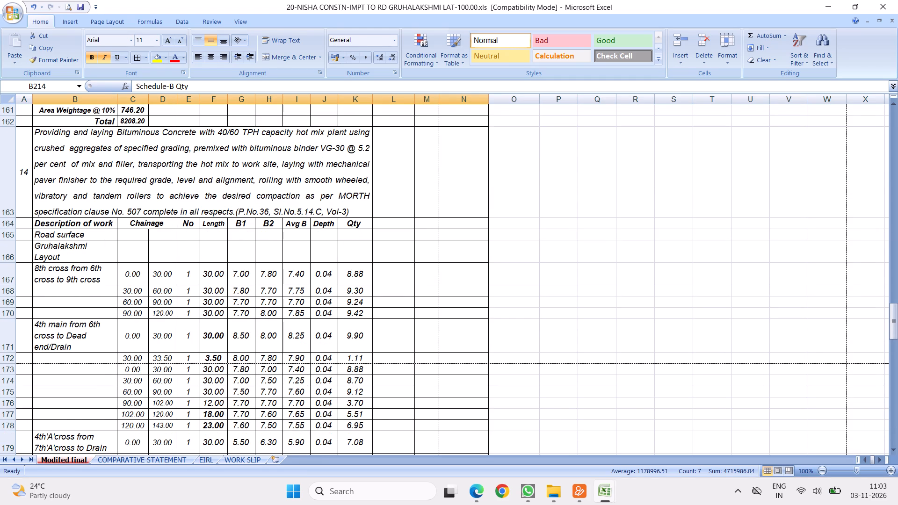
pyautogui.click(212, 313)
pyautogui.scroll(-2, 223, 318)
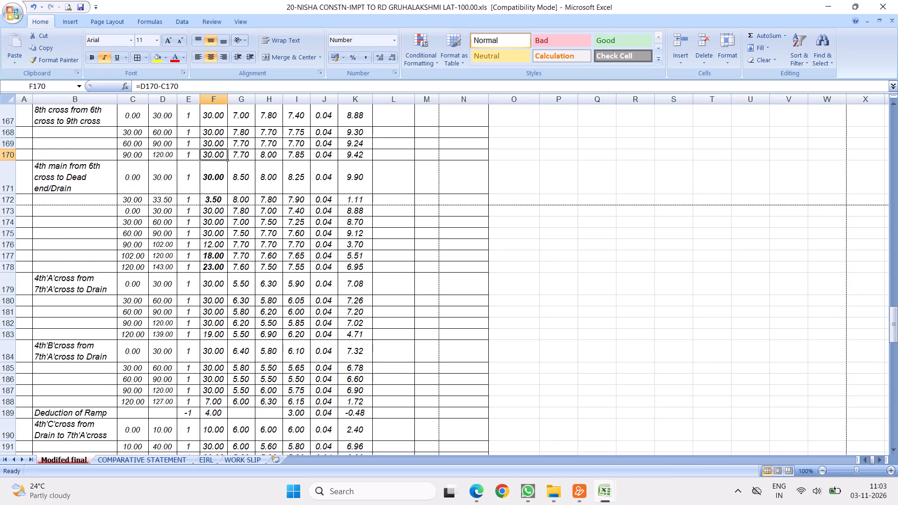
pyautogui.scroll(2, 277, 217)
pyautogui.scroll(-1, 290, 249)
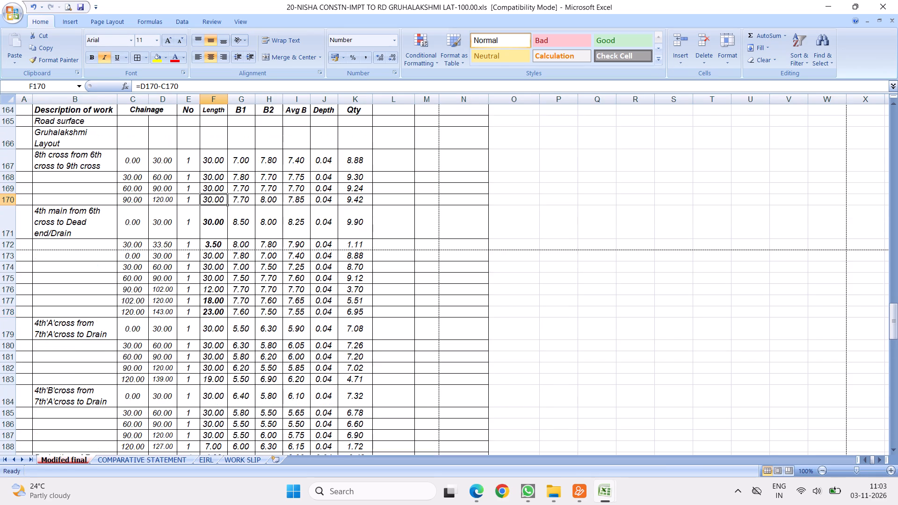
pyautogui.moveTo(214, 224); pyautogui.dragTo(211, 308)
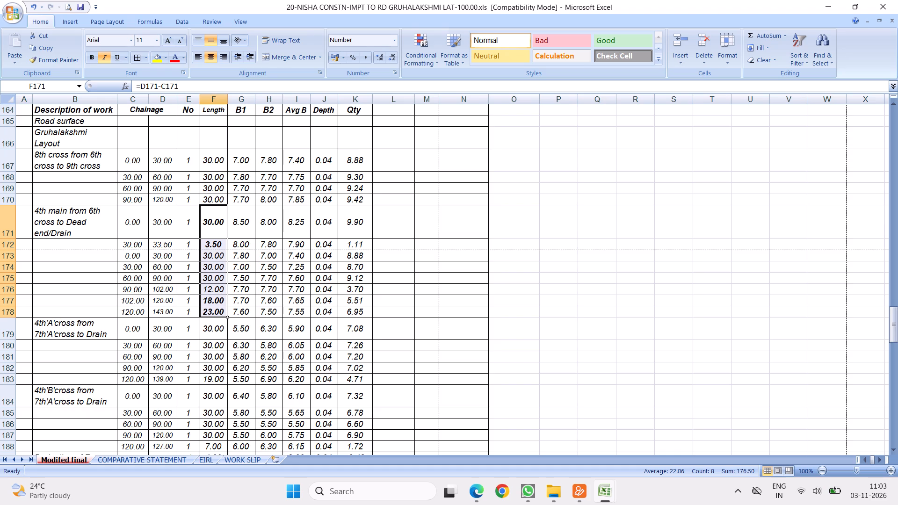
pyautogui.scroll(-2, 255, 280)
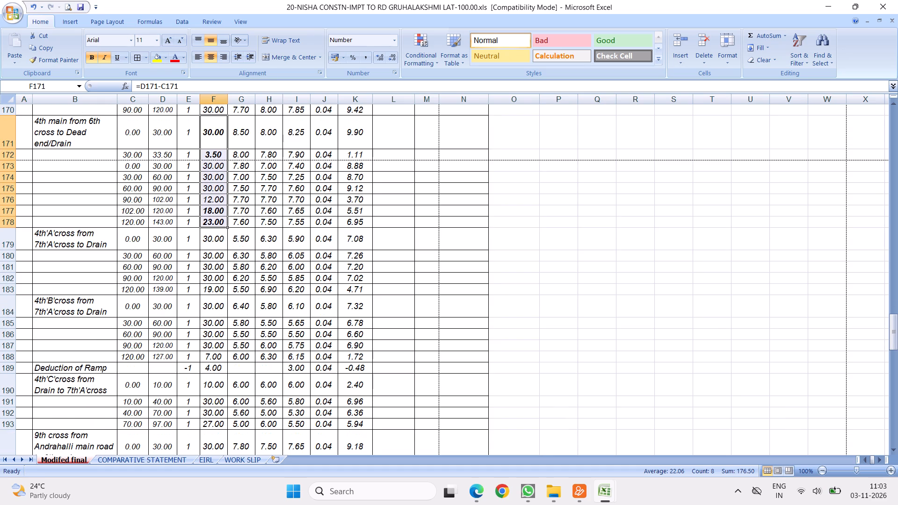
pyautogui.moveTo(221, 238); pyautogui.dragTo(212, 287)
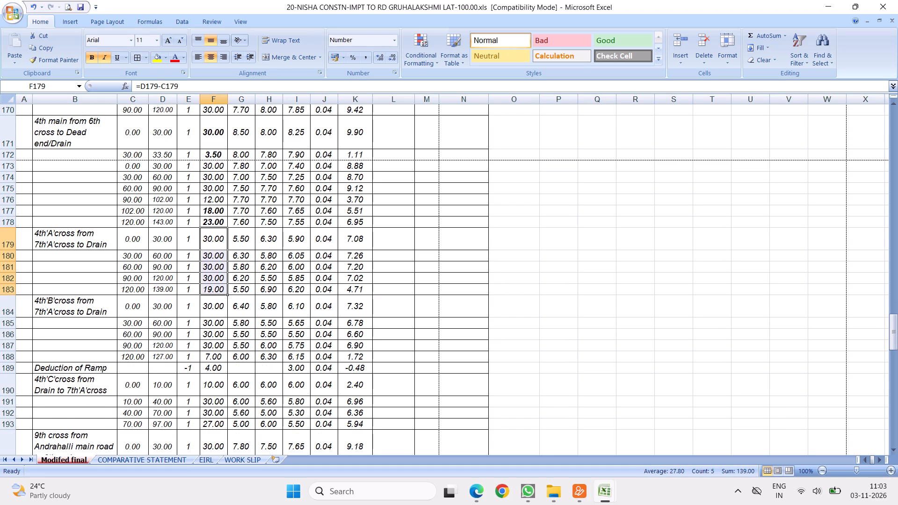
pyautogui.scroll(-1, 240, 275)
pyautogui.moveTo(216, 251); pyautogui.dragTo(211, 299)
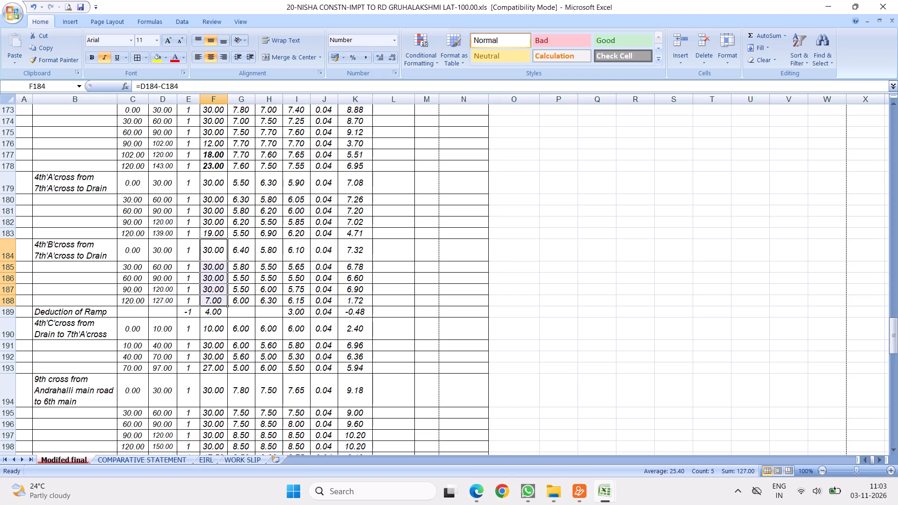
pyautogui.scroll(-3, 222, 299)
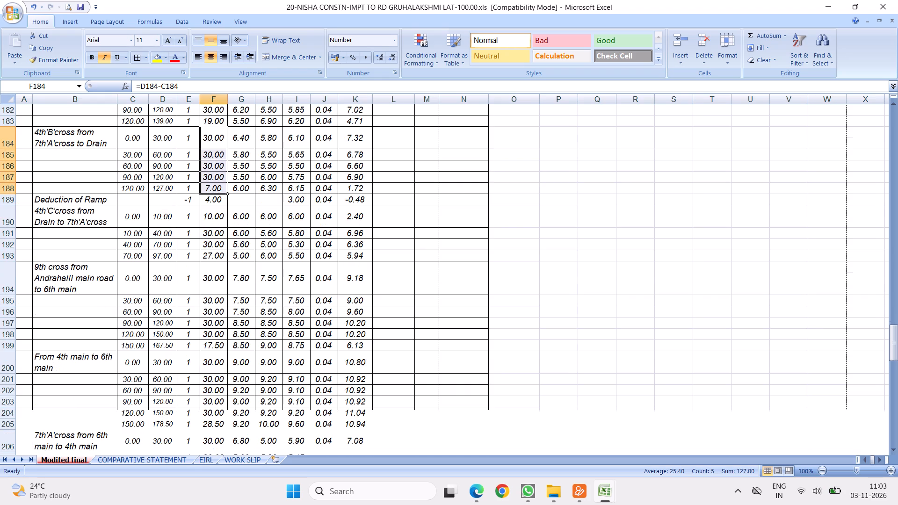
pyautogui.moveTo(219, 218); pyautogui.dragTo(214, 252)
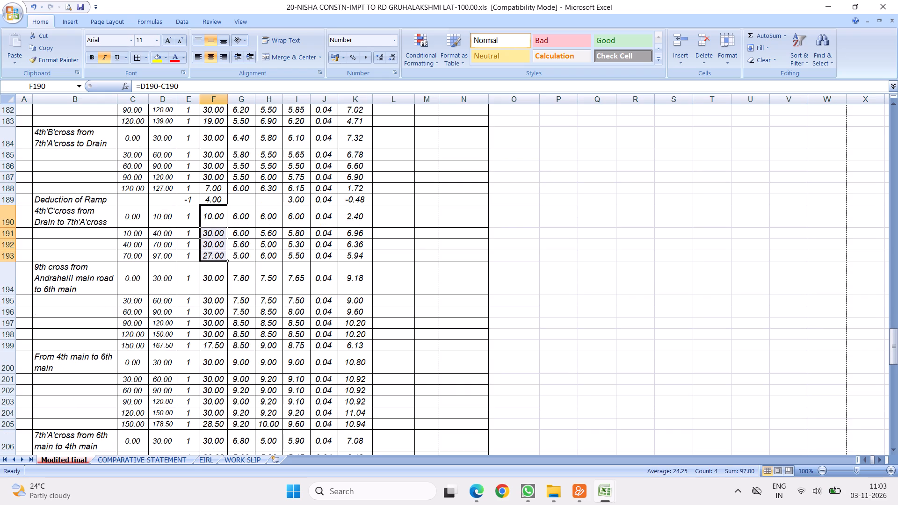
pyautogui.scroll(-1, 266, 240)
pyautogui.moveTo(212, 231); pyautogui.dragTo(212, 299)
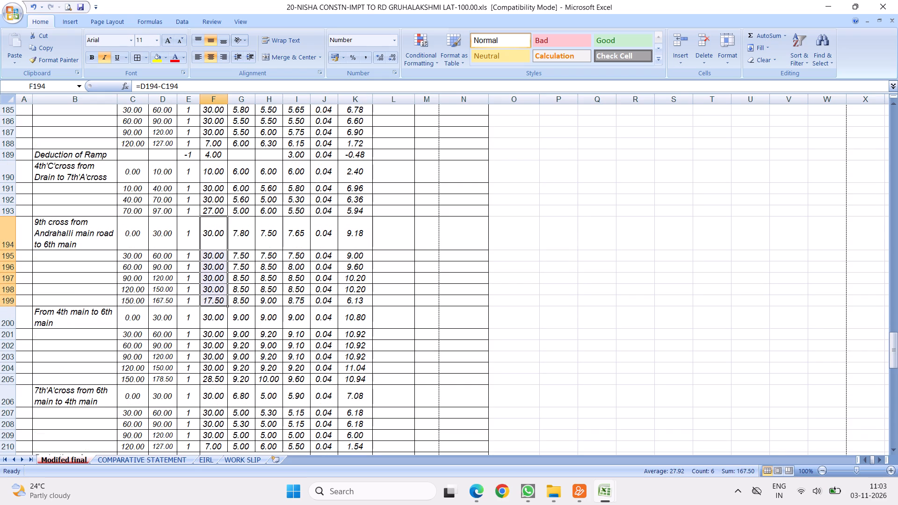
pyautogui.scroll(-2, 238, 255)
pyautogui.moveTo(210, 235); pyautogui.dragTo(210, 298)
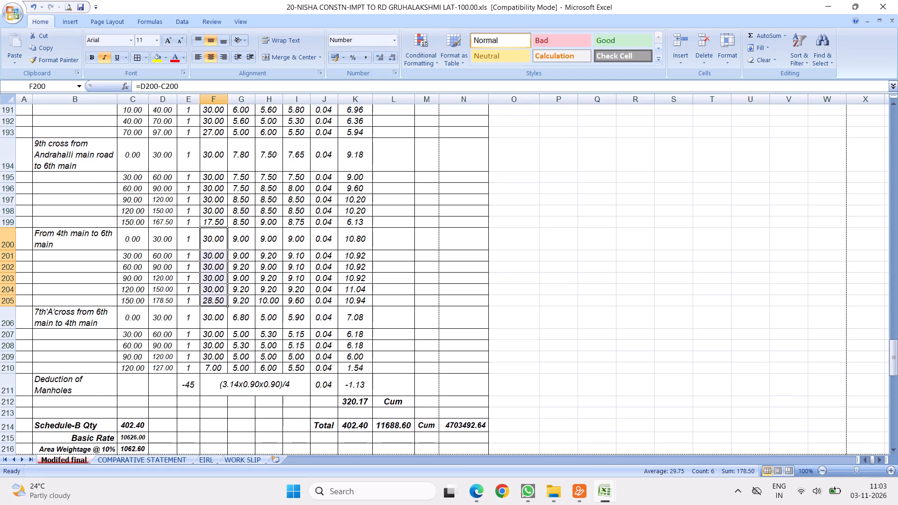
pyautogui.moveTo(216, 318); pyautogui.dragTo(212, 367)
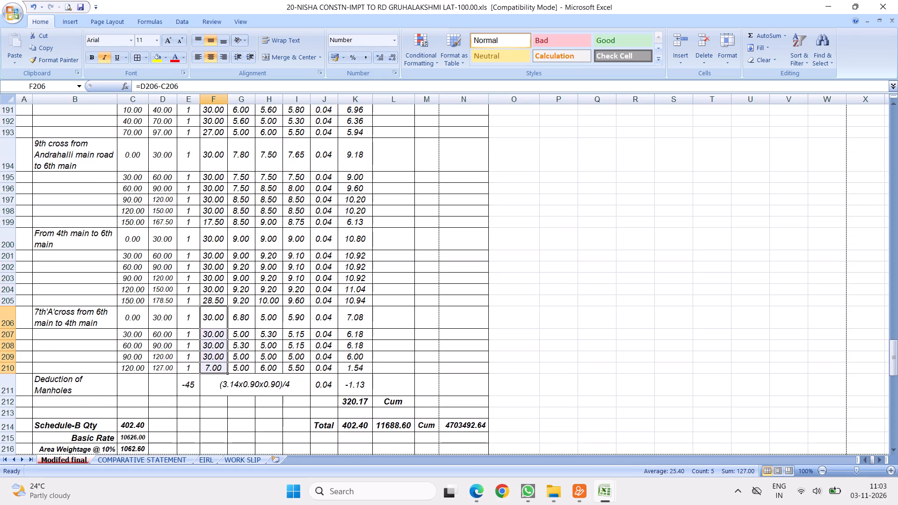
# Replace the formula in item 14's Total quantity cell K214 with a reference to K212.
pyautogui.click(349, 424)
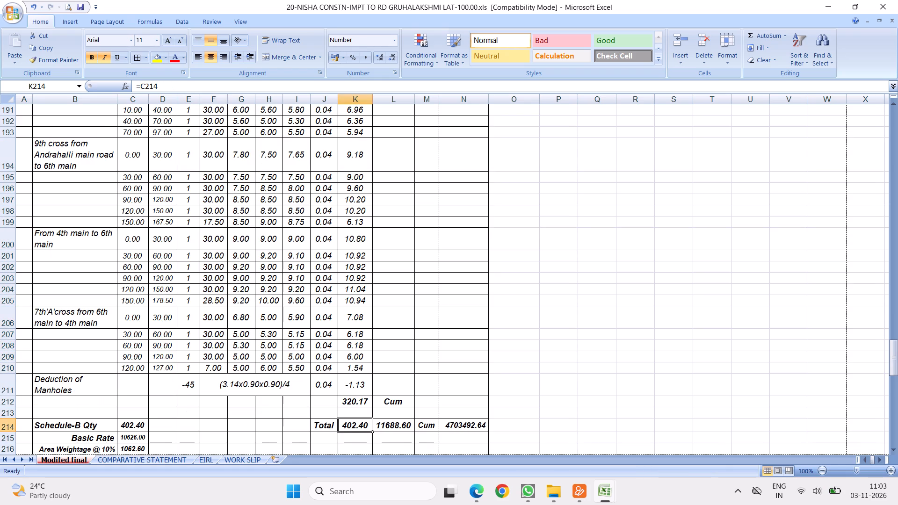
pyautogui.press('=')
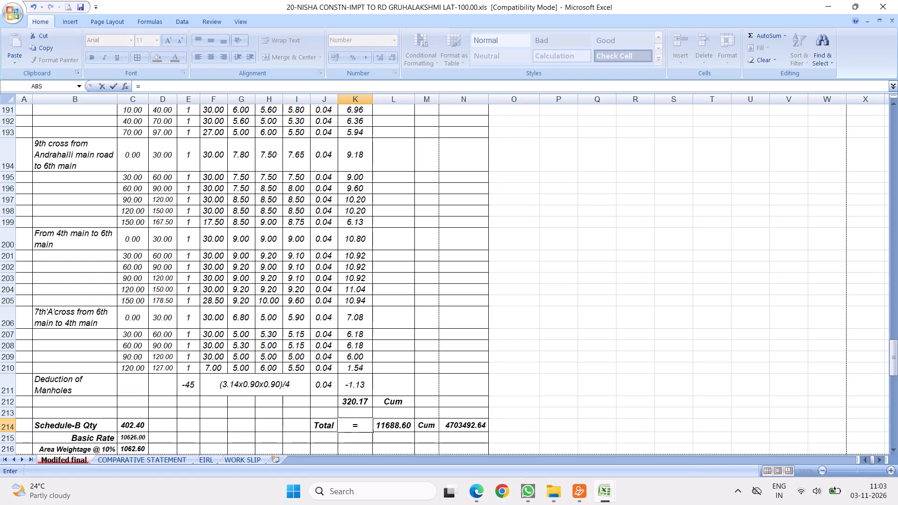
pyautogui.click(345, 400)
pyautogui.press('Return')
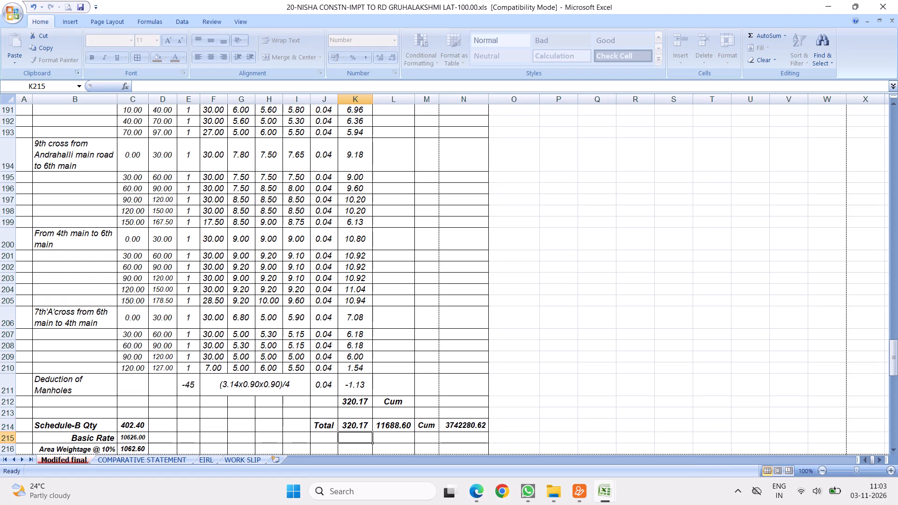
# Copy item 14's measurement block, rows 164 to 213, and insert it above item 13's Road cuttings and damaged portions row 152.
pyautogui.scroll(9, 319, 333)
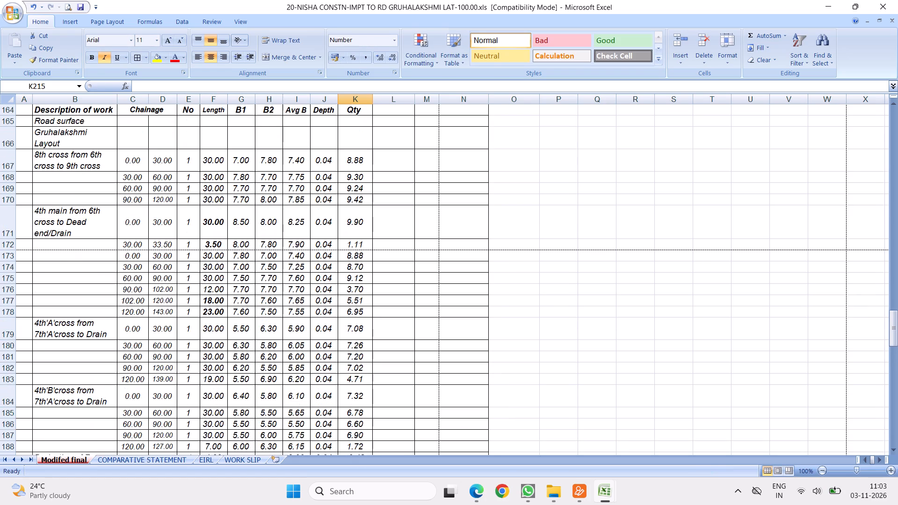
pyautogui.scroll(2, 265, 305)
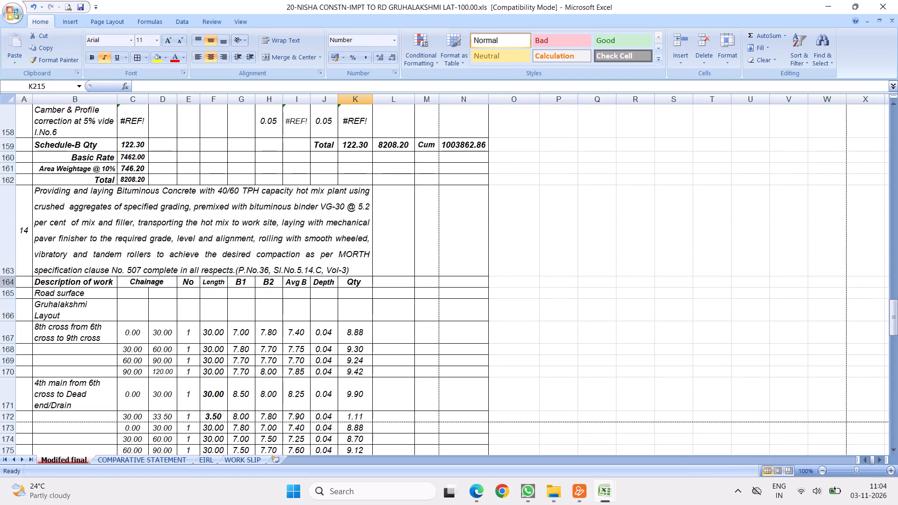
pyautogui.moveTo(7, 283); pyautogui.dragTo(140, 426)
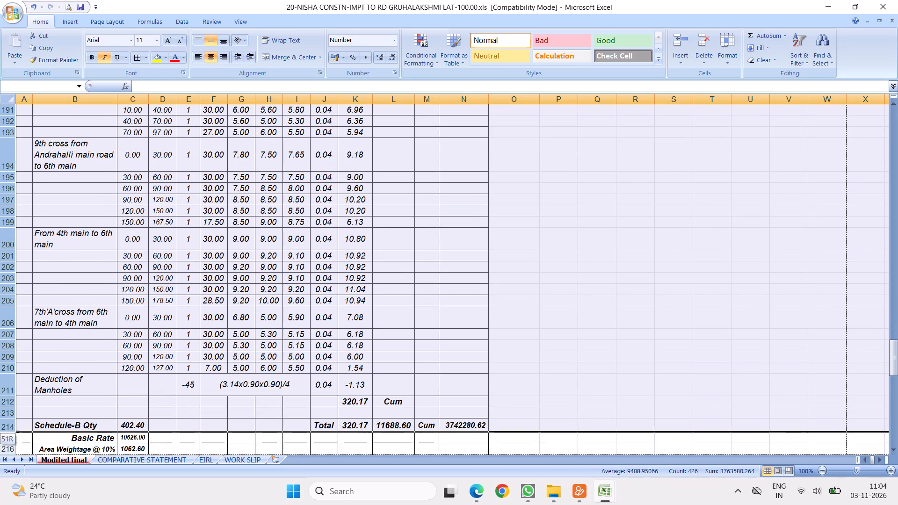
pyautogui.moveTo(140, 426); pyautogui.dragTo(181, 411)
pyautogui.rightClick(196, 252)
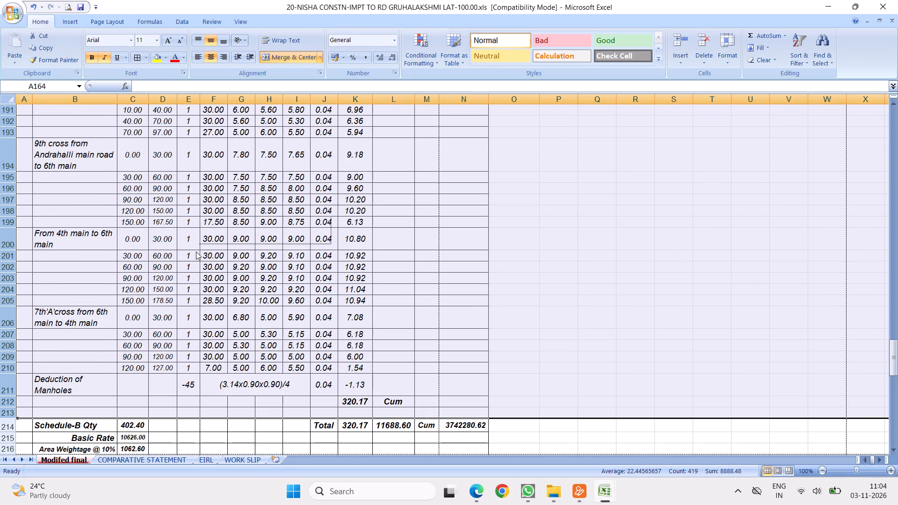
pyautogui.click(215, 271)
pyautogui.scroll(2, 228, 252)
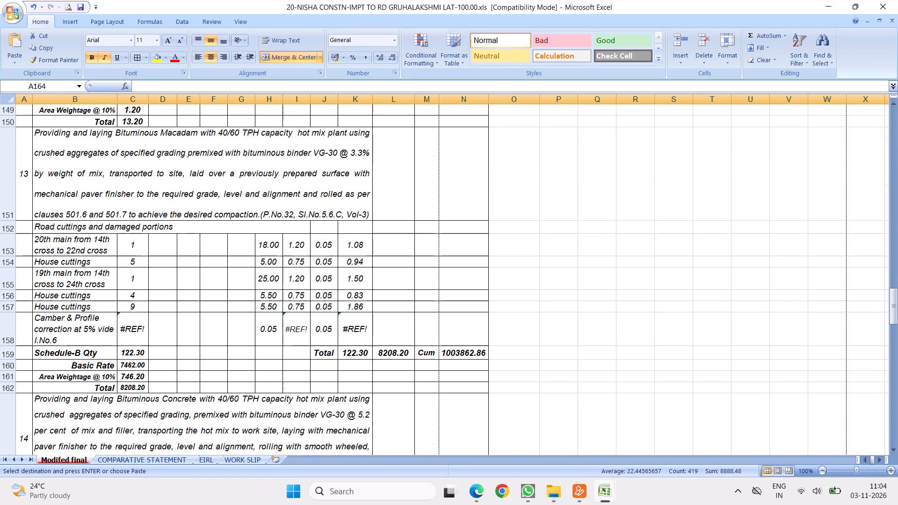
pyautogui.scroll(1, 224, 252)
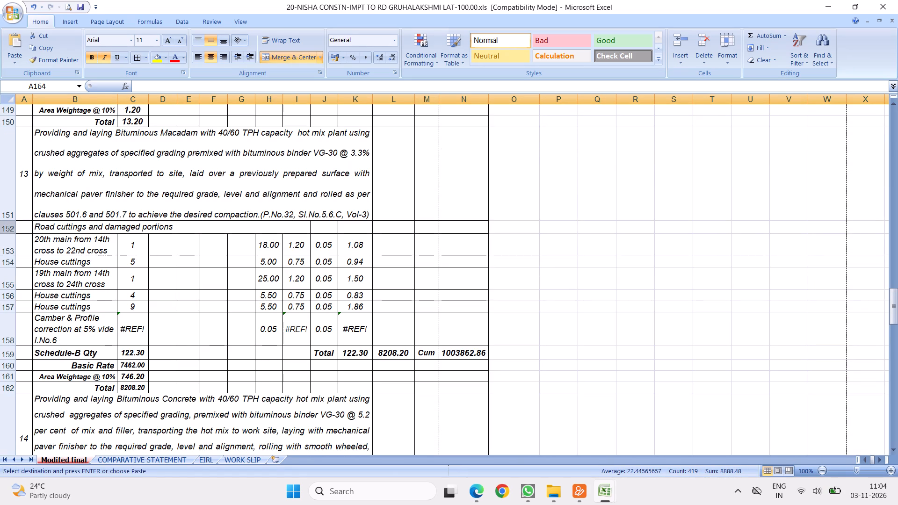
pyautogui.scroll(-3, 311, 267)
pyautogui.scroll(1, 214, 231)
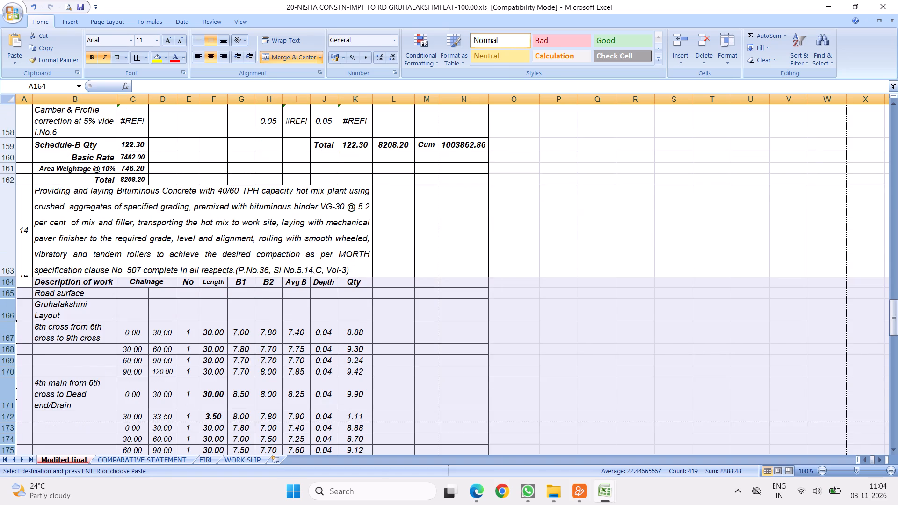
pyautogui.scroll(2, 230, 237)
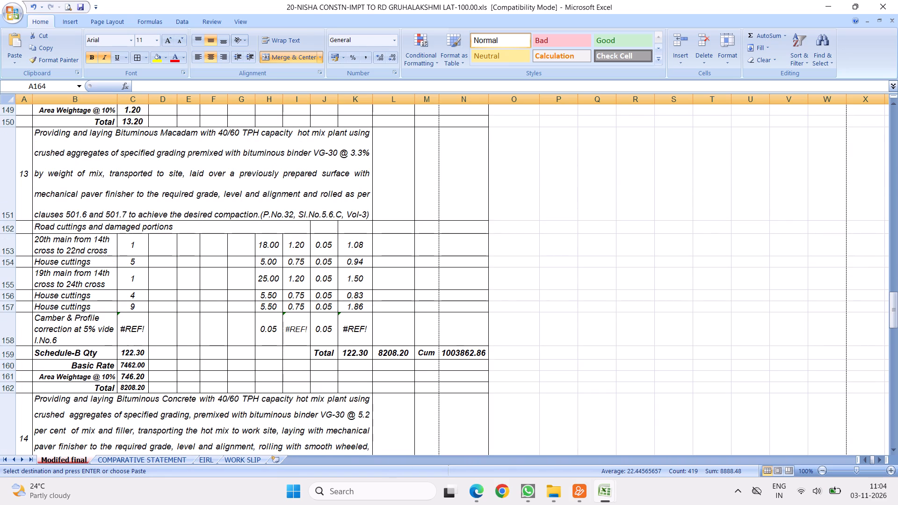
pyautogui.click(6, 228)
pyautogui.rightClick(6, 228)
pyautogui.click(67, 288)
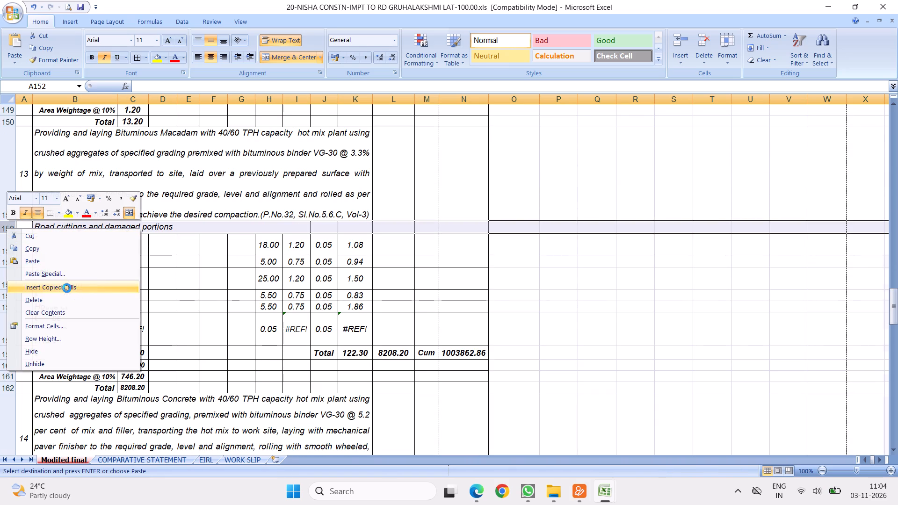
# Delete item 13's old road cuttings, house cuttings and camber correction rows, 202 to 208.
pyautogui.scroll(-15, 253, 275)
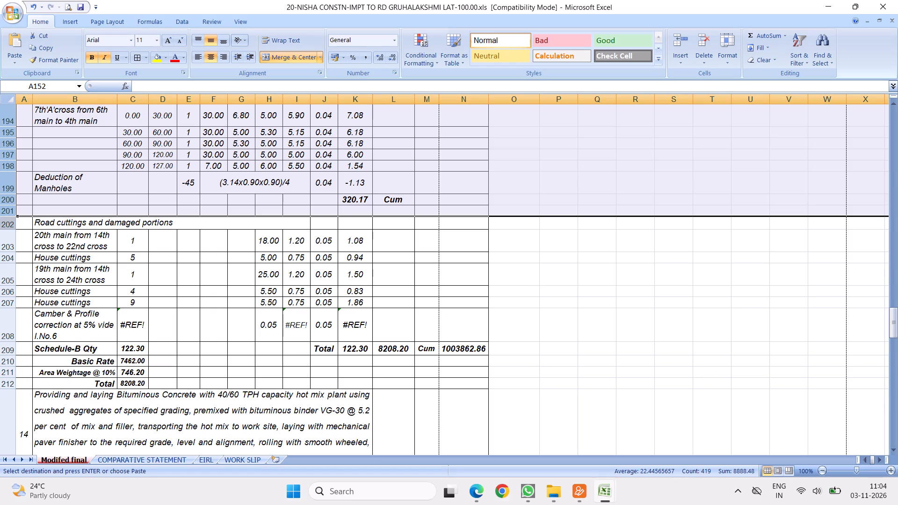
pyautogui.moveTo(10, 224); pyautogui.dragTo(40, 328)
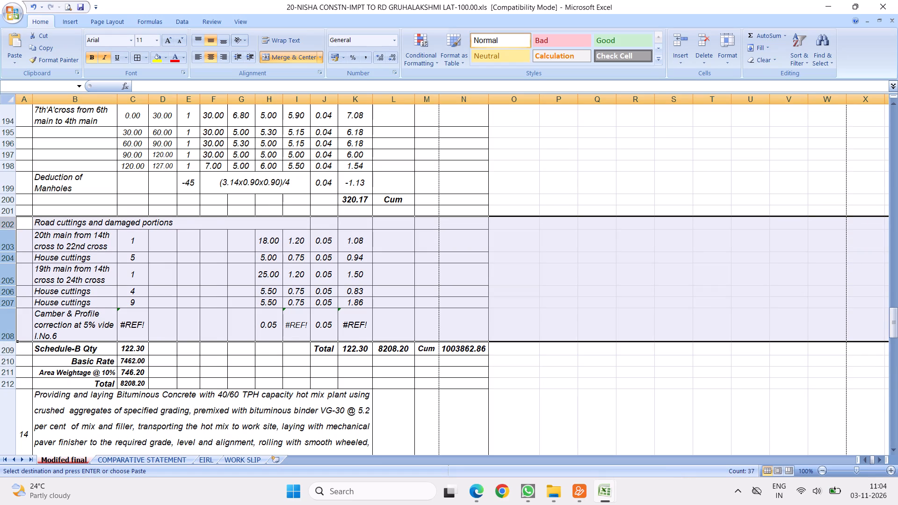
pyautogui.rightClick(82, 254)
pyautogui.click(101, 323)
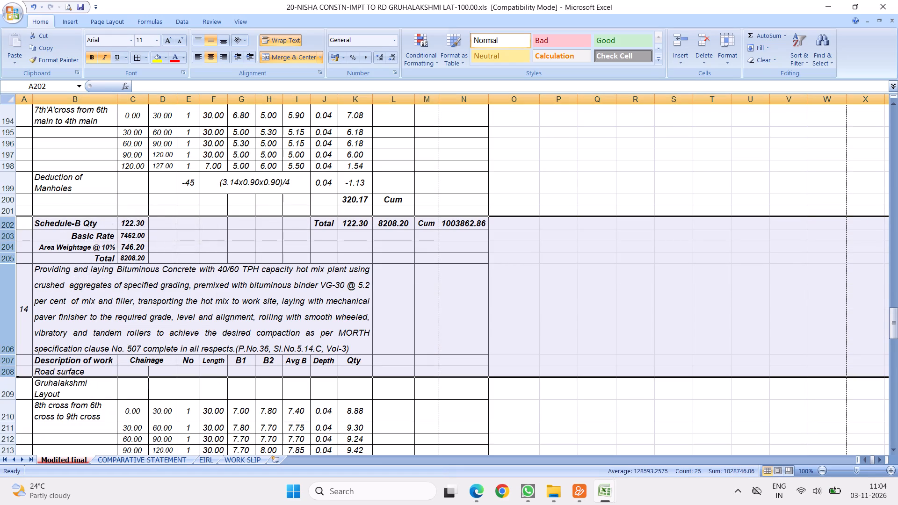
# Replace the formula in item 13's Total quantity cell K202 with a reference to K200.
pyautogui.click(358, 226)
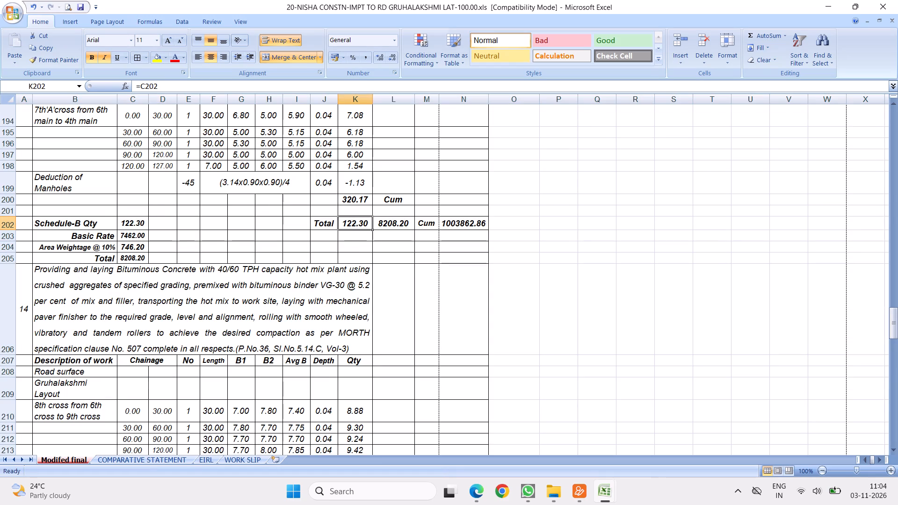
pyautogui.press('=')
pyautogui.click(354, 200)
pyautogui.press('Return')
# Set the depth to 0.05 for all item 13 measurement and deduction rows, cells J155 to J199.
pyautogui.scroll(9, 334, 277)
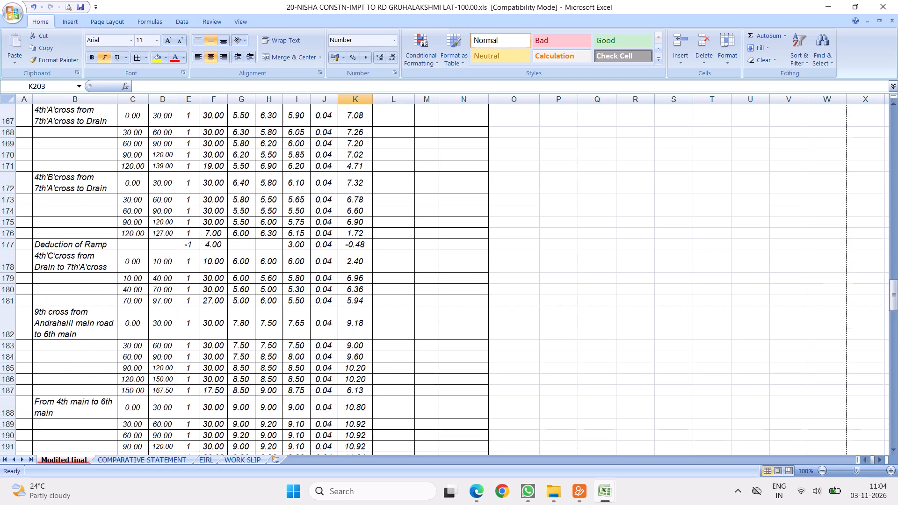
pyautogui.scroll(7, 340, 250)
pyautogui.click(322, 312)
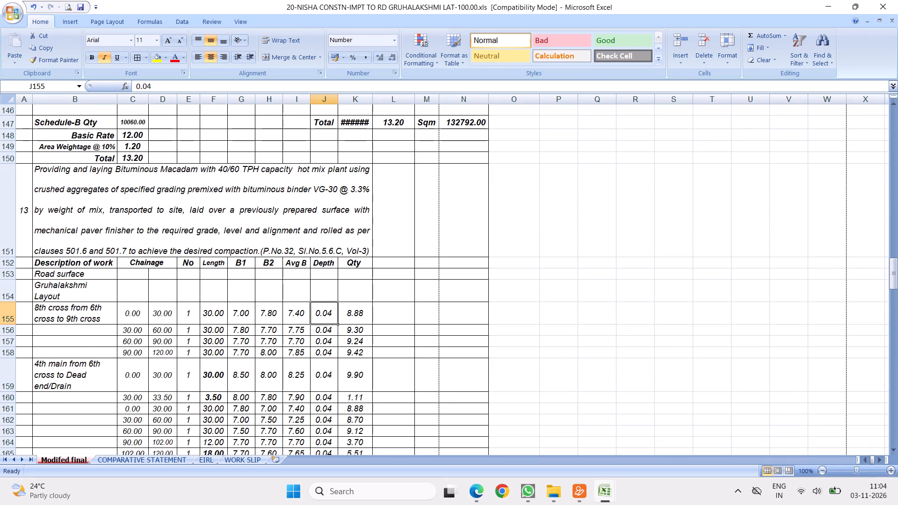
pyautogui.write('.0')
pyautogui.press('5')
pyautogui.click(428, 332)
pyautogui.click(321, 311)
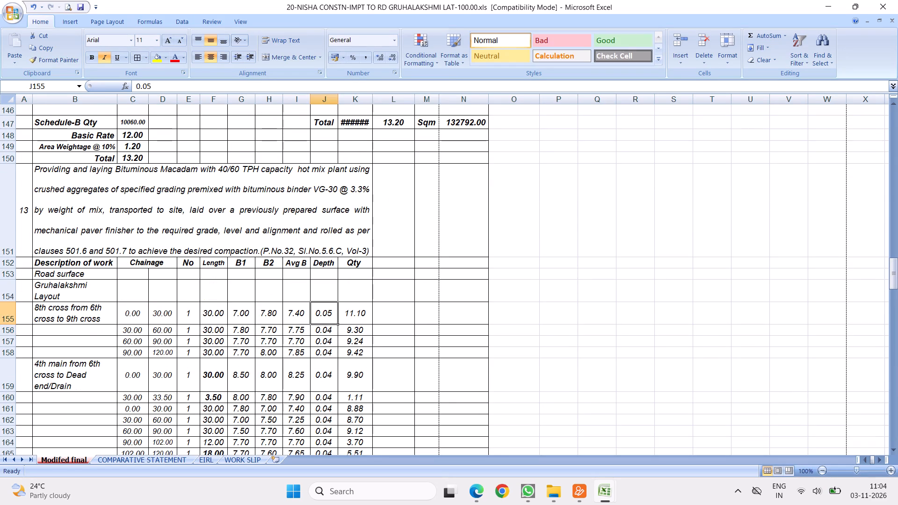
pyautogui.scroll(-2, 349, 308)
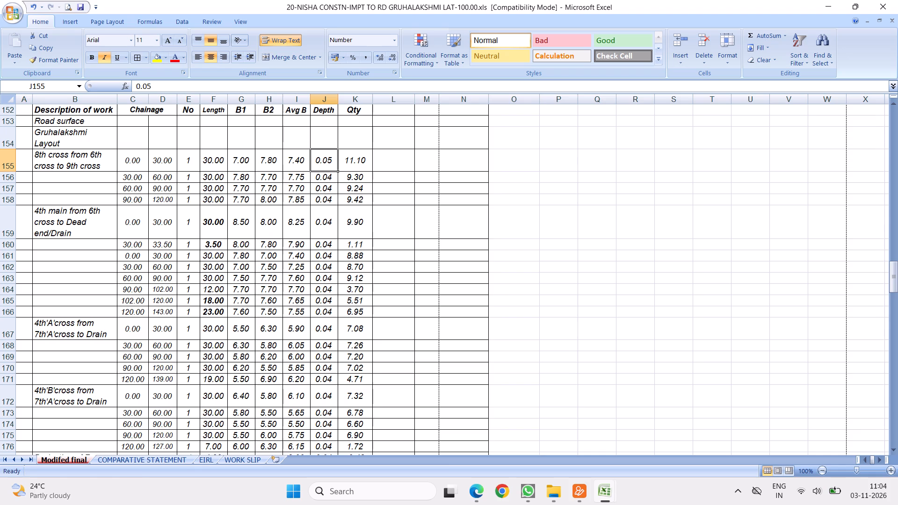
pyautogui.moveTo(339, 172); pyautogui.dragTo(332, 478)
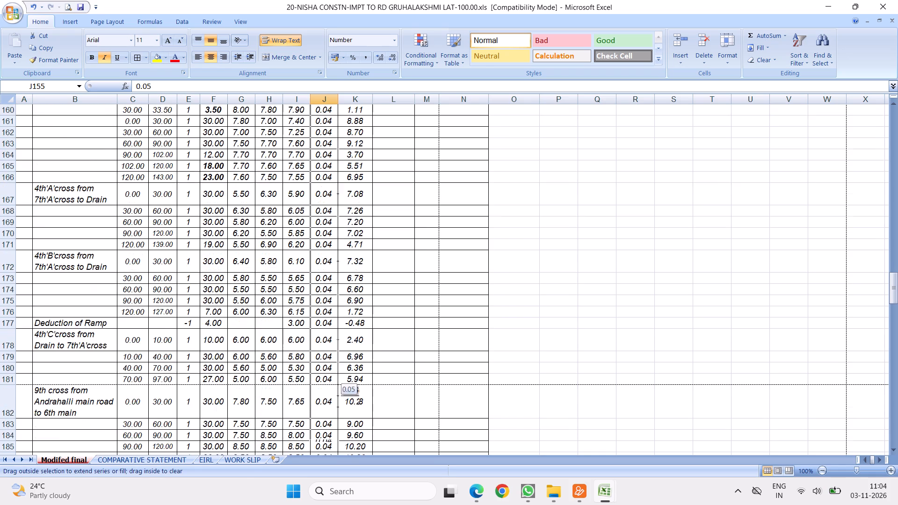
pyautogui.moveTo(332, 478); pyautogui.dragTo(328, 426)
pyautogui.scroll(-5, 284, 313)
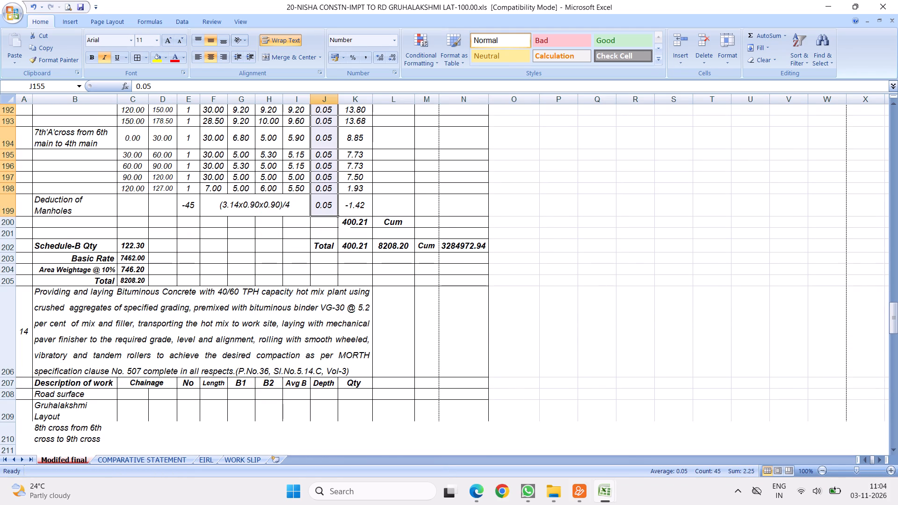
pyautogui.click(373, 223)
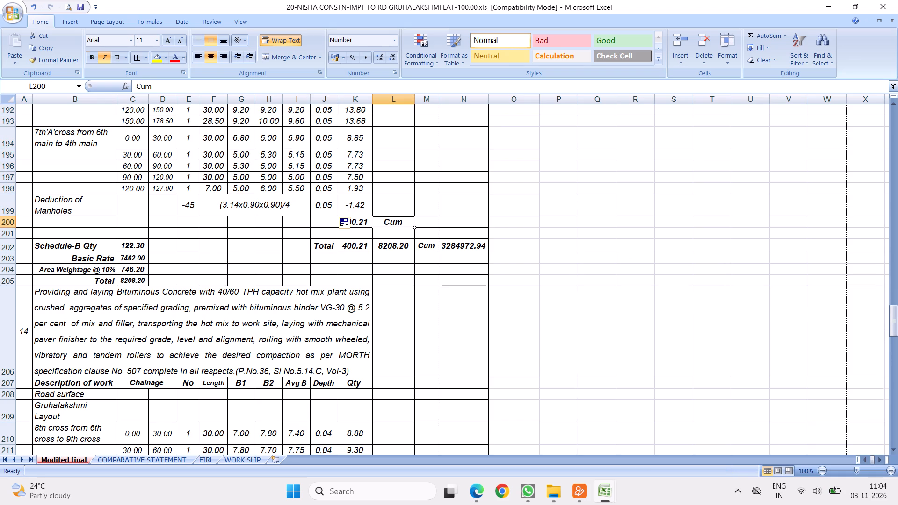
# Reduce the height of item 13's description row 151 so it fits the Bituminous Macadam text more closely.
pyautogui.scroll(14, 255, 248)
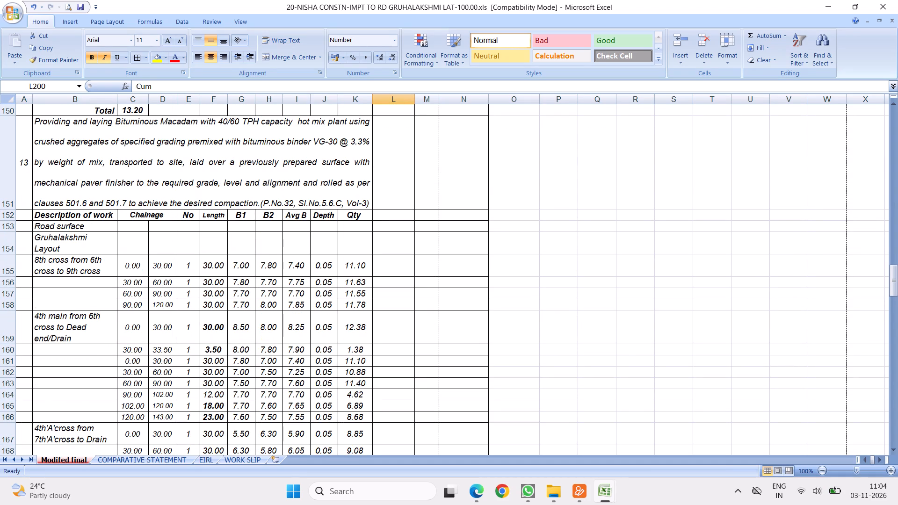
pyautogui.click(62, 186)
pyautogui.moveTo(9, 210); pyautogui.dragTo(28, 184)
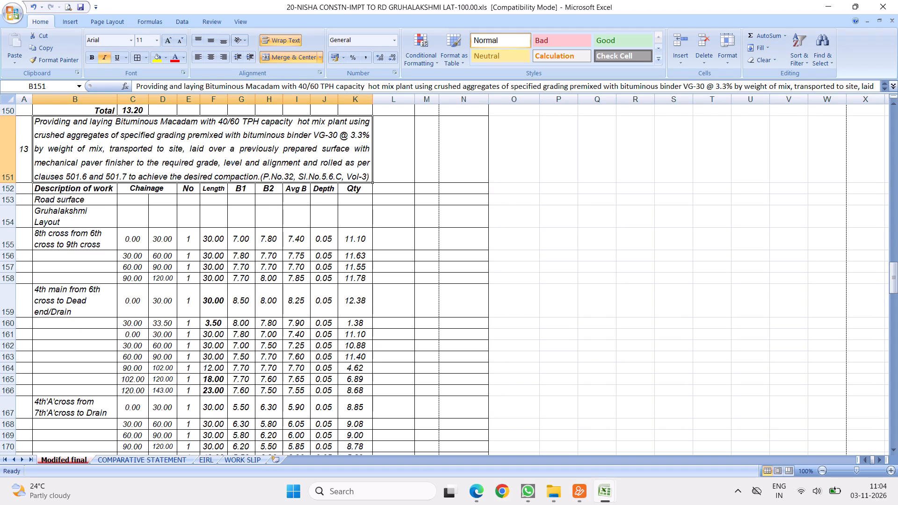
pyautogui.moveTo(8, 185); pyautogui.dragTo(8, 190)
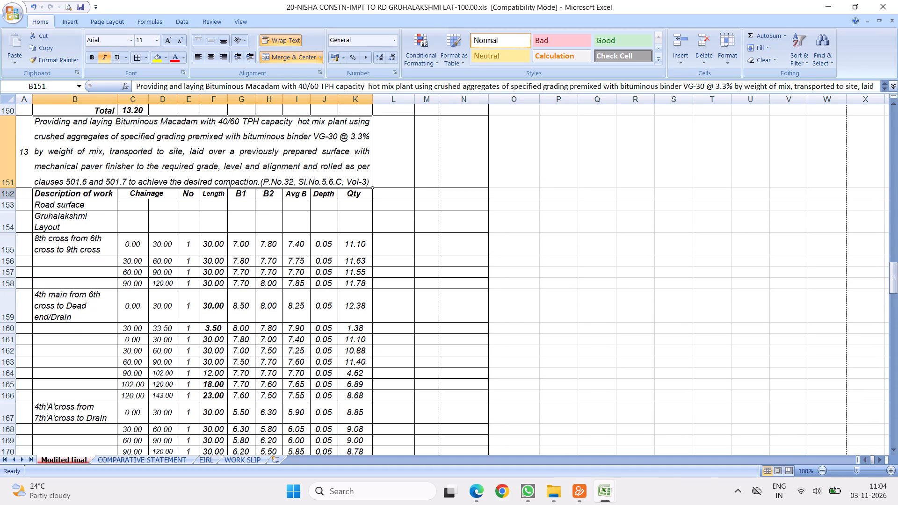
# Copy item 13's measurement block, rows 152 to 201, and insert it above item 12's Road cuttings and damaged portions row 132.
pyautogui.moveTo(12, 194); pyautogui.dragTo(111, 480)
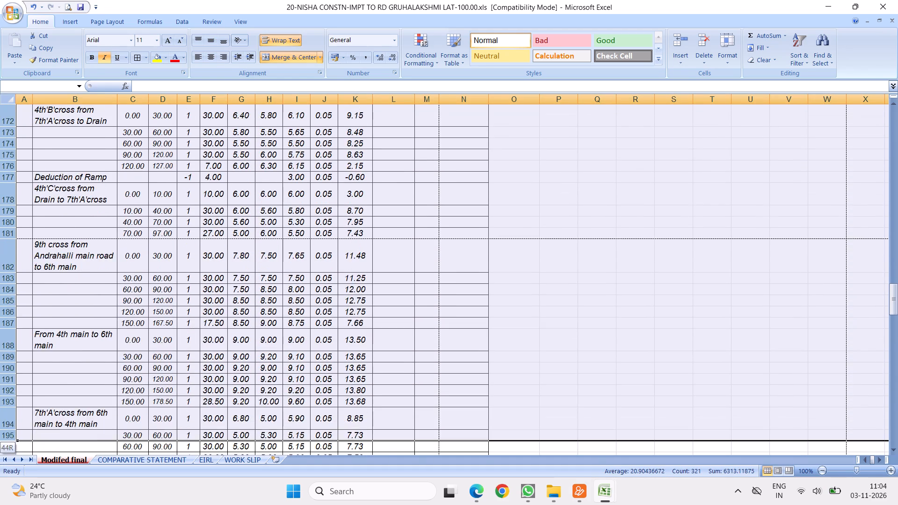
pyautogui.moveTo(111, 480); pyautogui.dragTo(244, 72)
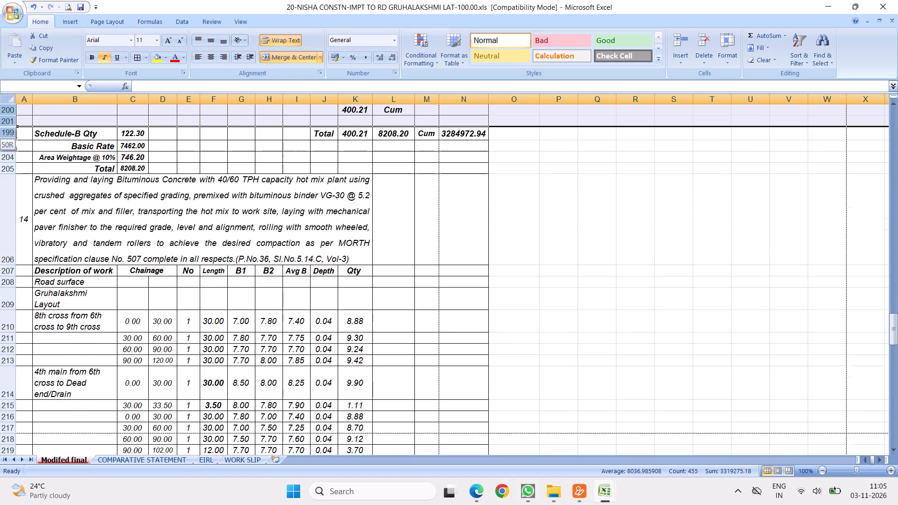
pyautogui.moveTo(244, 72); pyautogui.dragTo(239, 284)
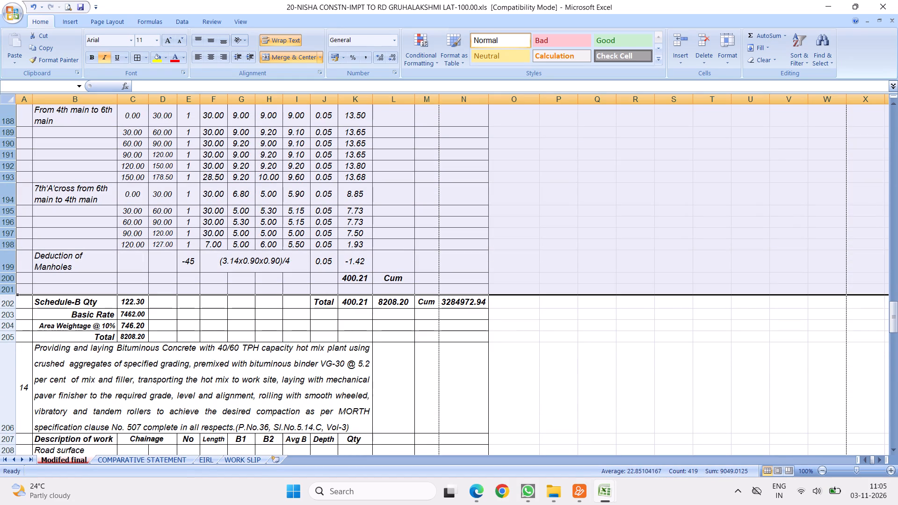
pyautogui.rightClick(156, 165)
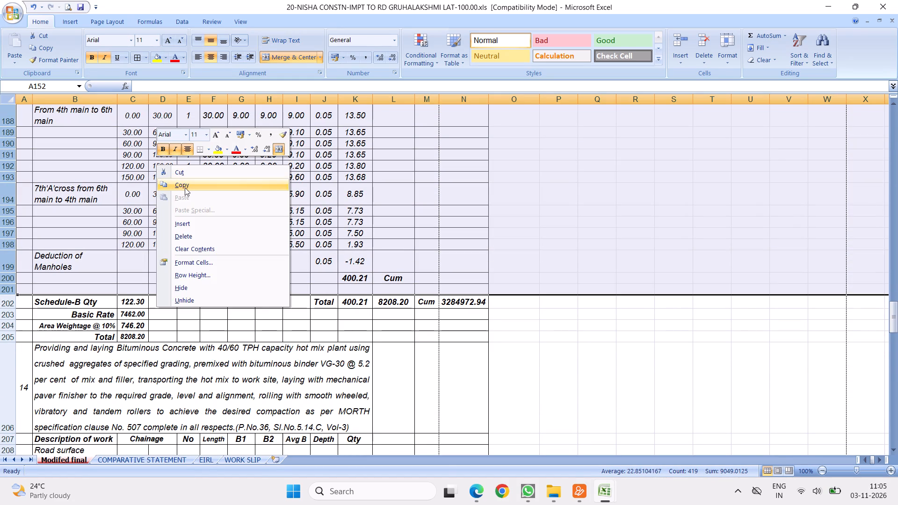
pyautogui.click(183, 186)
pyautogui.scroll(2, 198, 189)
pyautogui.scroll(4, 171, 217)
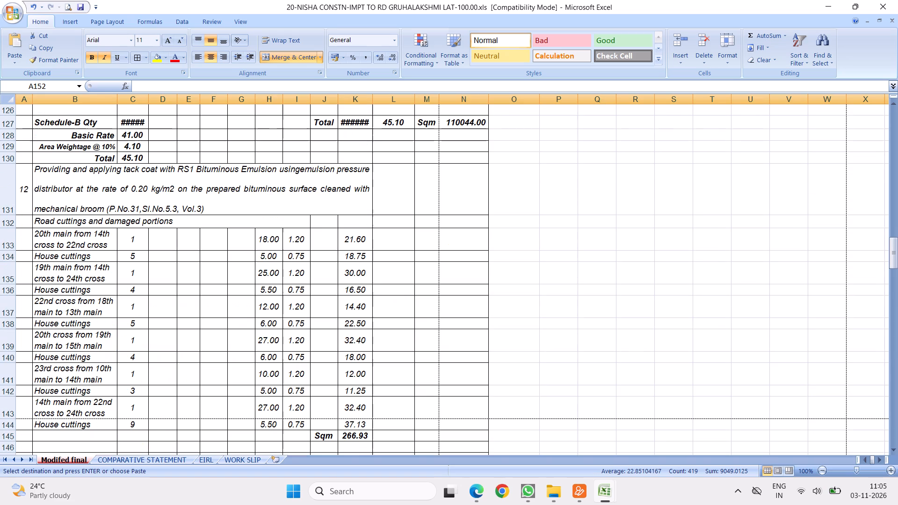
pyautogui.click(6, 223)
pyautogui.rightClick(6, 223)
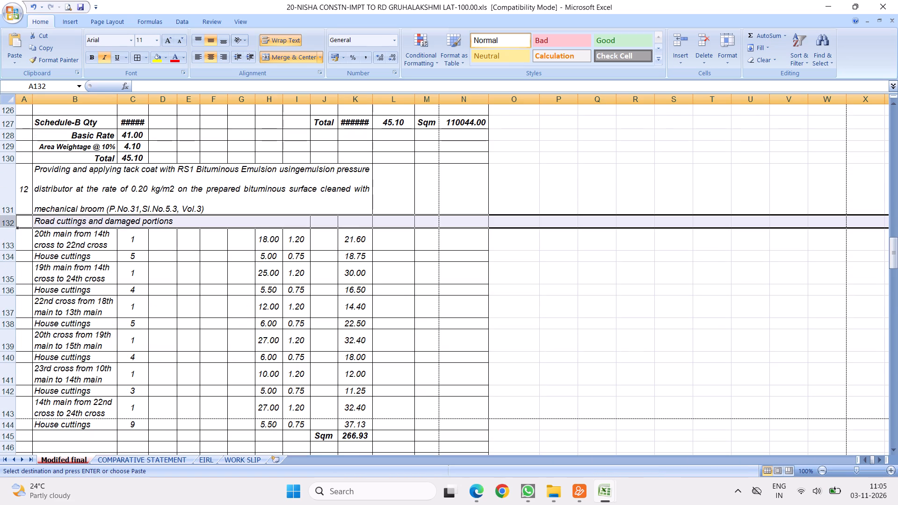
pyautogui.click(65, 283)
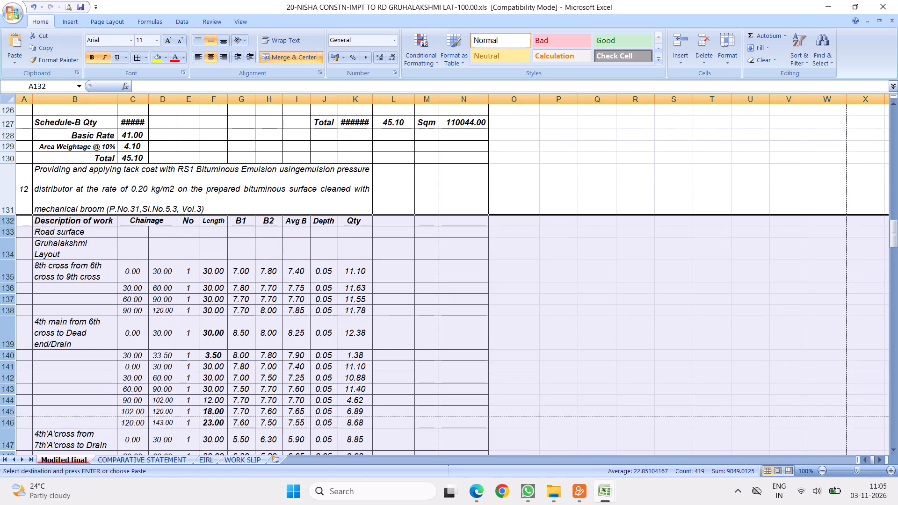
# Delete item 12's old road cuttings and house cuttings rows with their Sqm subtotal and blank row, rows 182 to 196.
pyautogui.scroll(-5, 208, 294)
pyautogui.scroll(-12, 248, 262)
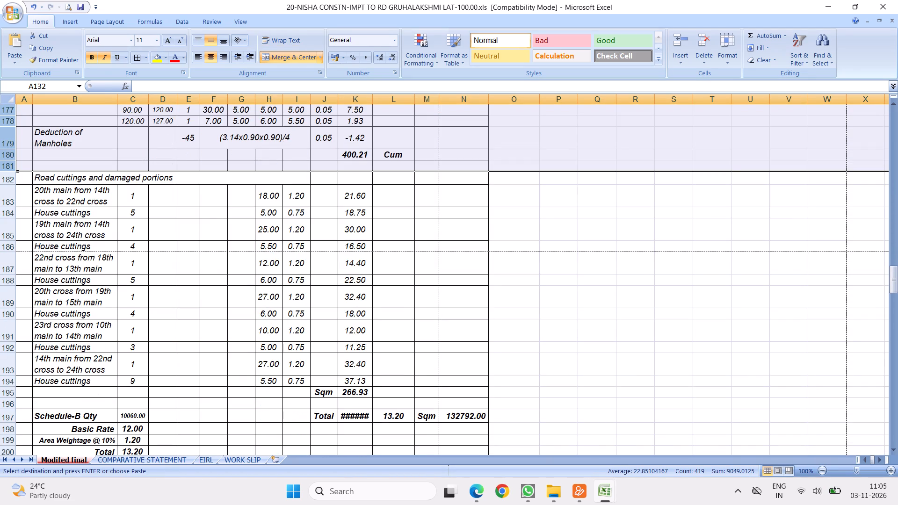
pyautogui.moveTo(9, 179); pyautogui.dragTo(43, 393)
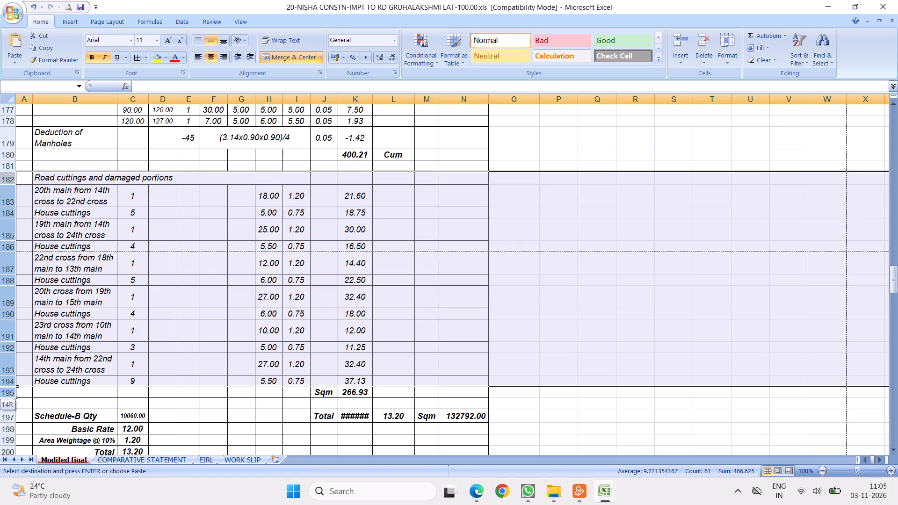
pyautogui.moveTo(43, 393); pyautogui.dragTo(42, 402)
pyautogui.rightClick(113, 256)
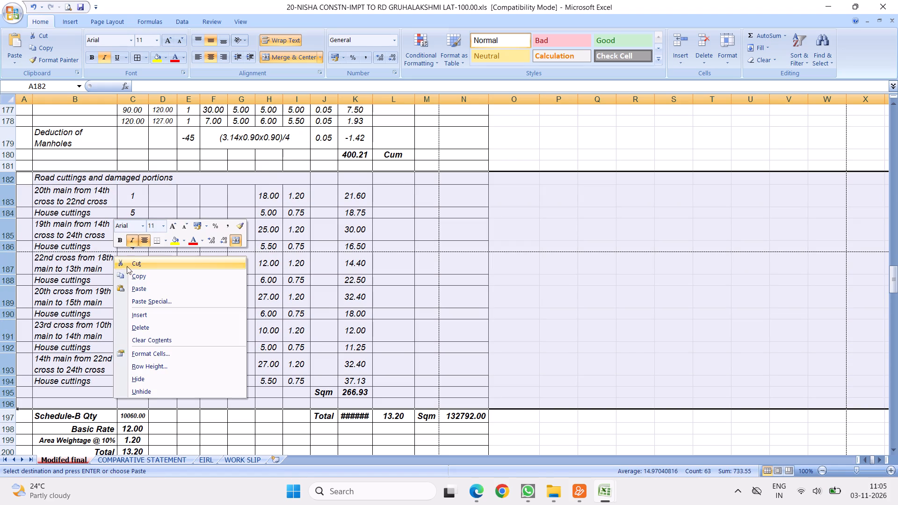
pyautogui.click(139, 326)
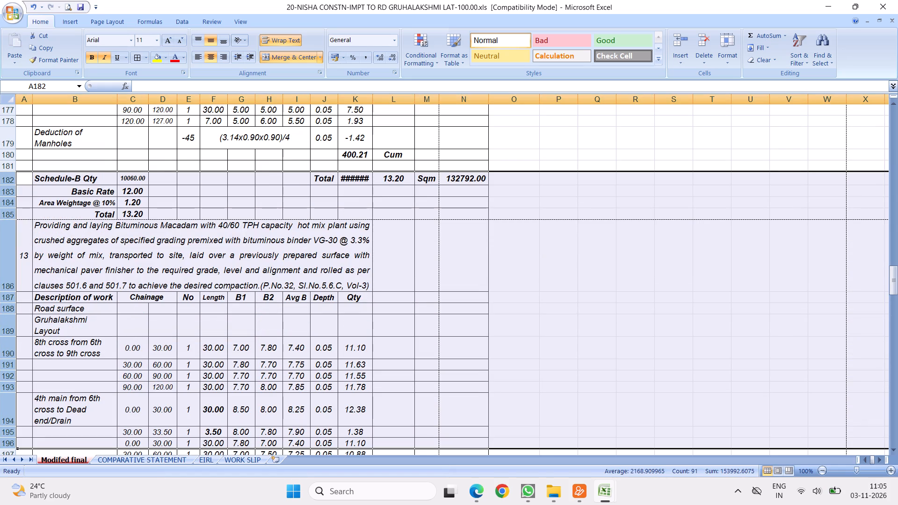
pyautogui.scroll(3, 309, 222)
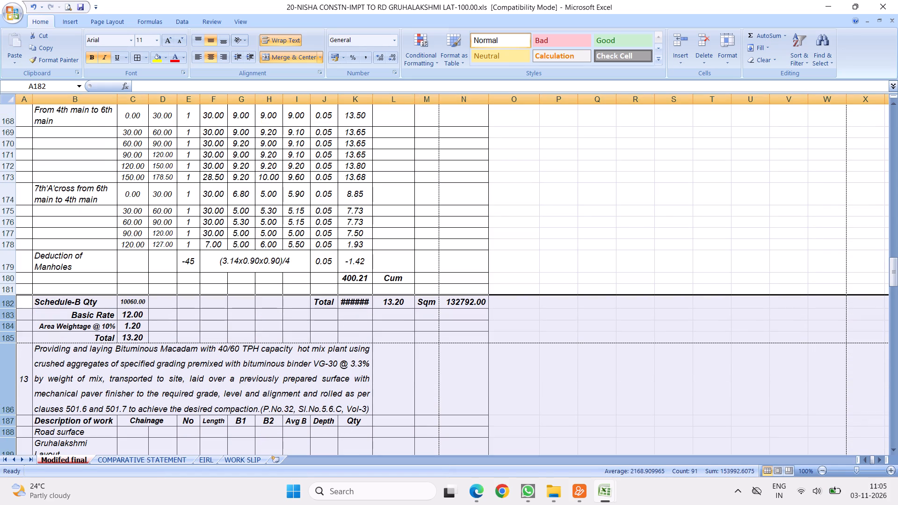
# Move item 12's subtotal unit label from L180 to J180, beside the quantity, and change it to Sqm.
pyautogui.rightClick(393, 278)
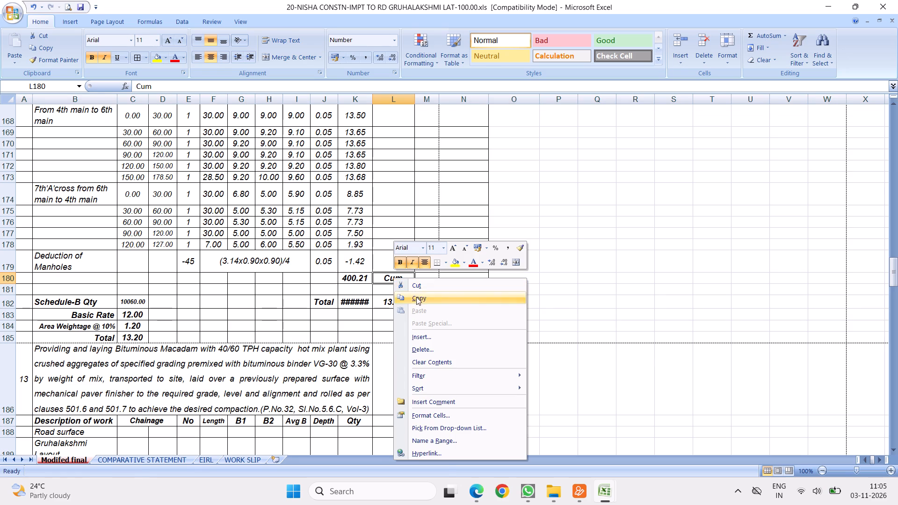
pyautogui.click(416, 297)
pyautogui.rightClick(324, 279)
pyautogui.click(351, 310)
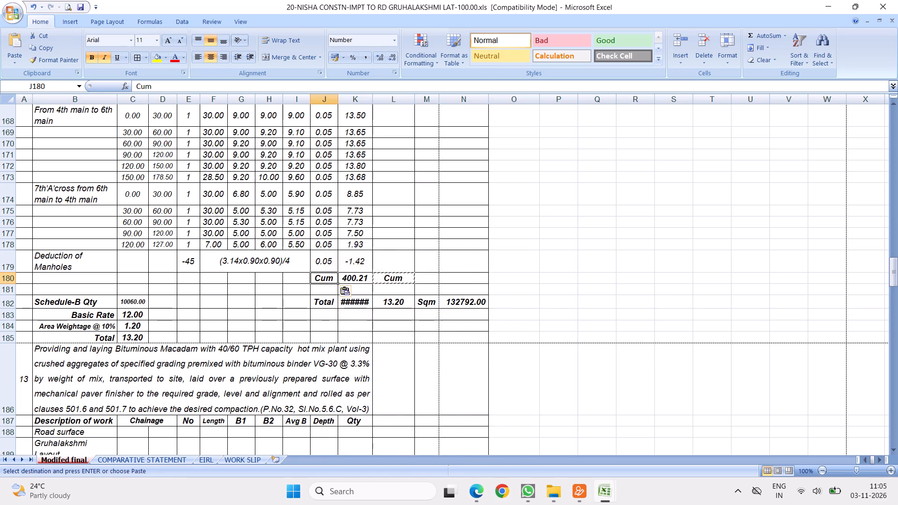
pyautogui.click(398, 278)
pyautogui.press('Delete')
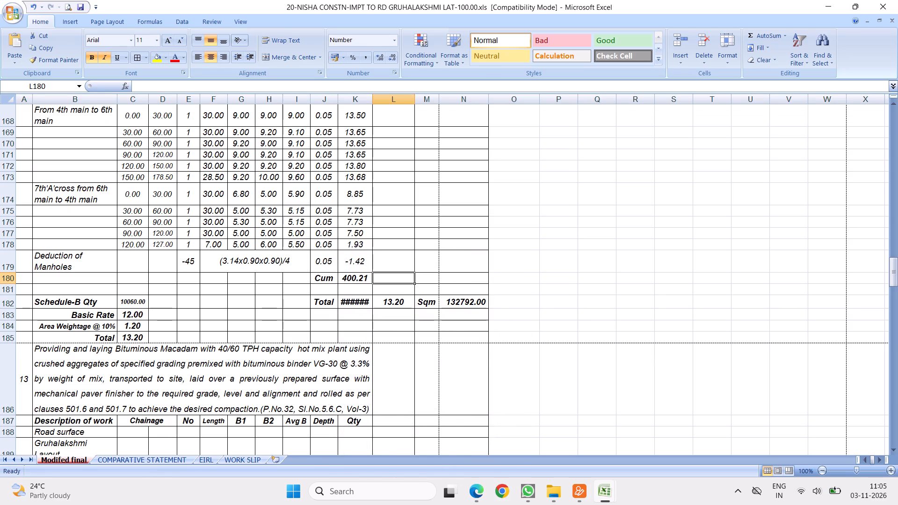
pyautogui.click(319, 276)
pyautogui.write('Sqm')
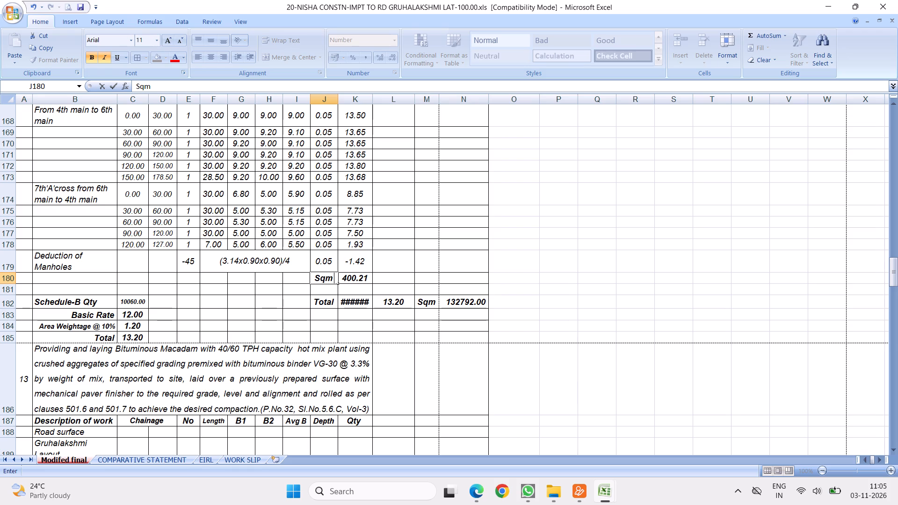
pyautogui.click(299, 302)
# Apply shrink-to-fit text control to item 12's Total quantity cell K182.
pyautogui.rightClick(350, 304)
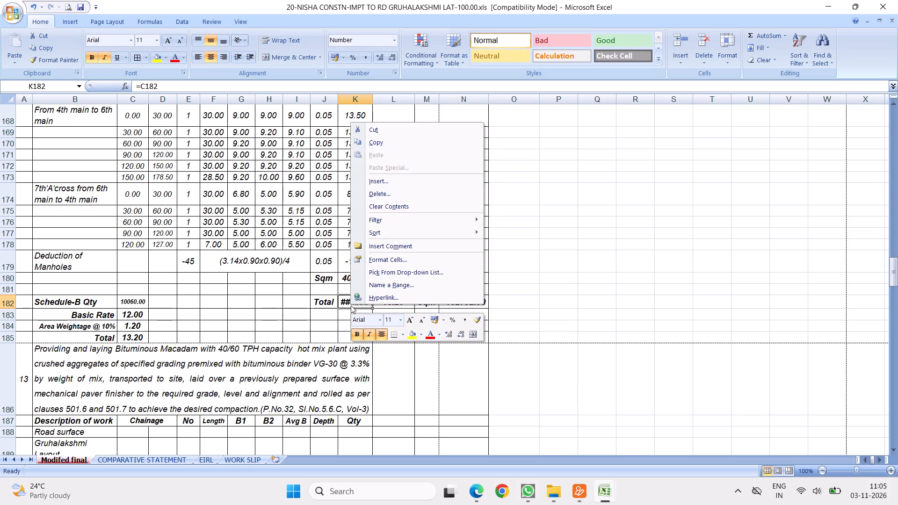
pyautogui.click(383, 263)
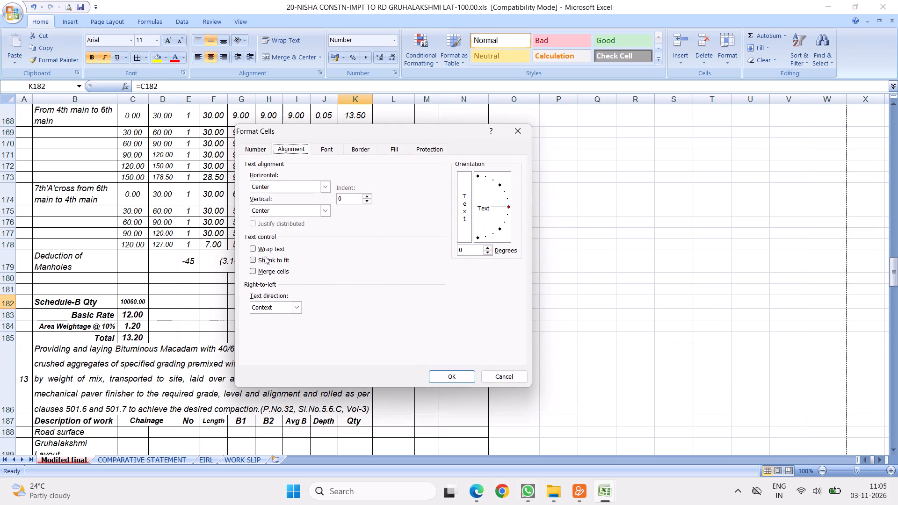
pyautogui.click(262, 254)
pyautogui.click(271, 259)
pyautogui.click(439, 374)
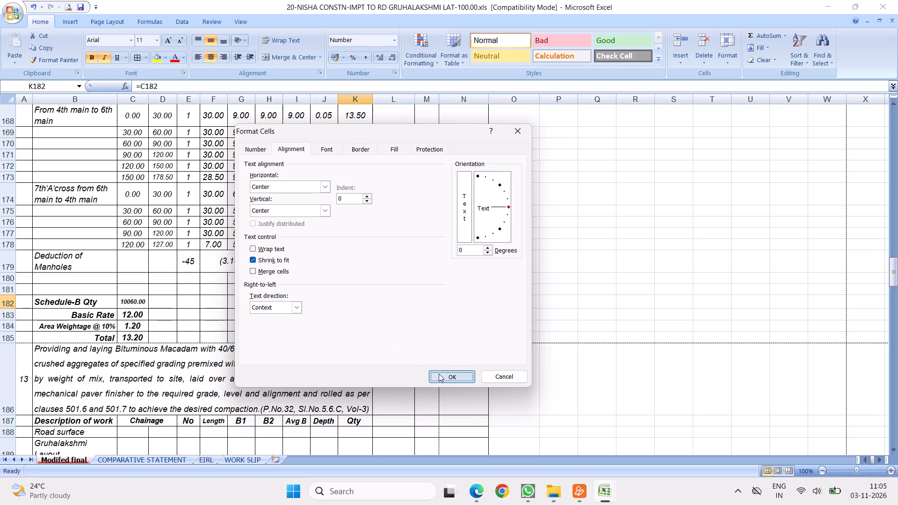
# Clear the depth values from all item 12 measurement and deduction rows, cells J135 to J179.
pyautogui.scroll(7, 335, 225)
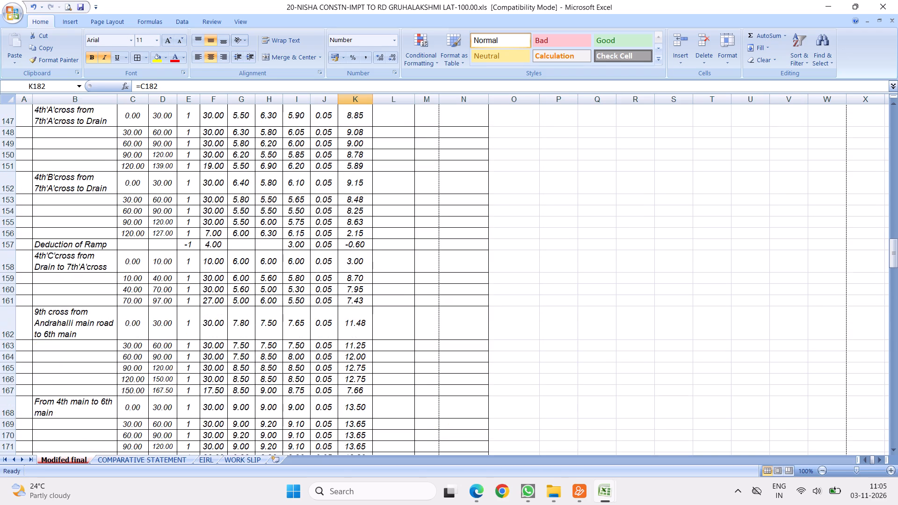
pyautogui.scroll(6, 337, 204)
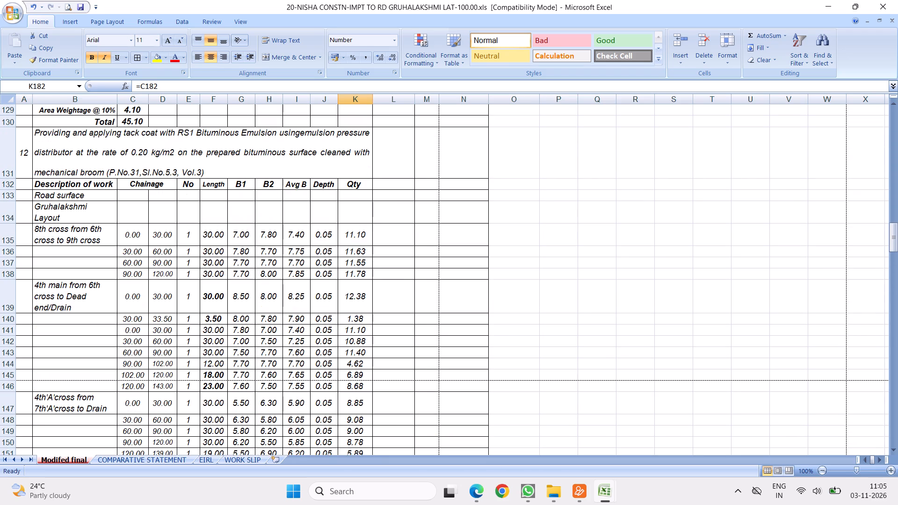
pyautogui.click(80, 215)
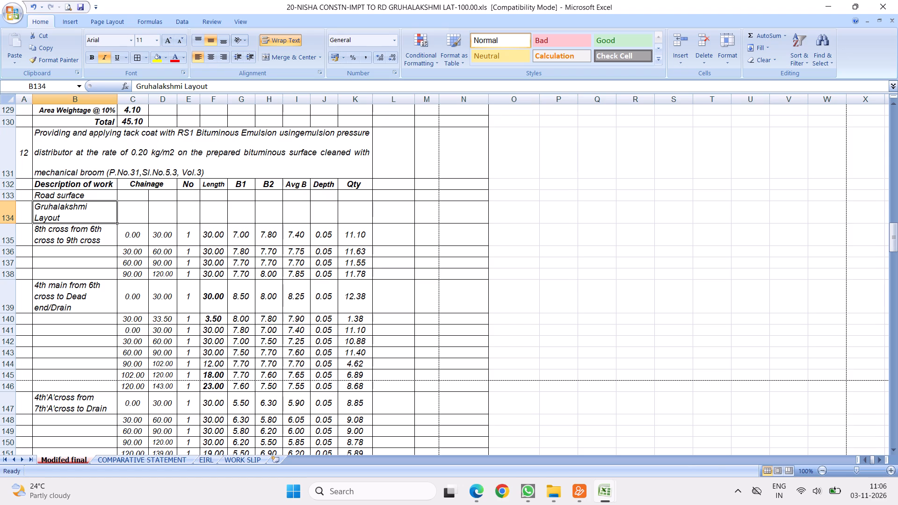
pyautogui.moveTo(321, 235); pyautogui.dragTo(317, 474)
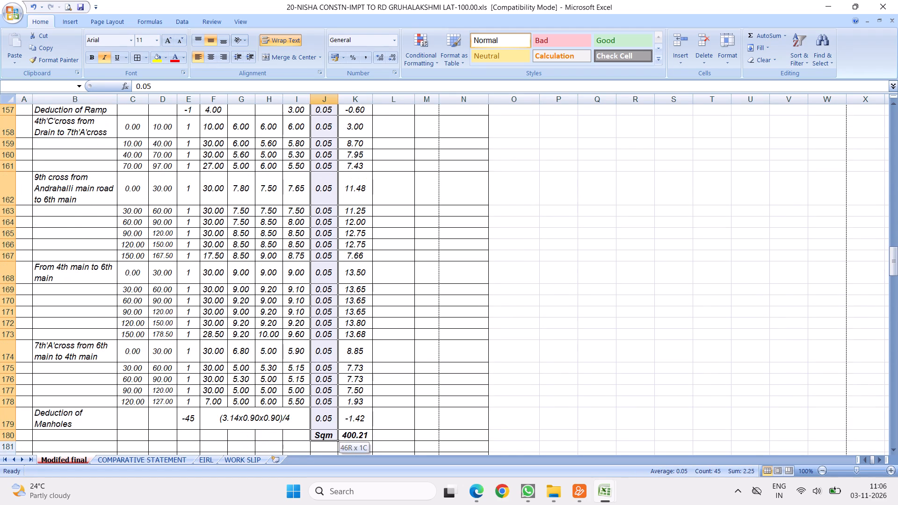
pyautogui.moveTo(317, 474); pyautogui.dragTo(324, 425)
pyautogui.press('Delete')
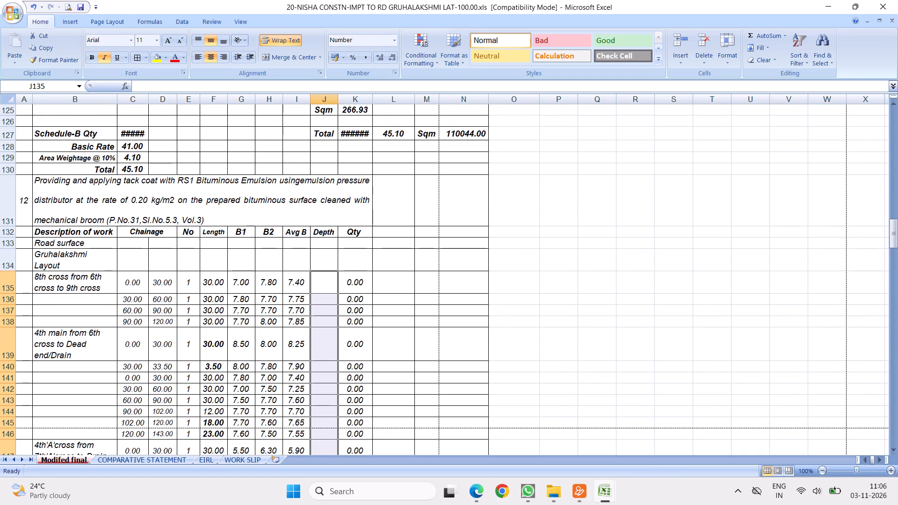
# Remove the depth factor from item 12's first quantity formula in K135, making it =E135*F135*I135.
pyautogui.click(354, 273)
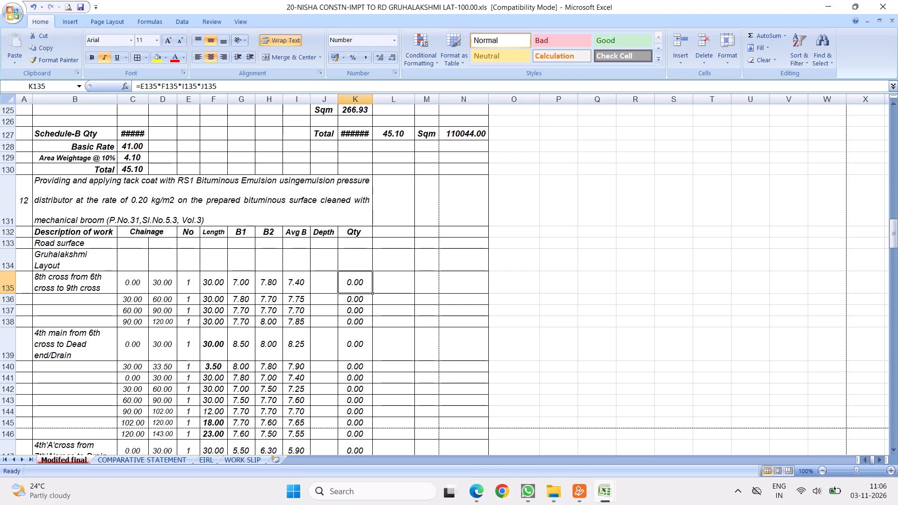
pyautogui.click(224, 84)
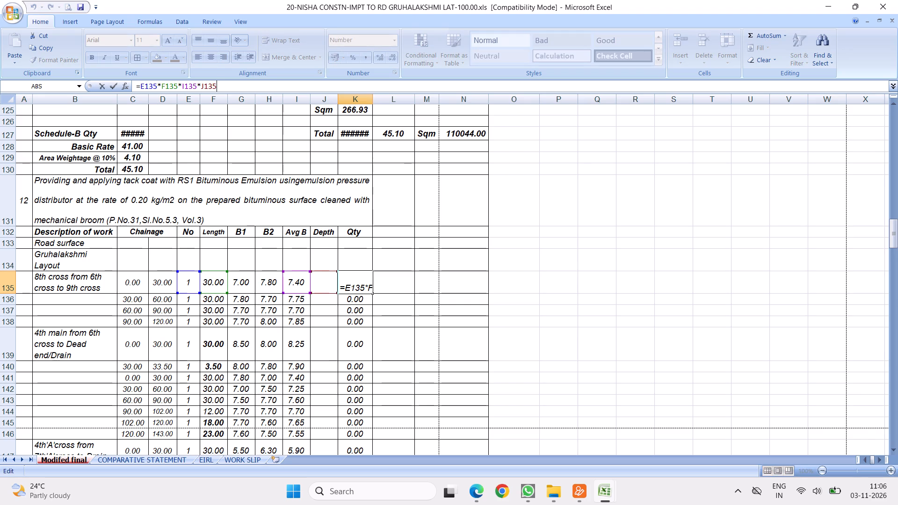
pyautogui.press('BackSpace')
pyautogui.press('BackSpace')
pyautogui.press('BackSpace')
pyautogui.press('BackSpace')
pyautogui.press('BackSpace')
pyautogui.press('Return')
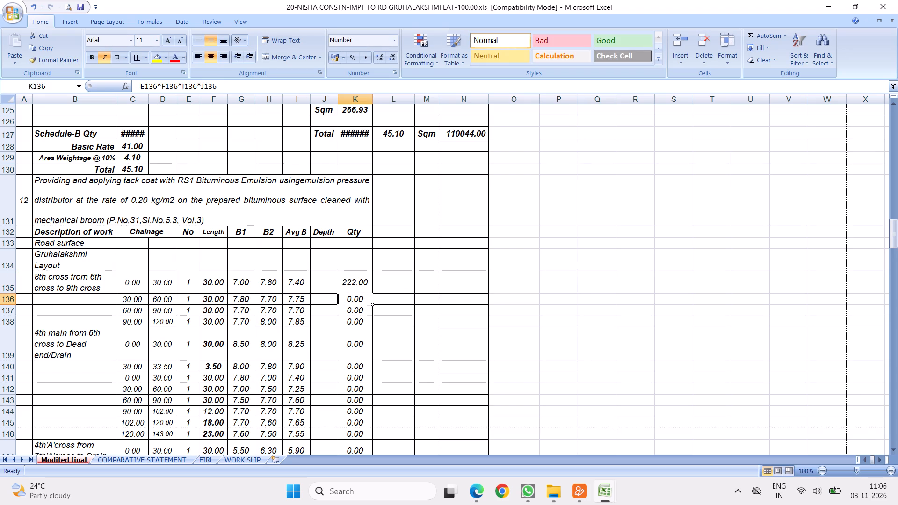
# Fill the K135 area formula down item 12's quantity column through the last measurement row, K178.
pyautogui.click(353, 282)
pyautogui.scroll(-1, 373, 315)
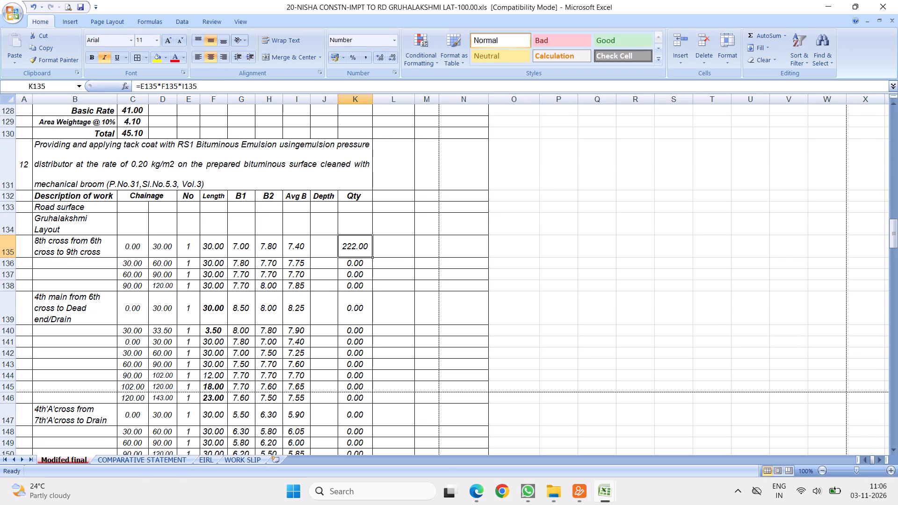
pyautogui.moveTo(372, 259); pyautogui.dragTo(363, 435)
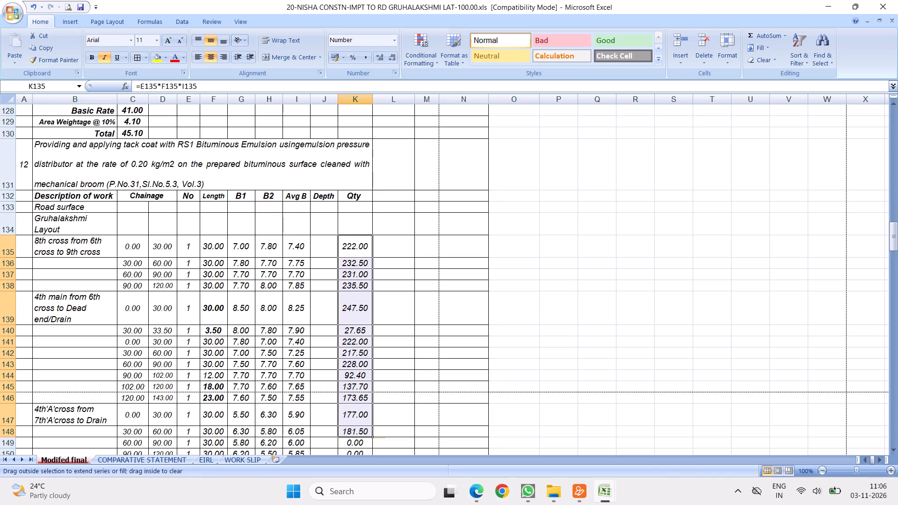
pyautogui.scroll(-4, 387, 347)
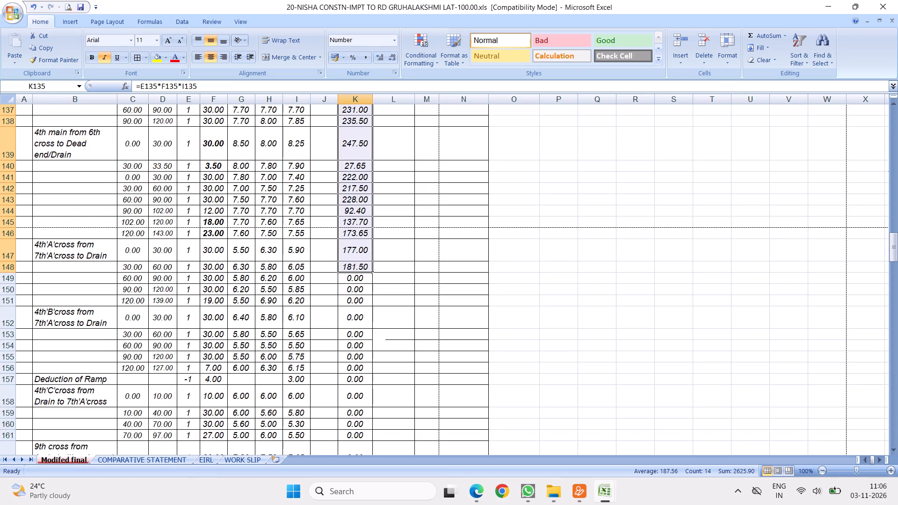
pyautogui.moveTo(372, 216); pyautogui.dragTo(366, 418)
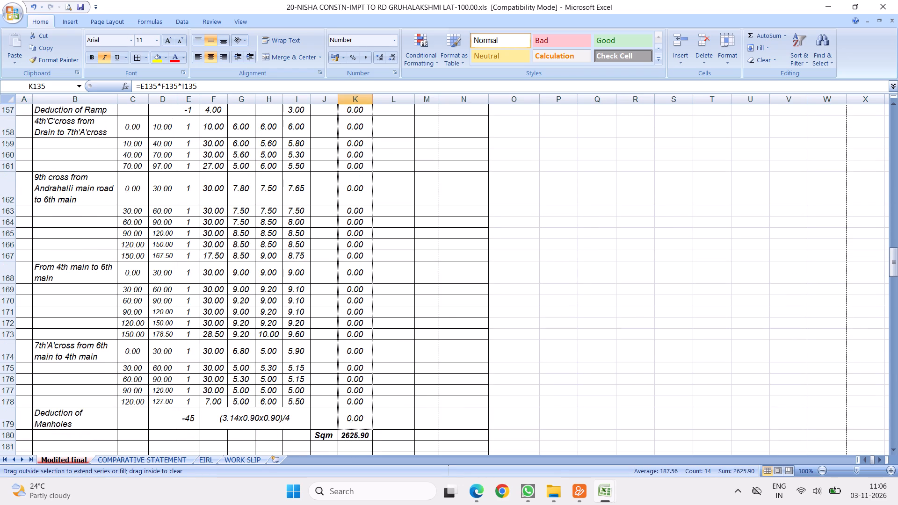
pyautogui.moveTo(366, 418); pyautogui.dragTo(369, 406)
# Remove the depth factor from the Deduction of Manholes quantity in K179, making it =E179*0.63.
pyautogui.click(351, 418)
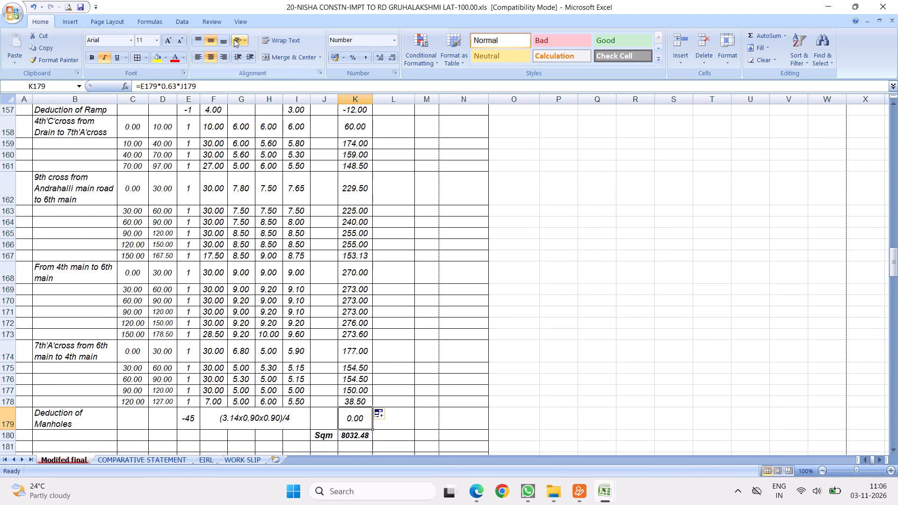
pyautogui.click(208, 88)
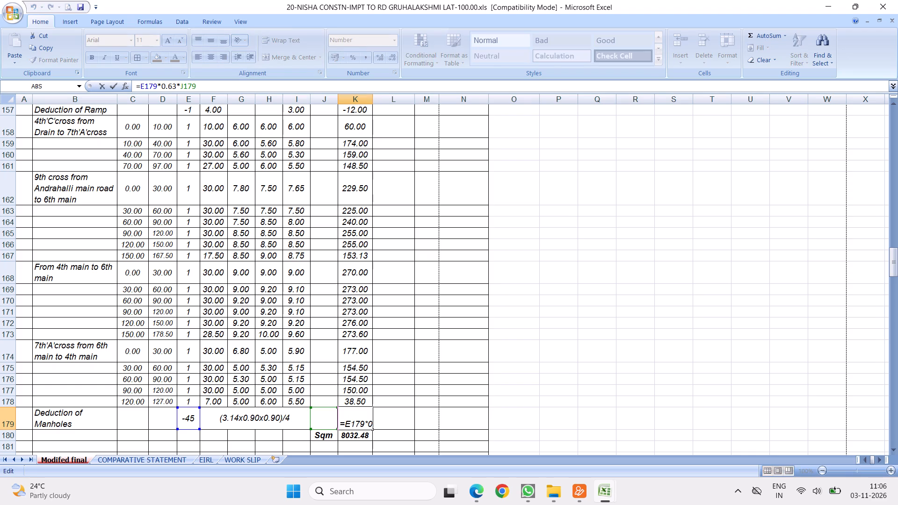
pyautogui.press('BackSpace')
pyautogui.press('BackSpace')
pyautogui.press('BackSpace')
pyautogui.press('BackSpace')
pyautogui.press('BackSpace')
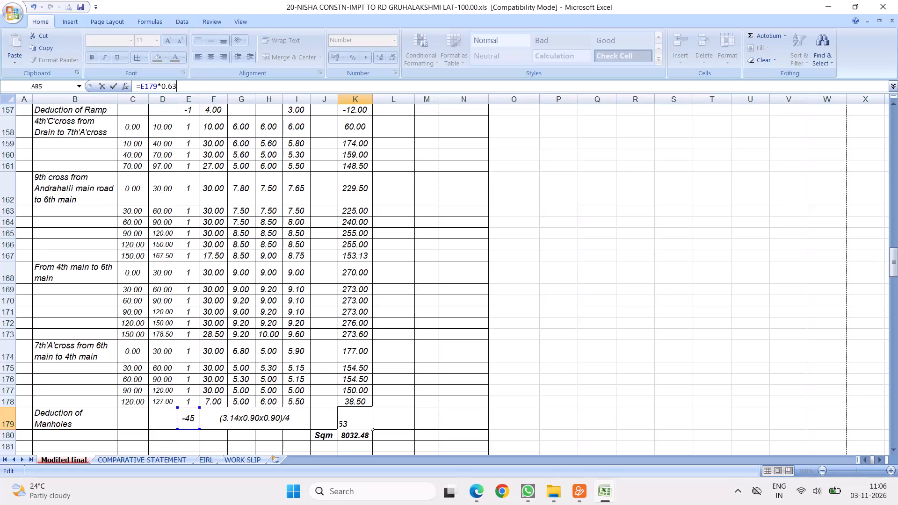
pyautogui.press('Return')
# Link item 12's Total quantity in K182 to the Sqm subtotal with the formula =K180.
pyautogui.scroll(-4, 363, 224)
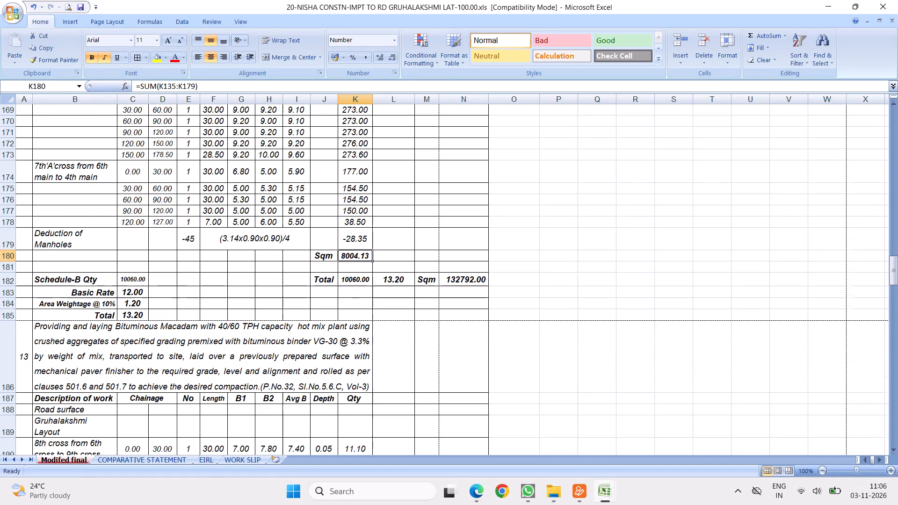
pyautogui.click(204, 85)
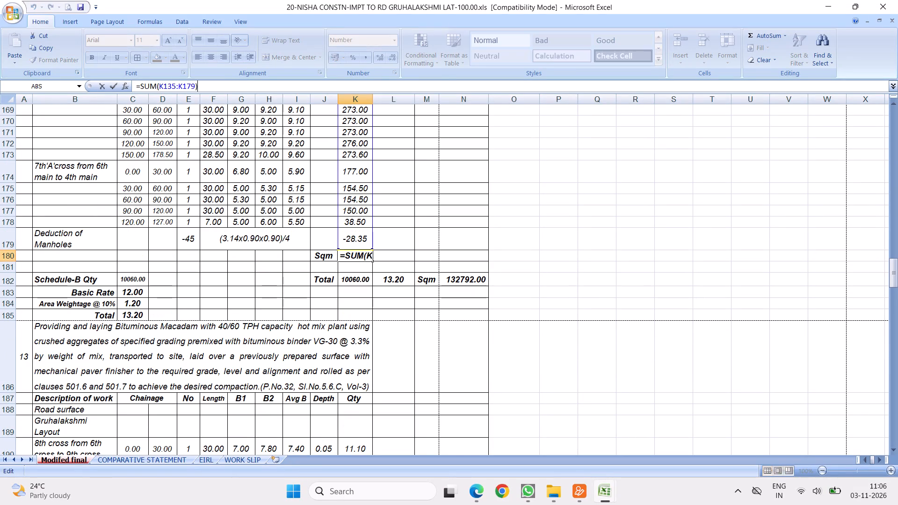
pyautogui.click(417, 263)
pyautogui.click(350, 281)
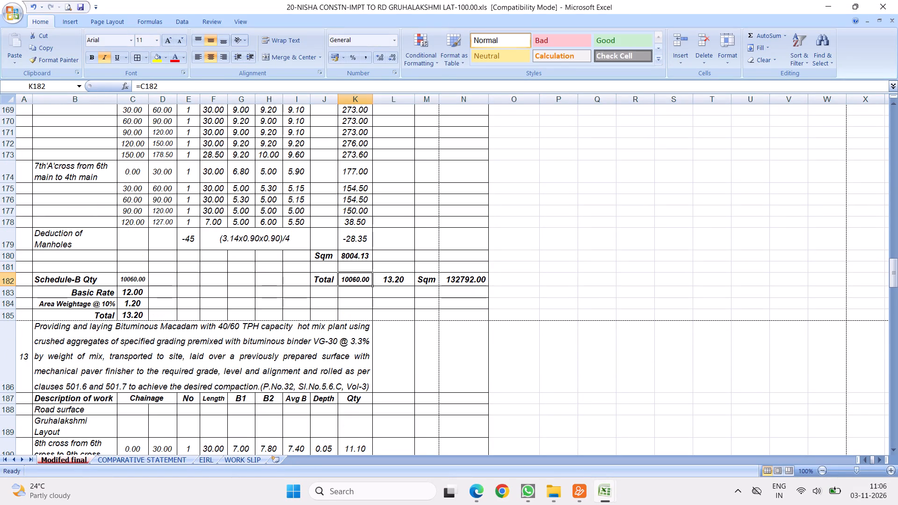
pyautogui.press('=')
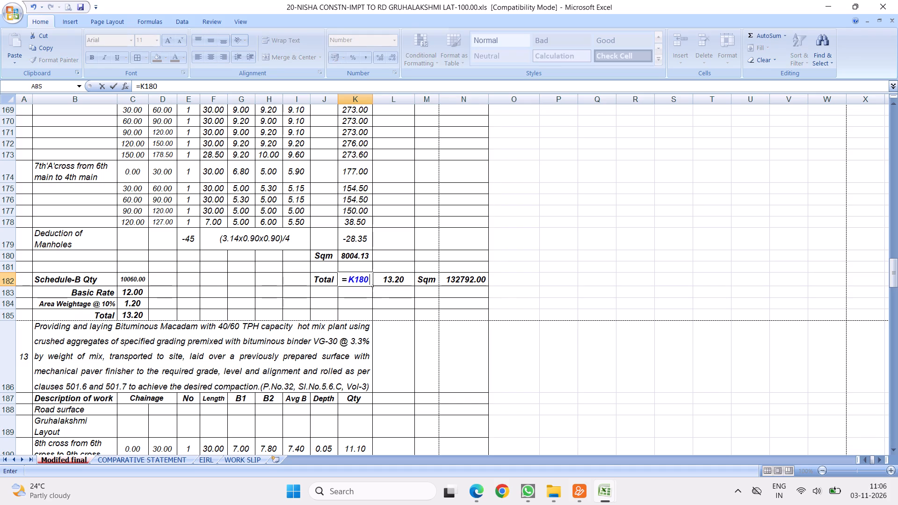
pyautogui.click(352, 258)
pyautogui.press('Return')
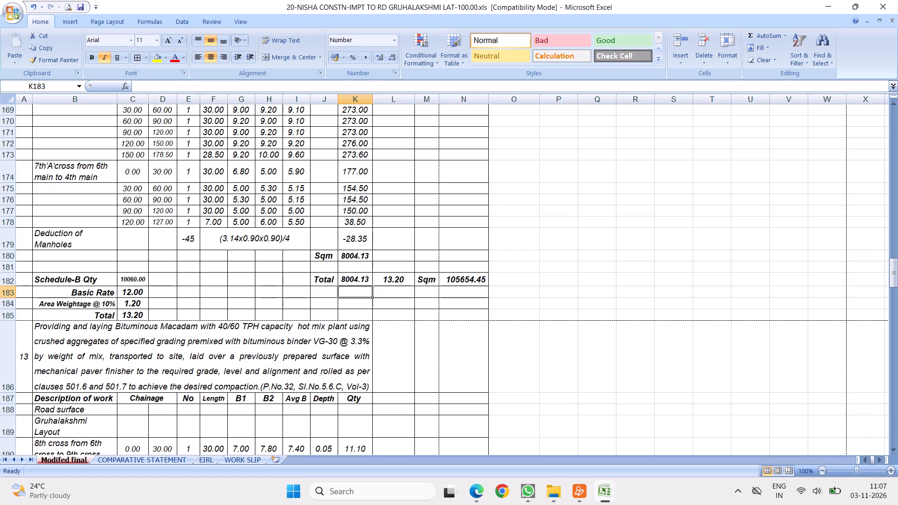
# Copy item 12's measurement block, rows 132 to 181, and insert it above item 11's Road cuttings and damaged portions row 112.
pyautogui.scroll(14, 257, 211)
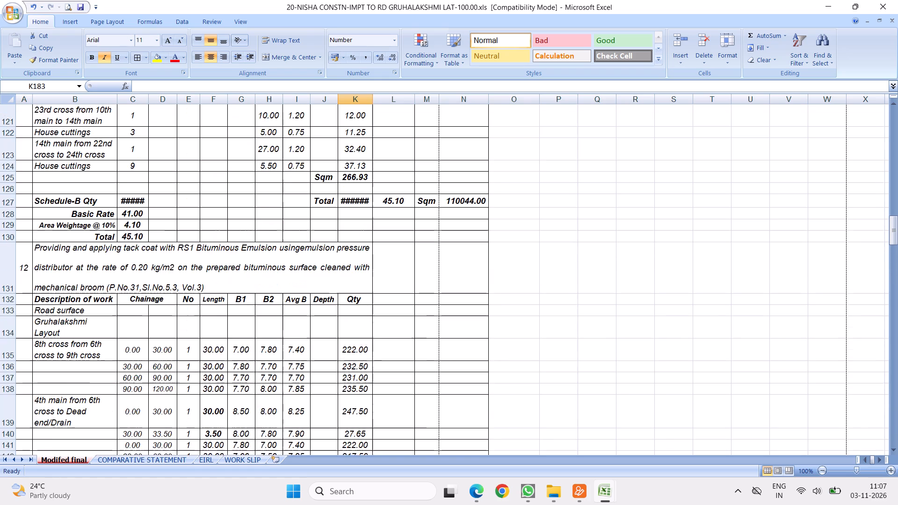
pyautogui.scroll(6, 273, 231)
pyautogui.scroll(-1, 243, 246)
pyautogui.scroll(-5, 201, 234)
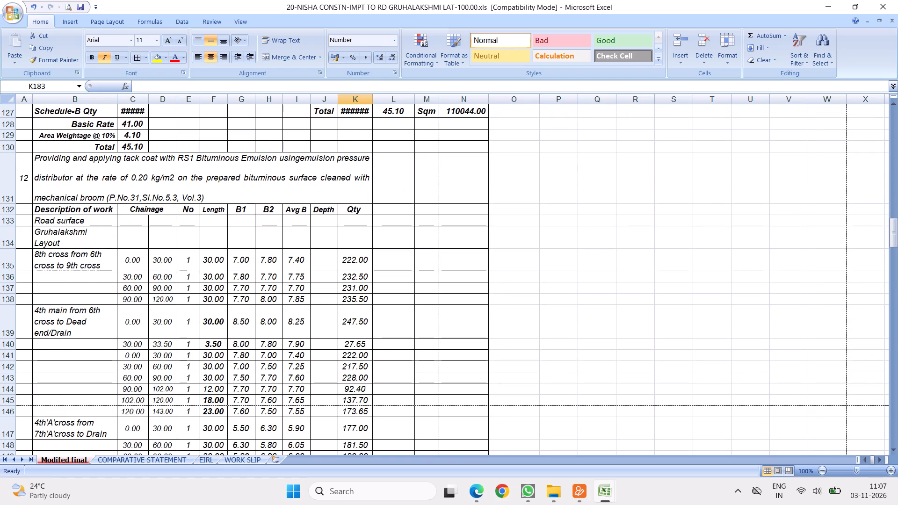
pyautogui.moveTo(9, 211); pyautogui.dragTo(185, 489)
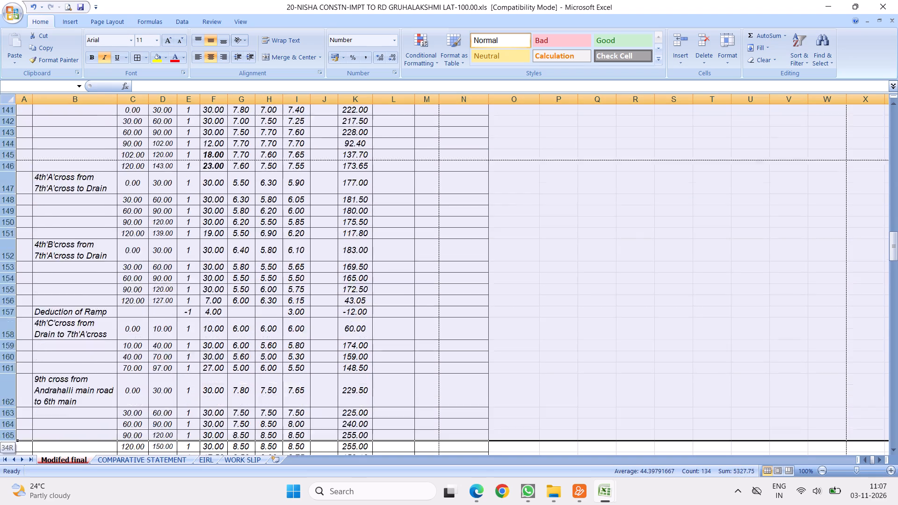
pyautogui.moveTo(185, 489); pyautogui.dragTo(291, 167)
pyautogui.rightClick(222, 156)
pyautogui.click(248, 175)
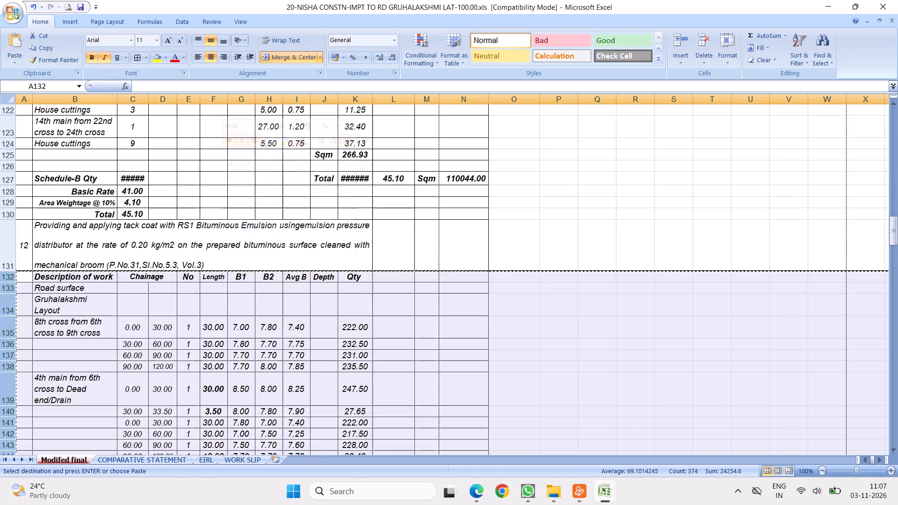
pyautogui.scroll(4, 259, 240)
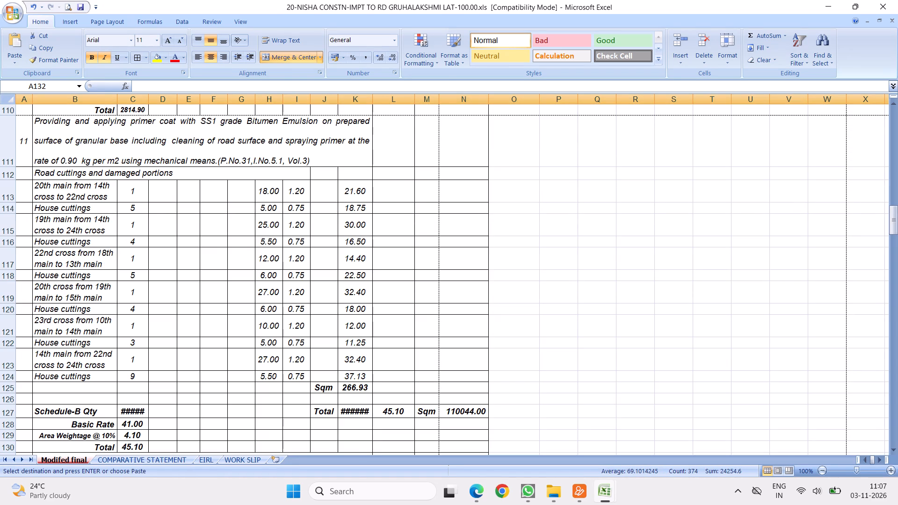
pyautogui.click(8, 176)
pyautogui.rightClick(8, 176)
pyautogui.click(67, 234)
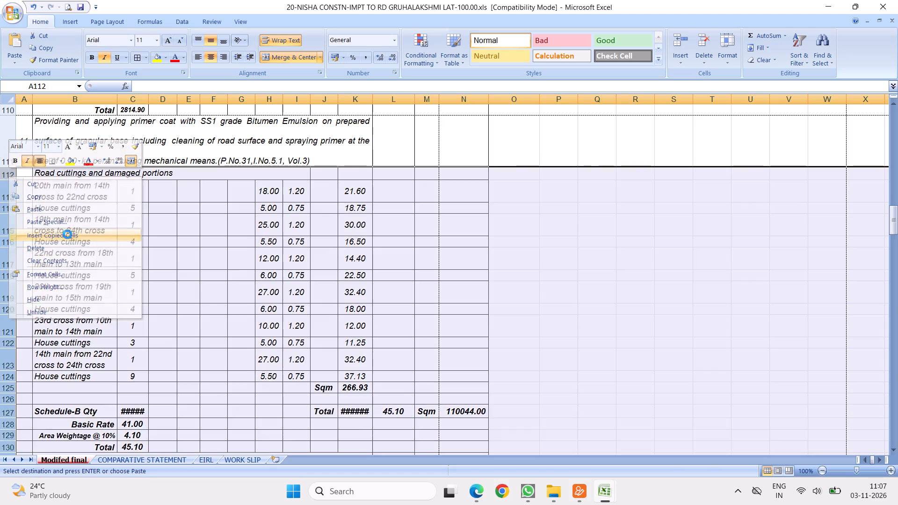
pyautogui.scroll(-7, 254, 302)
pyautogui.scroll(-7, 232, 268)
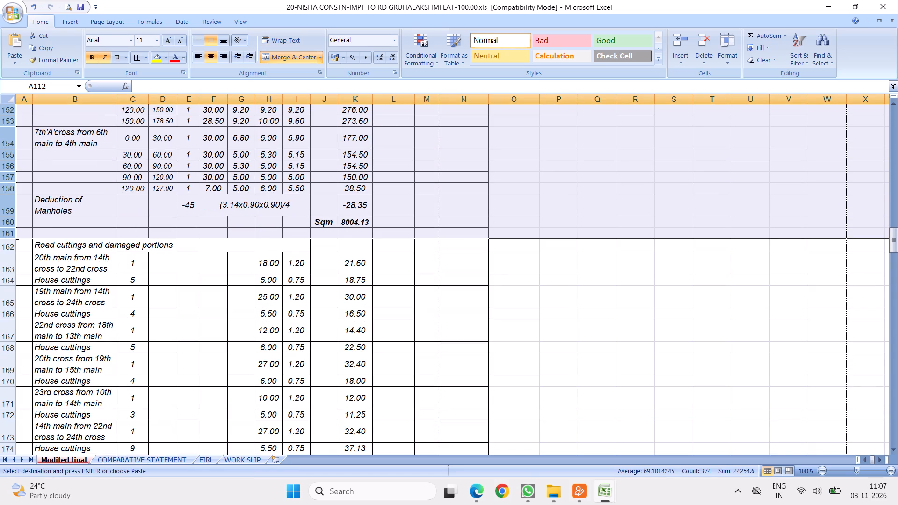
pyautogui.scroll(-1, 225, 260)
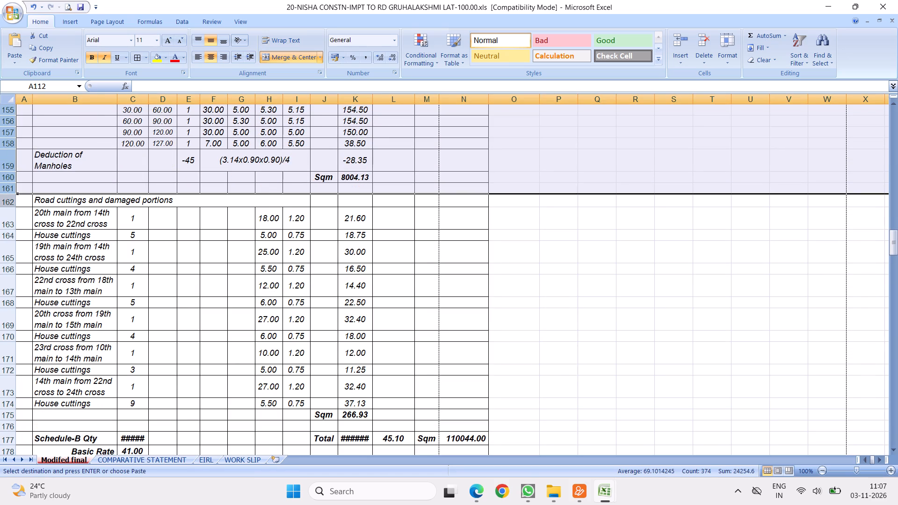
# Delete item 11's old Road cuttings and damaged portions entries, rows 162 to 176.
pyautogui.moveTo(7, 202); pyautogui.dragTo(65, 421)
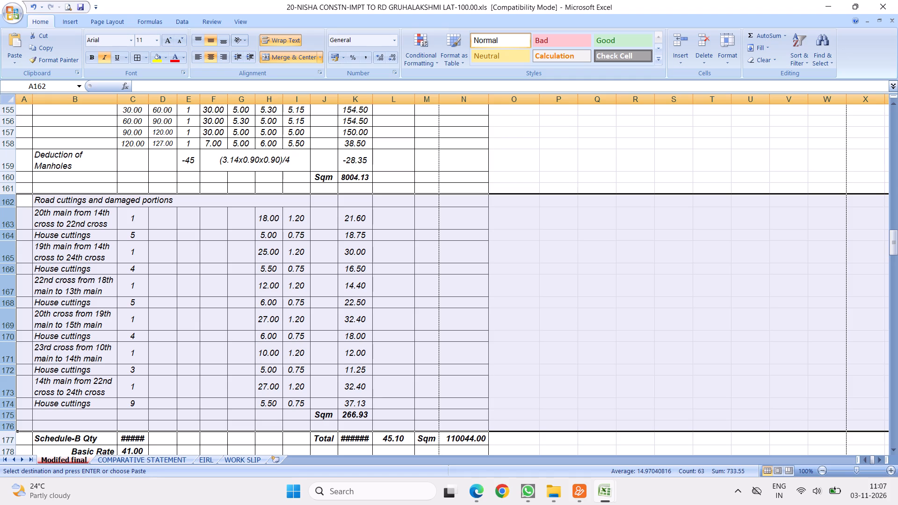
pyautogui.rightClick(88, 272)
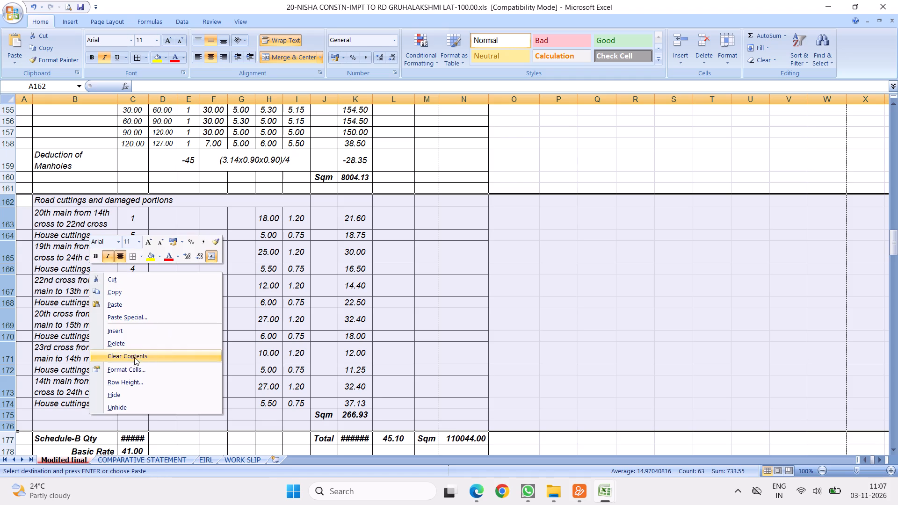
pyautogui.click(113, 342)
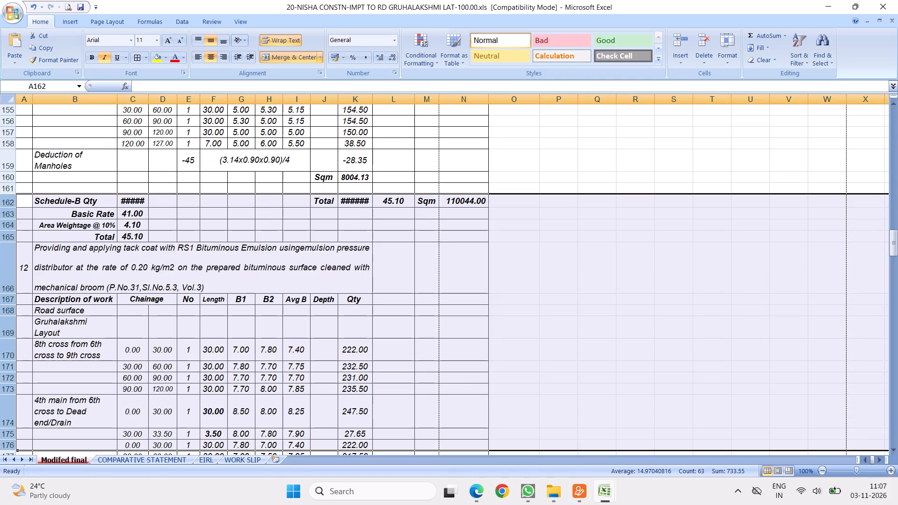
# Apply shrink to fit to item 11's Schedule-B Qty and Total row, cells C162 to N162.
pyautogui.click(133, 200)
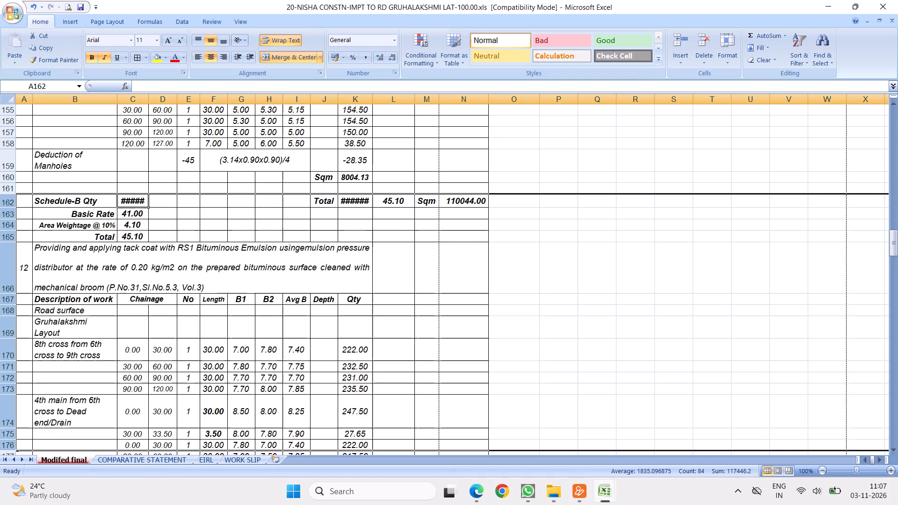
pyautogui.rightClick(133, 200)
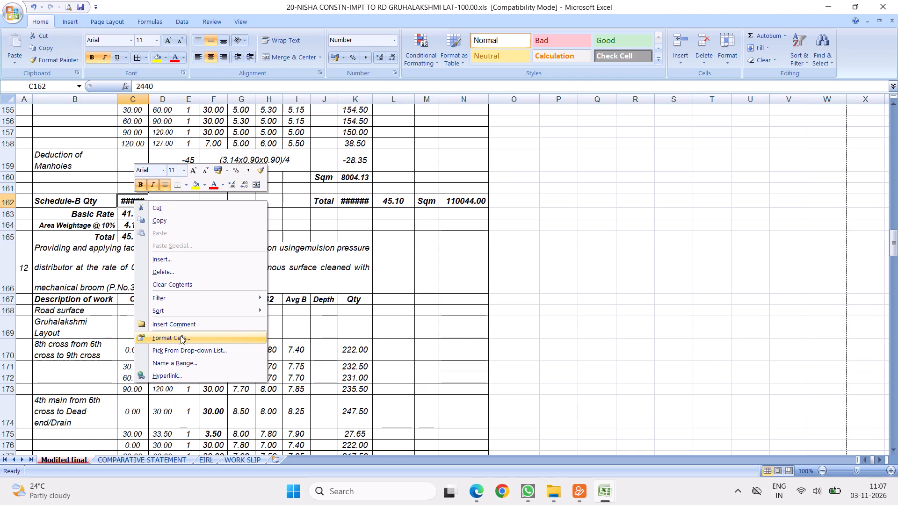
pyautogui.click(459, 283)
pyautogui.moveTo(135, 203); pyautogui.dragTo(136, 203)
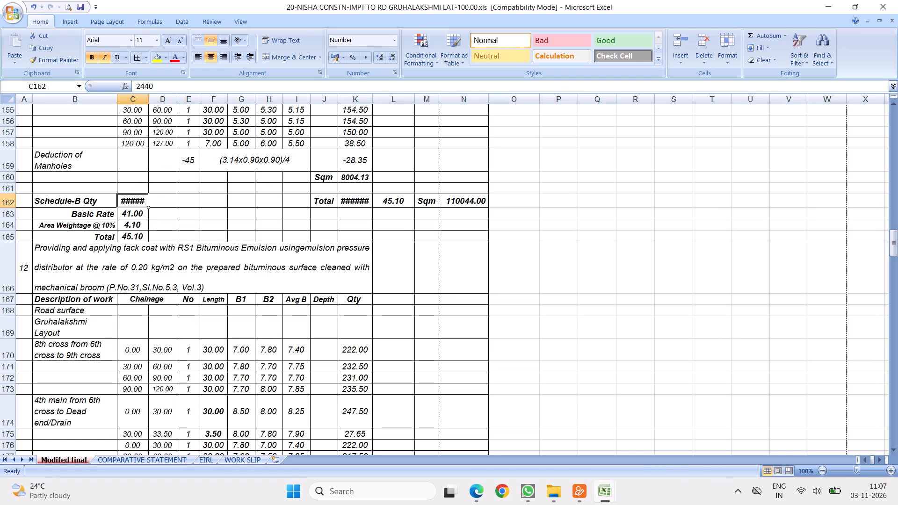
pyautogui.moveTo(136, 203); pyautogui.dragTo(476, 205)
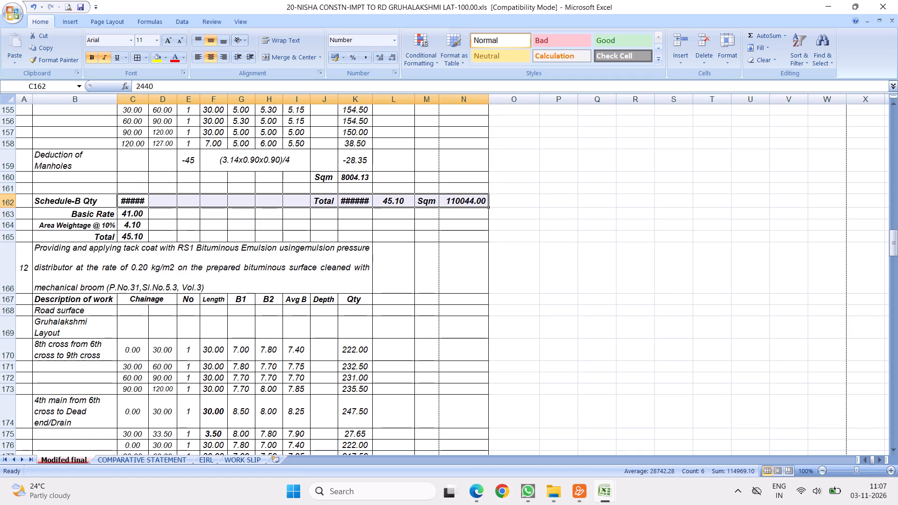
pyautogui.rightClick(178, 200)
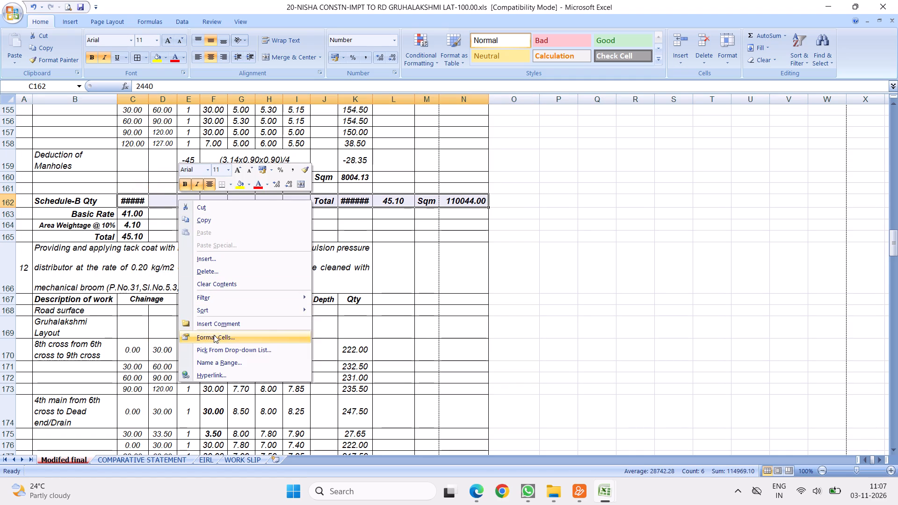
pyautogui.click(214, 335)
pyautogui.click(82, 328)
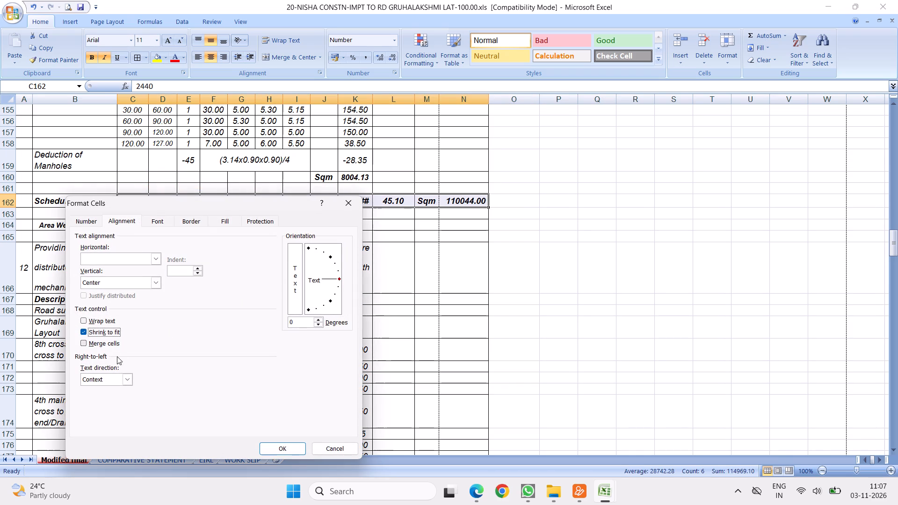
pyautogui.click(282, 446)
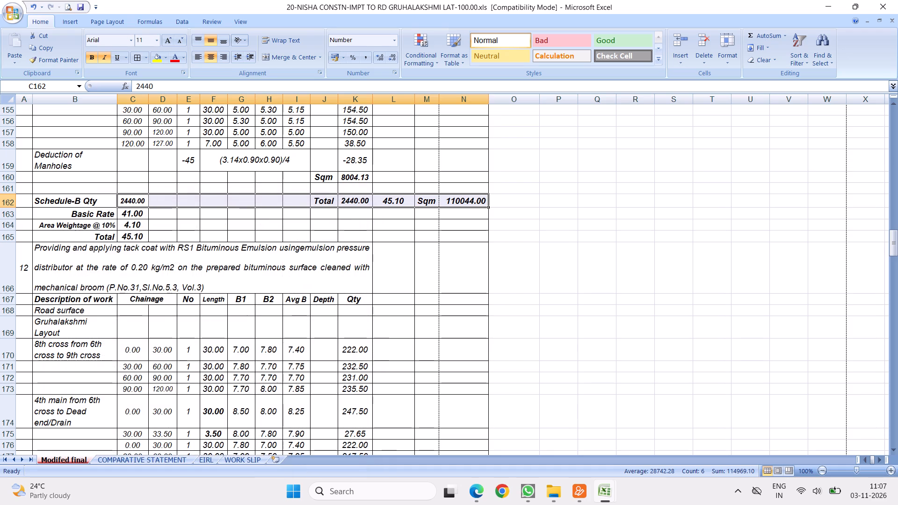
# Link item 11's Total quantity in K162 to the Sqm subtotal with the formula =K160.
pyautogui.click(359, 200)
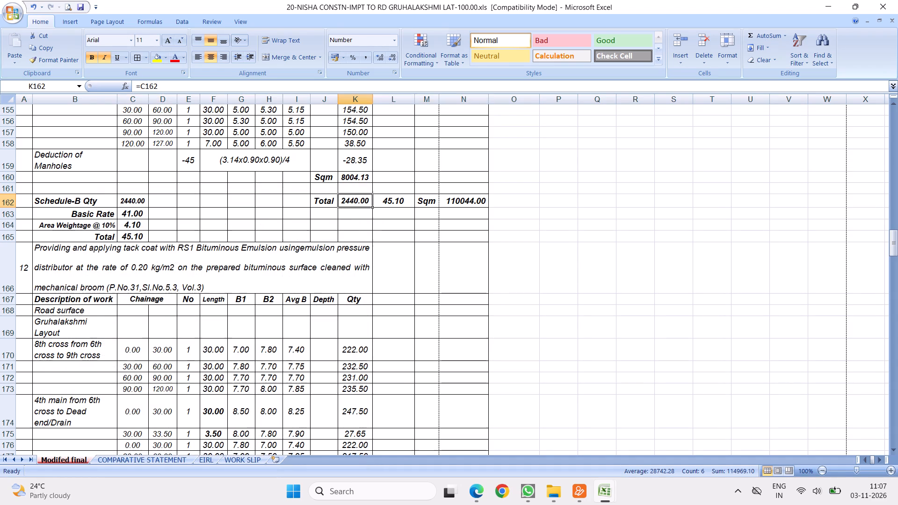
pyautogui.press('=')
pyautogui.click(349, 179)
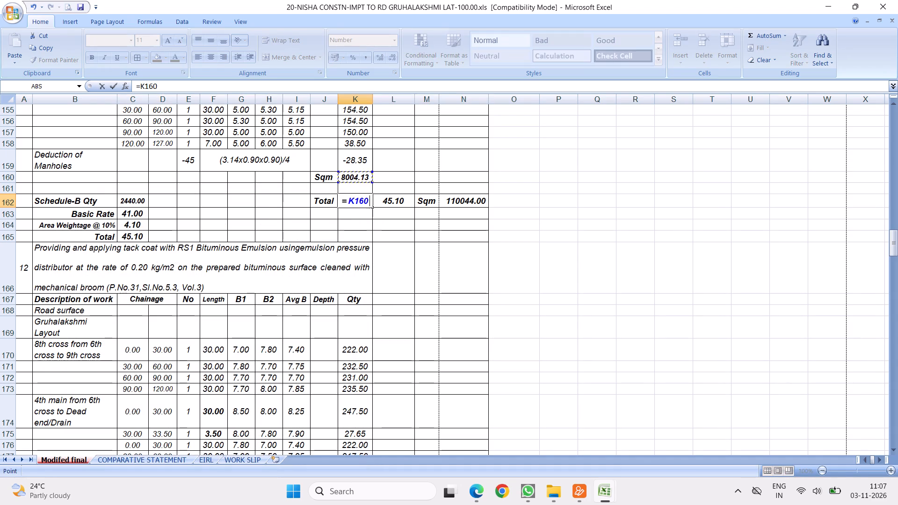
pyautogui.press('Return')
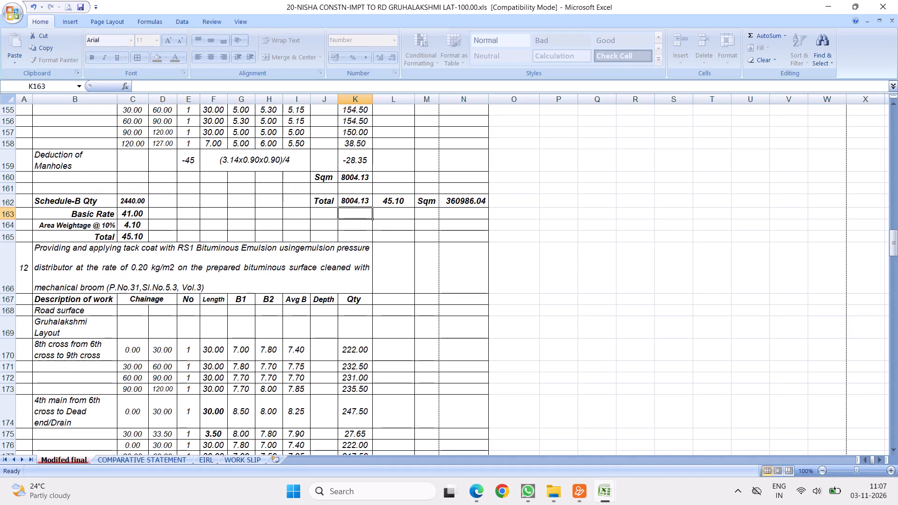
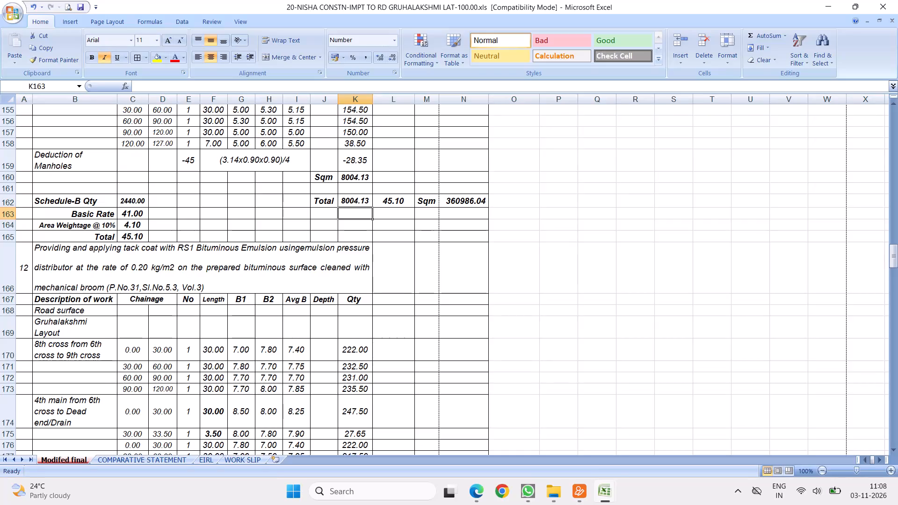
# Copy item 13's measurement block, rows 222 to 271, and insert it above item 10's Road cuttings and damaged portions row 92.
pyautogui.scroll(-17, 311, 268)
pyautogui.scroll(-4, 295, 245)
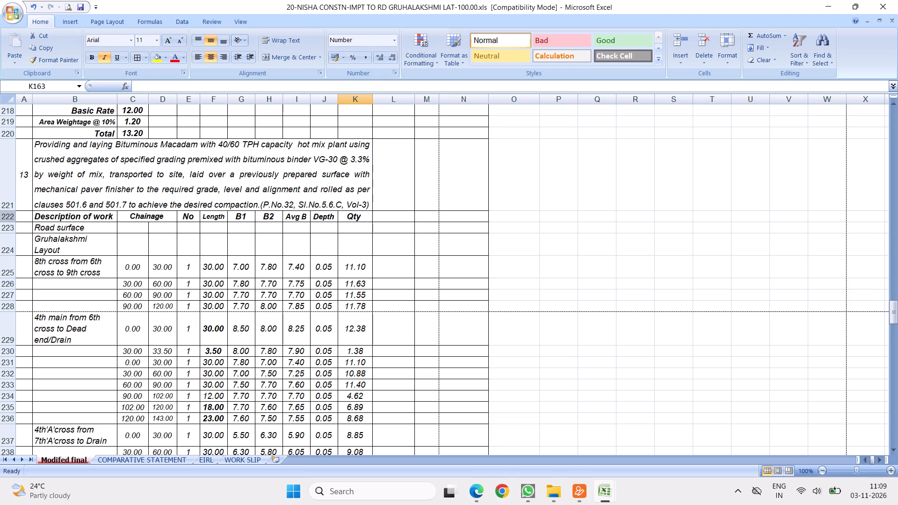
pyautogui.moveTo(10, 217); pyautogui.dragTo(70, 476)
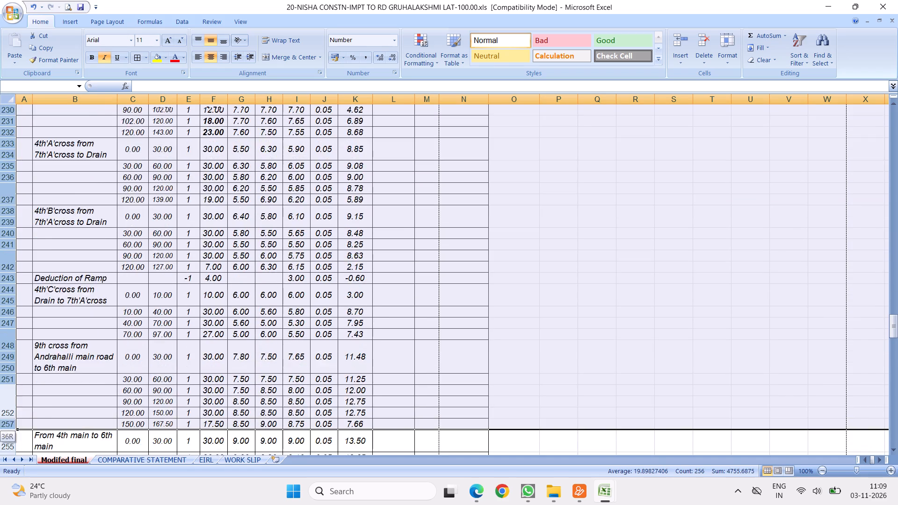
pyautogui.moveTo(70, 476); pyautogui.dragTo(176, 232)
pyautogui.rightClick(142, 201)
pyautogui.click(165, 221)
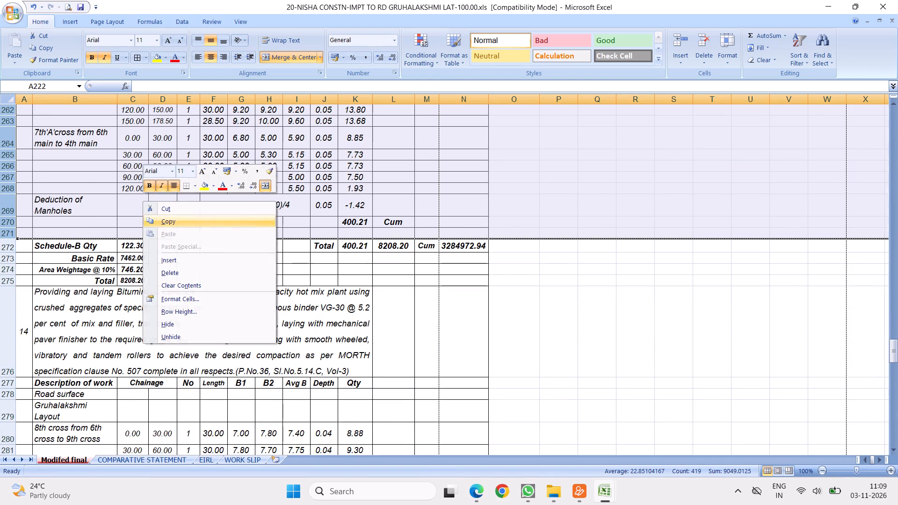
pyautogui.scroll(17, 165, 210)
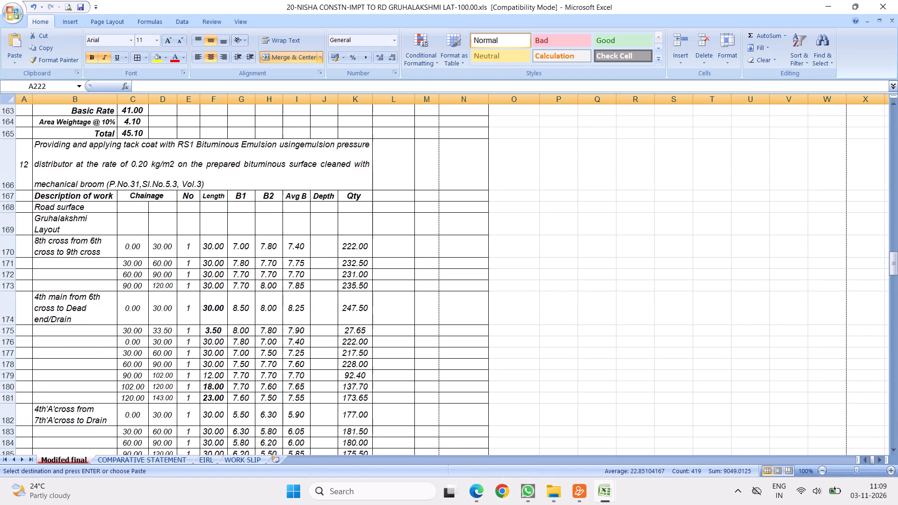
pyautogui.scroll(20, 196, 214)
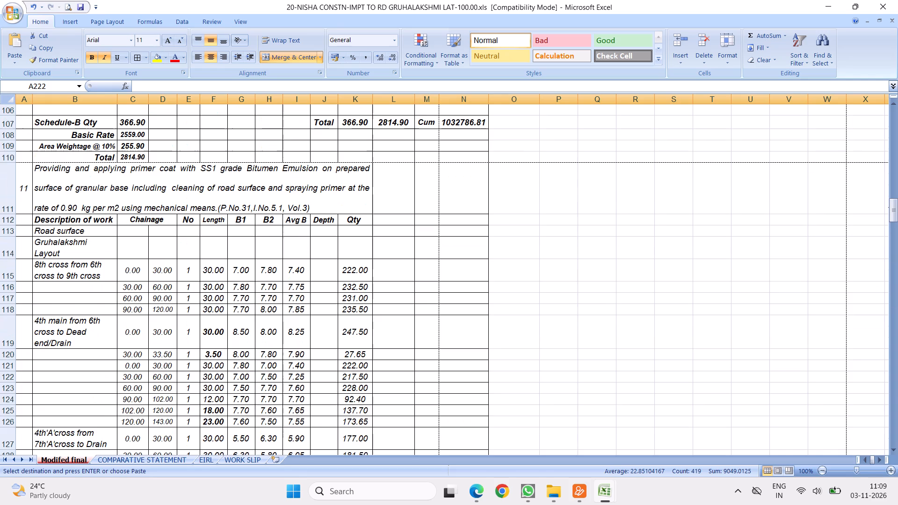
pyautogui.scroll(4, 196, 214)
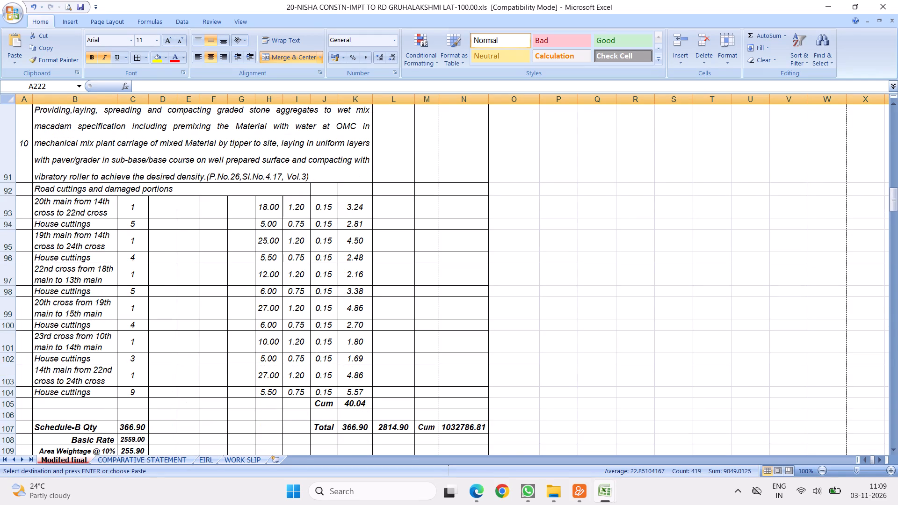
pyautogui.rightClick(10, 191)
pyautogui.click(62, 245)
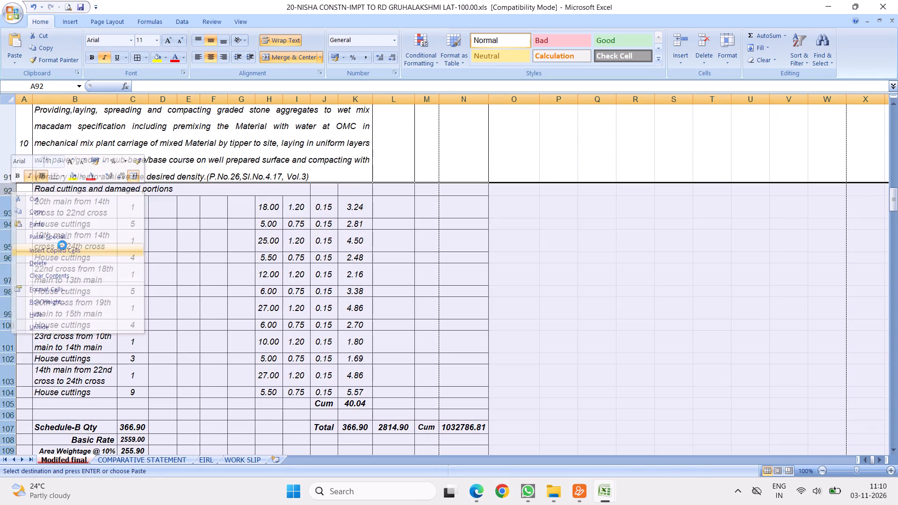
# Delete item 10's old Road cuttings and damaged portions entries, rows 142 to 156.
pyautogui.scroll(-16, 209, 319)
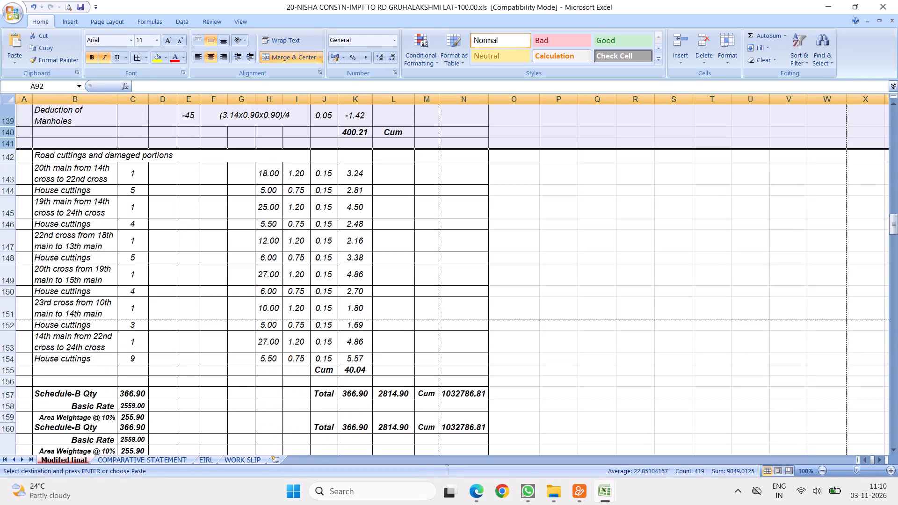
pyautogui.scroll(-1, 219, 289)
pyautogui.scroll(2, 196, 256)
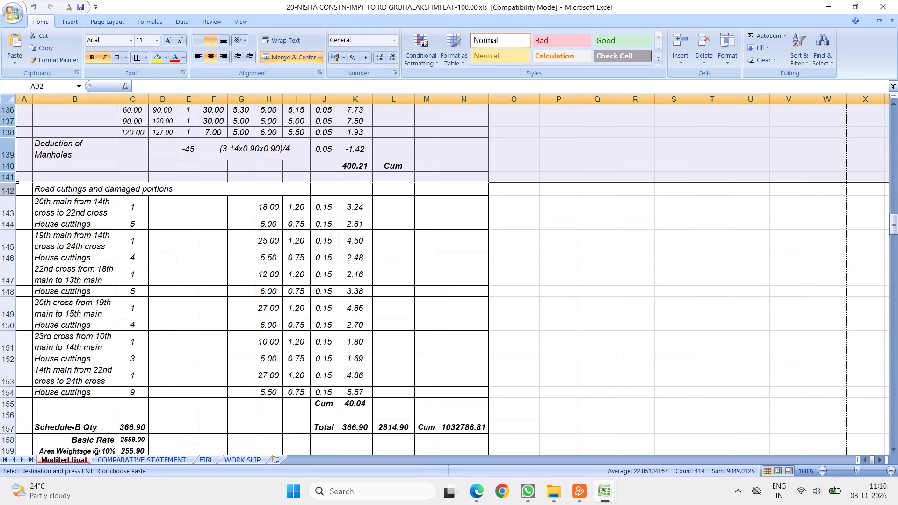
pyautogui.moveTo(11, 191); pyautogui.dragTo(46, 412)
pyautogui.rightClick(129, 260)
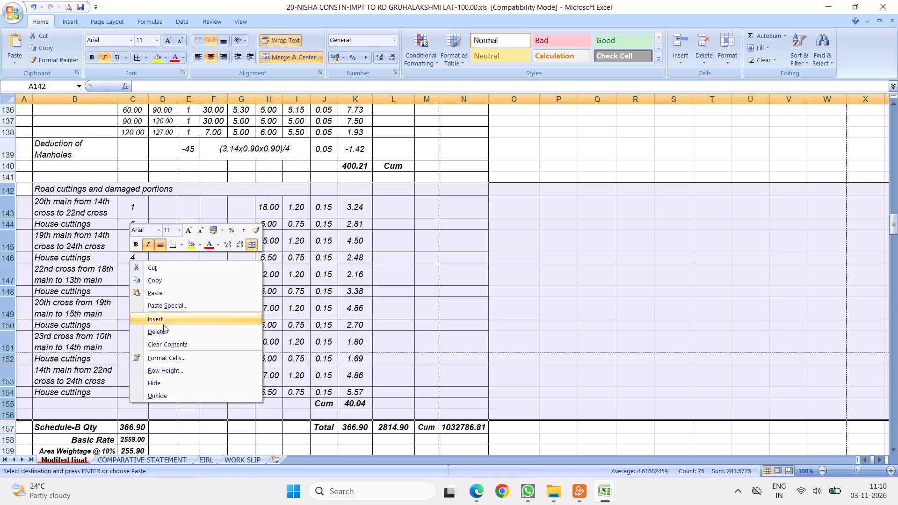
pyautogui.click(156, 332)
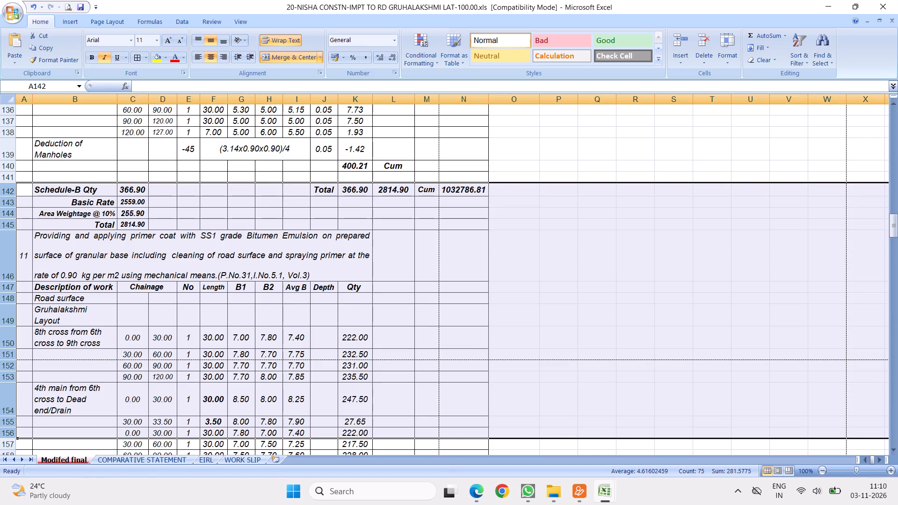
# Link item 10's Total quantity in K142 to the Cum subtotal with the formula =K140.
pyautogui.click(353, 191)
pyautogui.press('=')
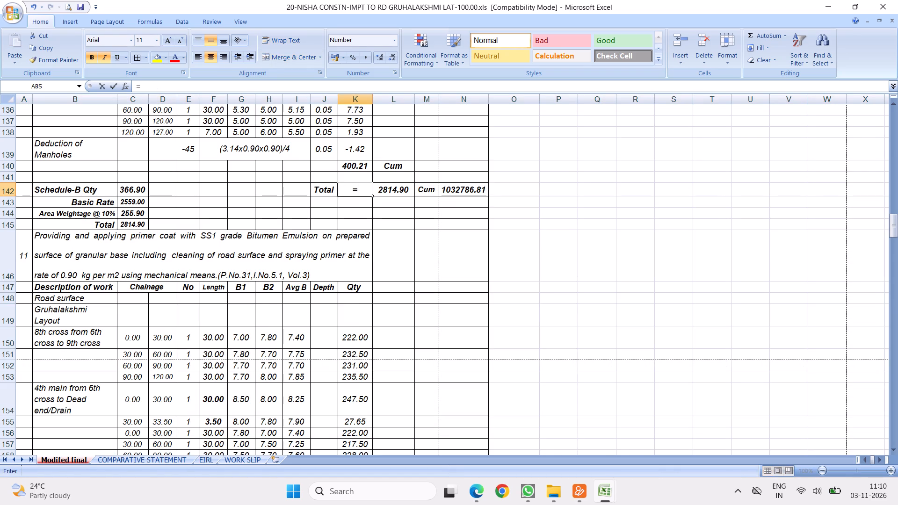
pyautogui.click(355, 166)
pyautogui.press('Return')
# Set item 10's first depth in J95 to 0.15 and fill it down through the Deduction of Manholes row, J139.
pyautogui.scroll(5, 359, 261)
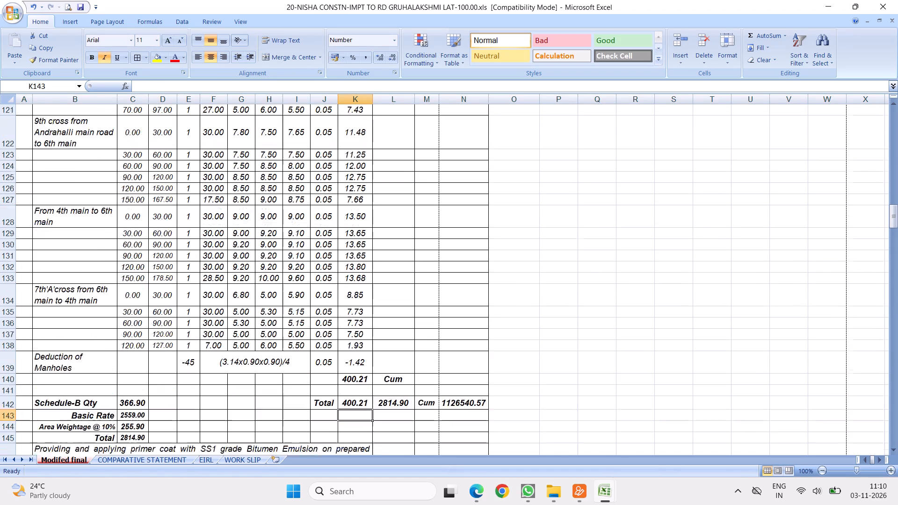
pyautogui.scroll(10, 340, 261)
pyautogui.click(323, 238)
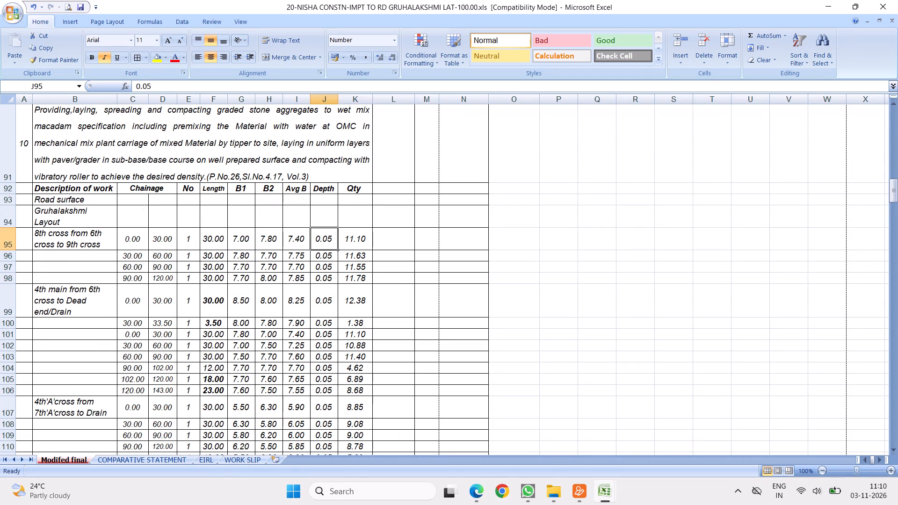
pyautogui.write('.15')
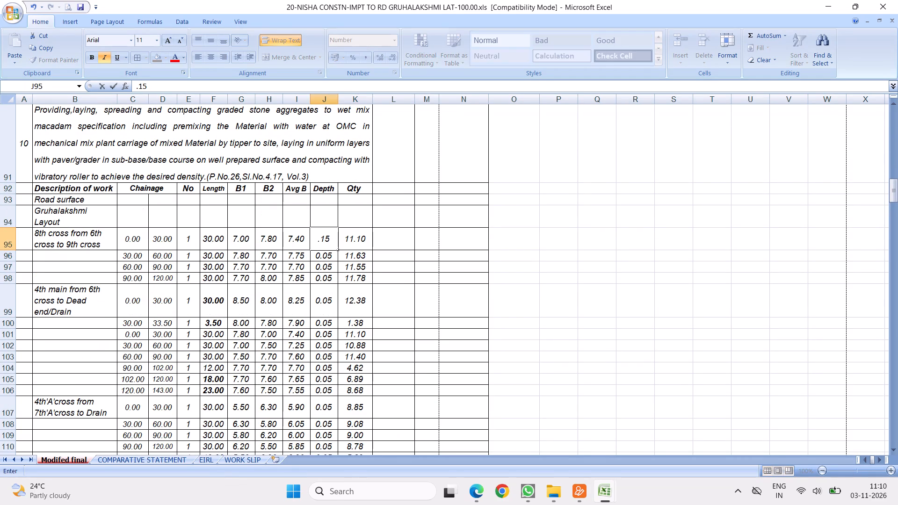
pyautogui.click(454, 285)
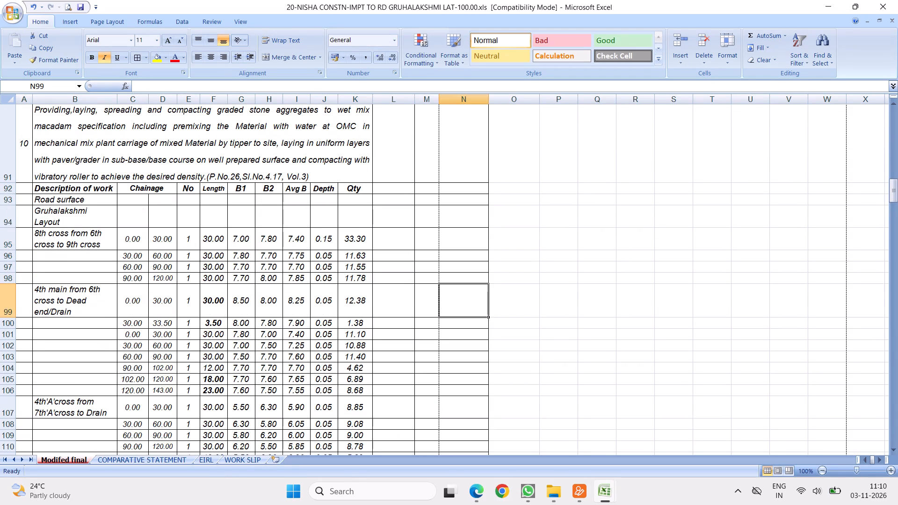
pyautogui.click(319, 237)
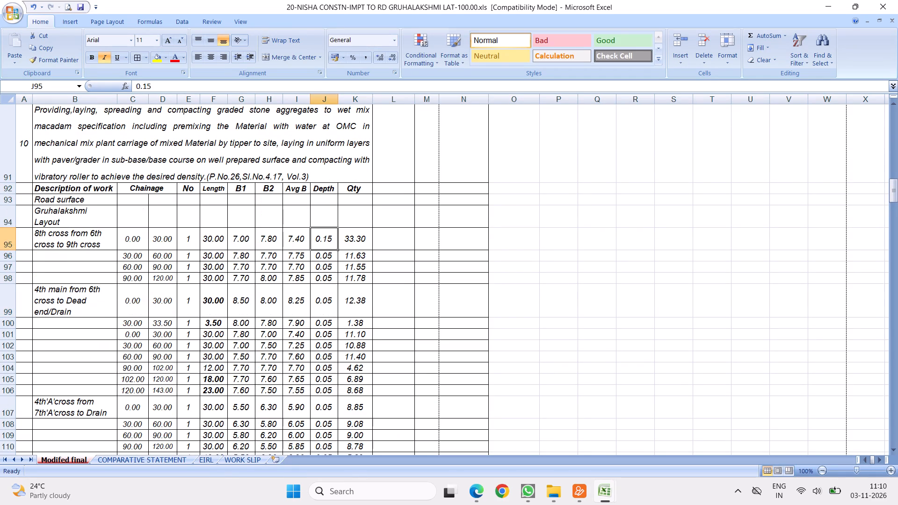
pyautogui.moveTo(338, 250); pyautogui.dragTo(332, 504)
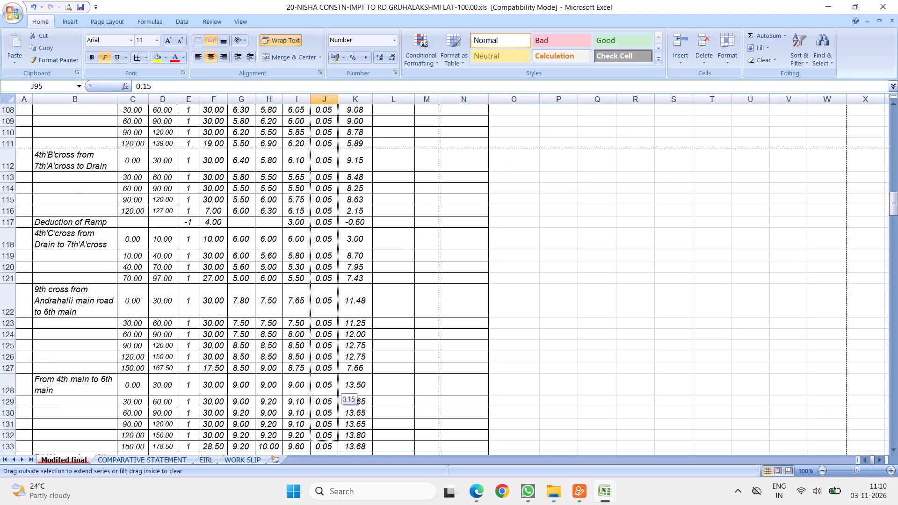
pyautogui.moveTo(332, 504); pyautogui.dragTo(333, 423)
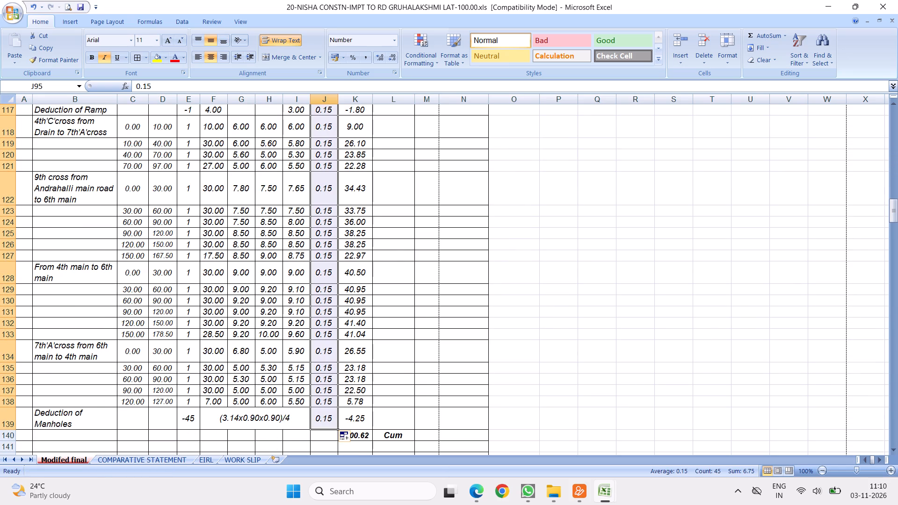
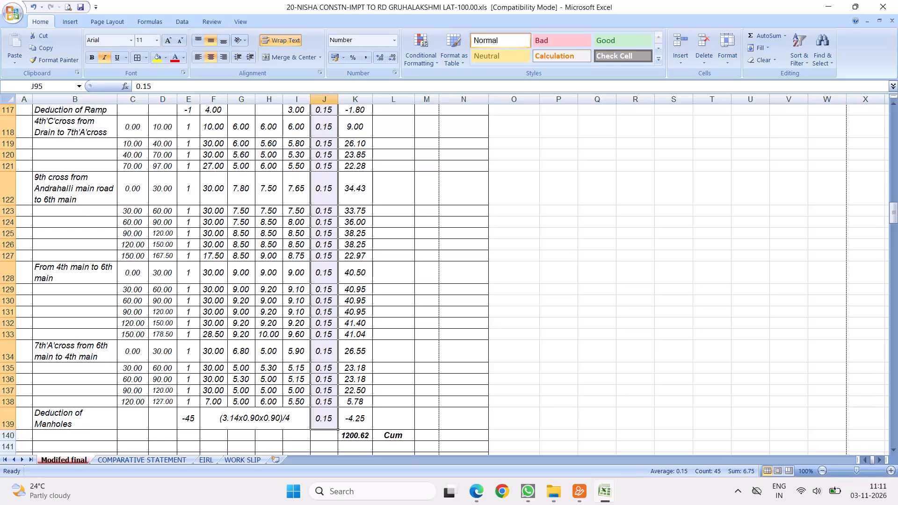
# Apply Shrink to fit to item 10's Schedule-B Qty and Total row, B142 to N142.
pyautogui.scroll(-4, 357, 393)
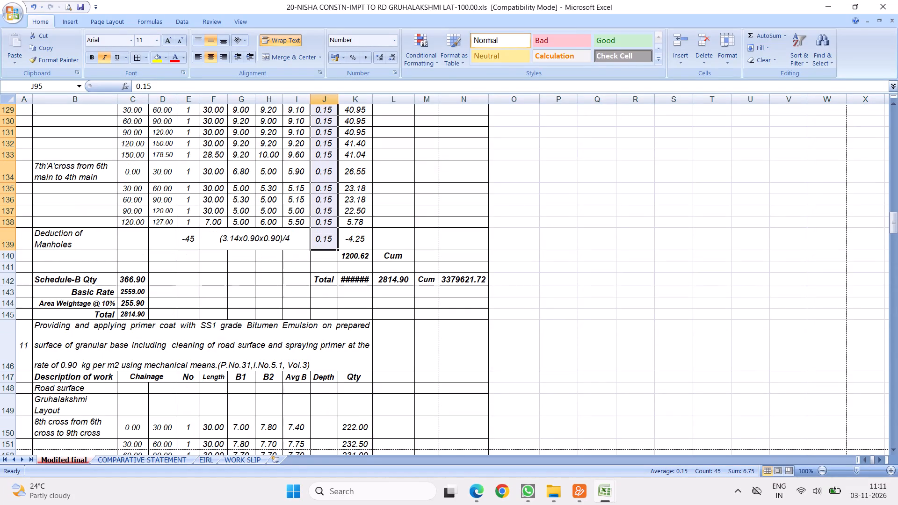
pyautogui.click(347, 281)
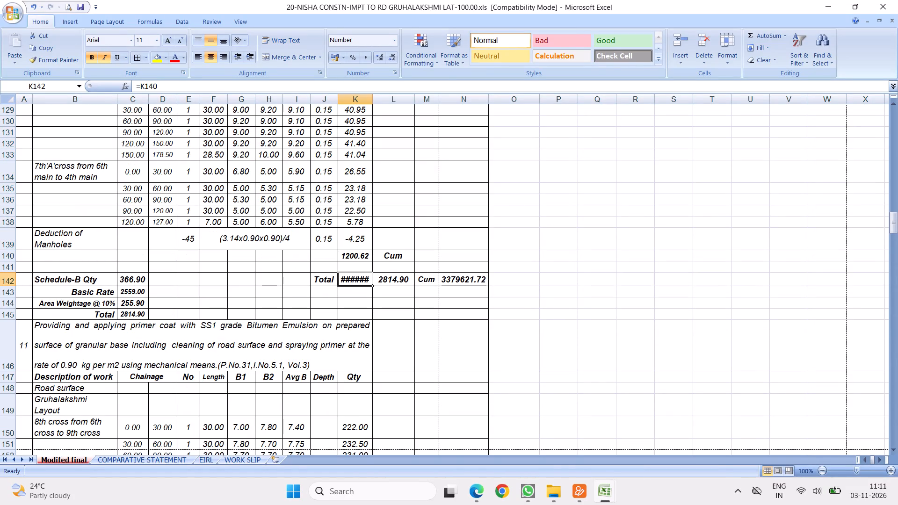
pyautogui.moveTo(36, 279); pyautogui.dragTo(329, 282)
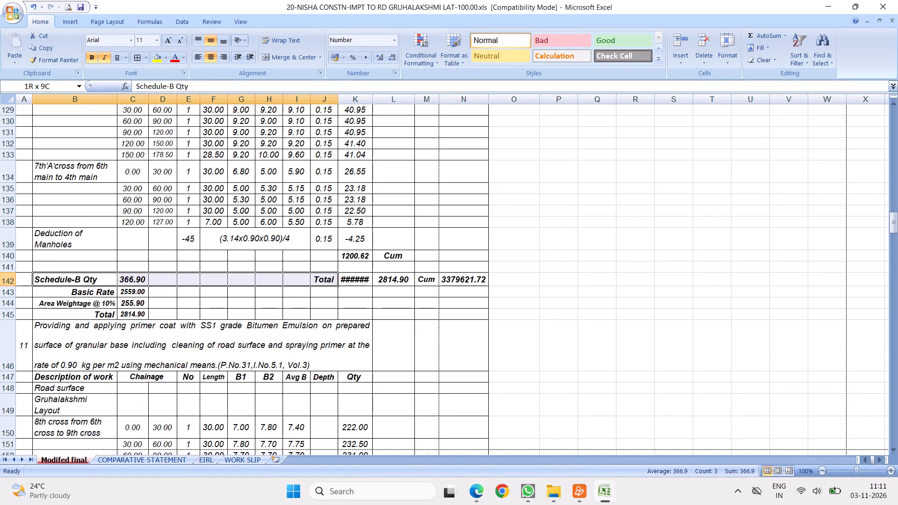
pyautogui.moveTo(329, 282); pyautogui.dragTo(459, 280)
pyautogui.rightClick(424, 278)
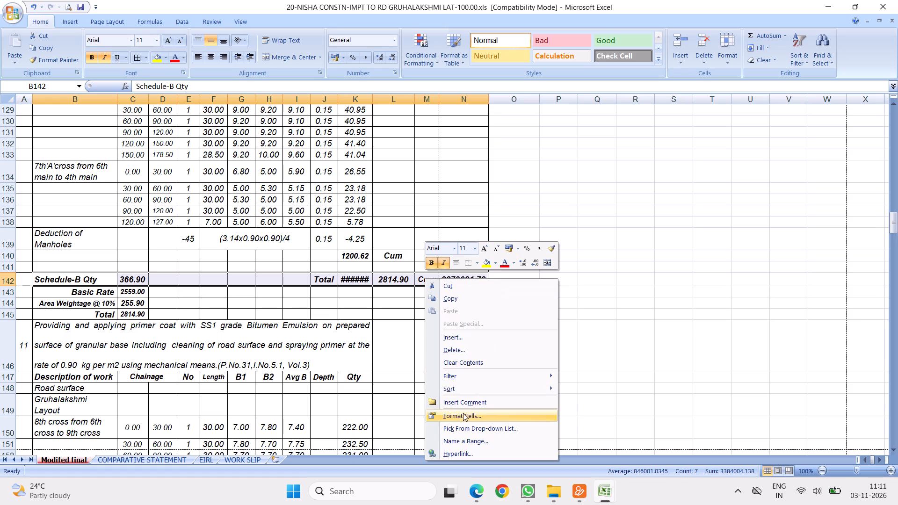
pyautogui.click(460, 414)
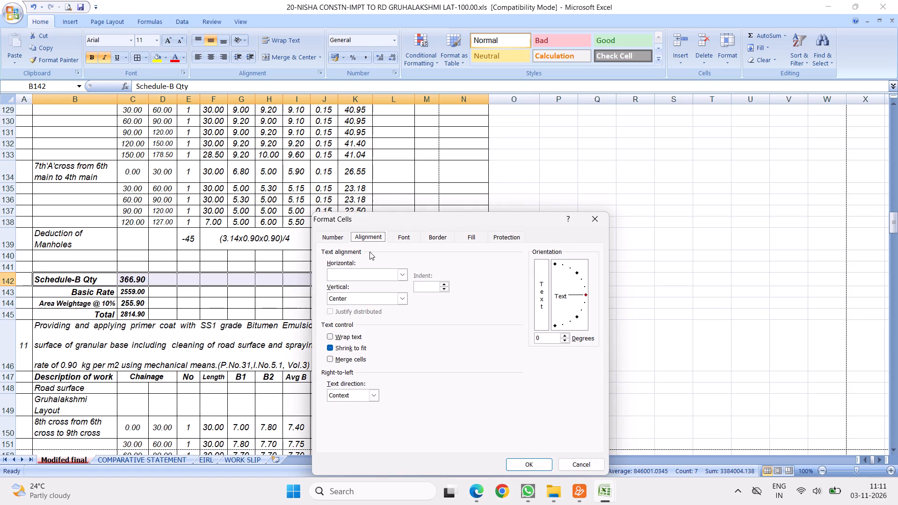
pyautogui.click(330, 348)
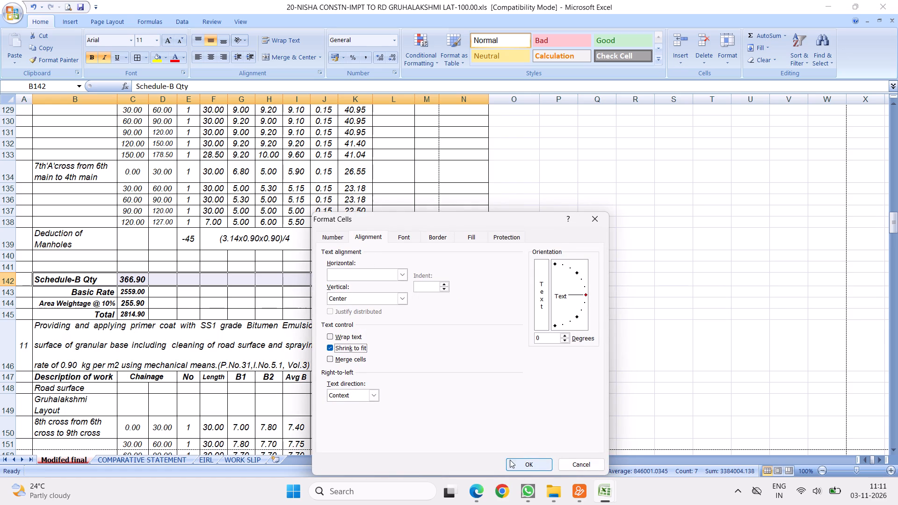
pyautogui.click(516, 462)
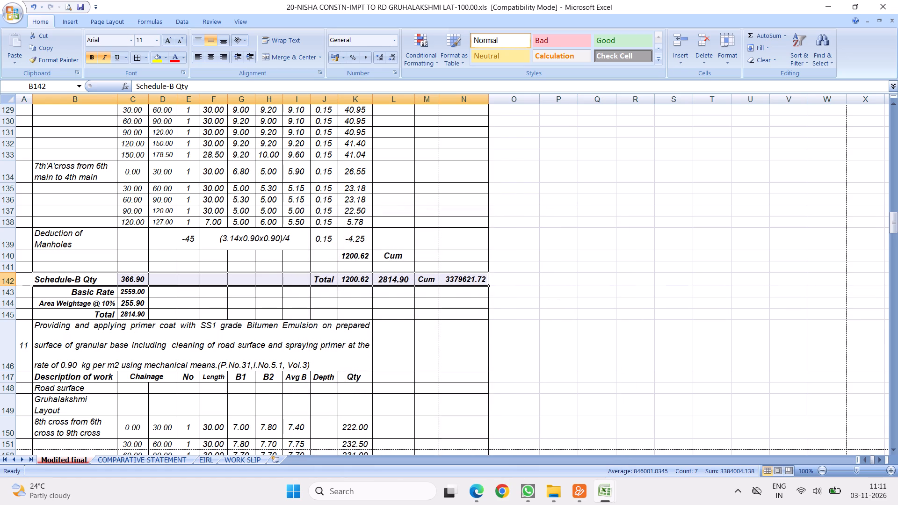
# Copy item 10's measurement block, rows 92 to 141, and insert it above item 3's House cuttings row 36.
pyautogui.scroll(3, 264, 263)
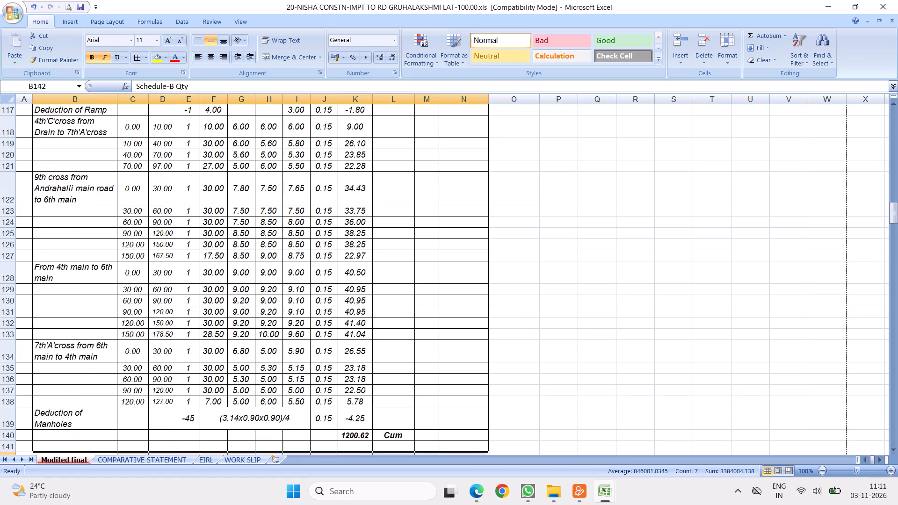
pyautogui.scroll(13, 278, 273)
pyautogui.scroll(2, 297, 219)
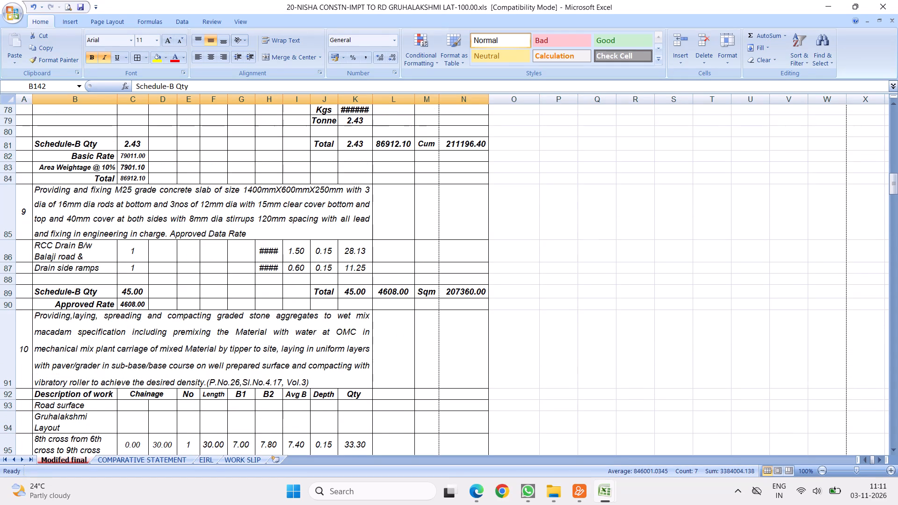
pyautogui.scroll(-2, 193, 263)
pyautogui.scroll(3, 210, 239)
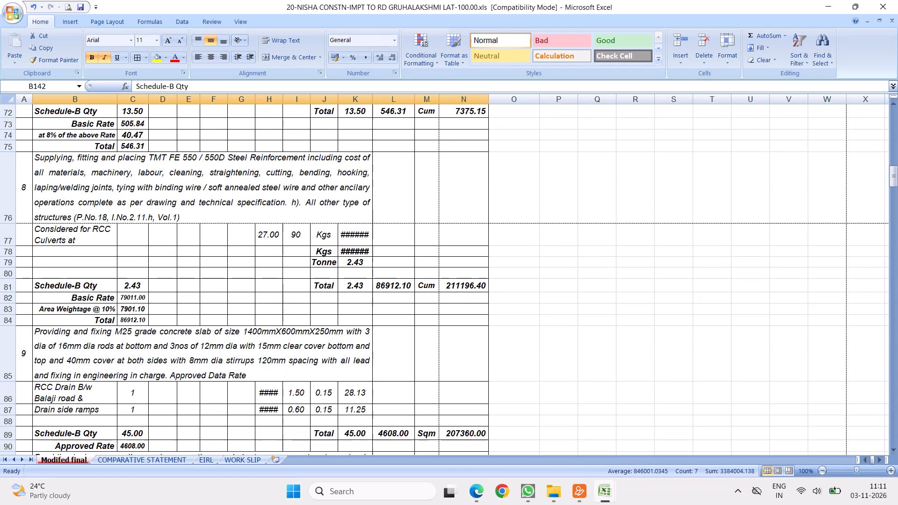
pyautogui.scroll(3, 233, 222)
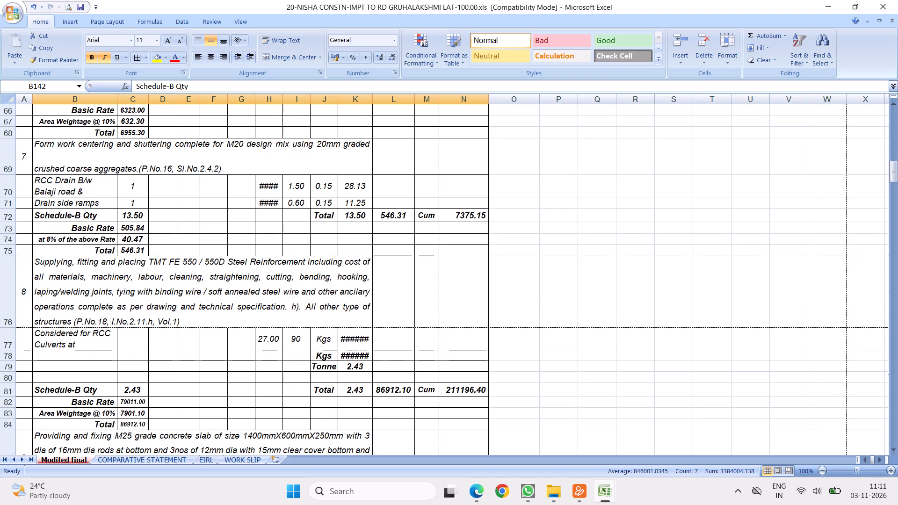
pyautogui.scroll(-6, 224, 245)
pyautogui.scroll(-3, 285, 258)
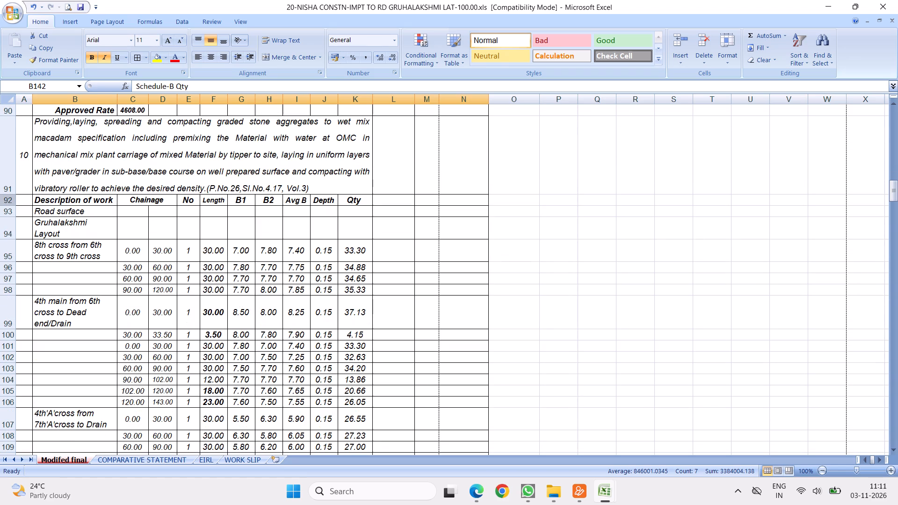
pyautogui.moveTo(10, 202); pyautogui.dragTo(58, 392)
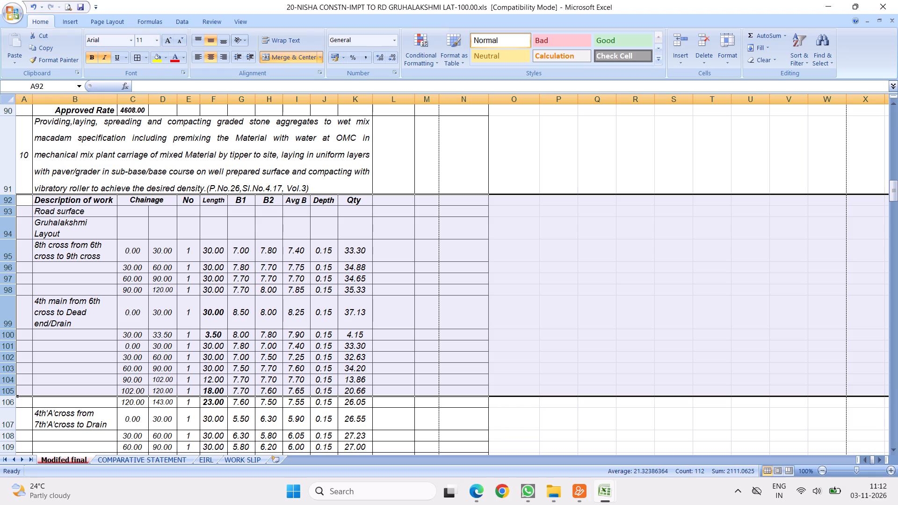
pyautogui.moveTo(13, 201); pyautogui.dragTo(75, 494)
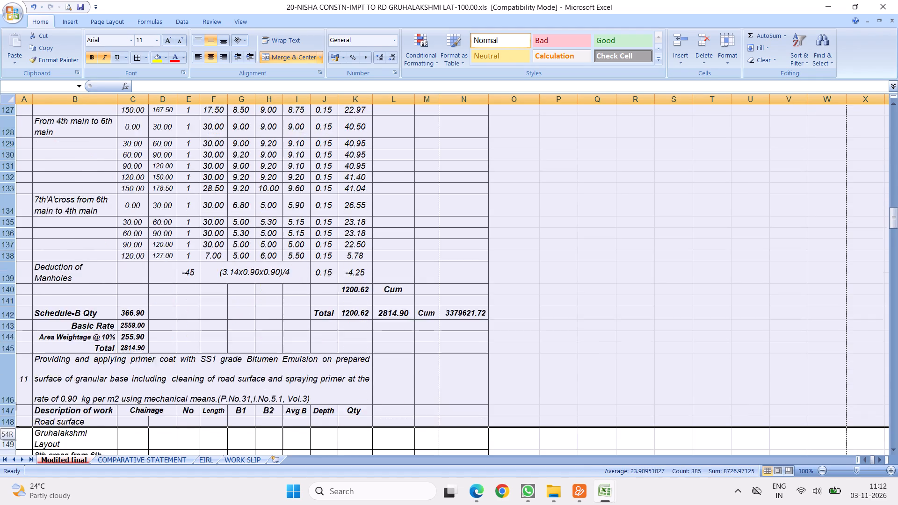
pyautogui.moveTo(75, 494); pyautogui.dragTo(243, 175)
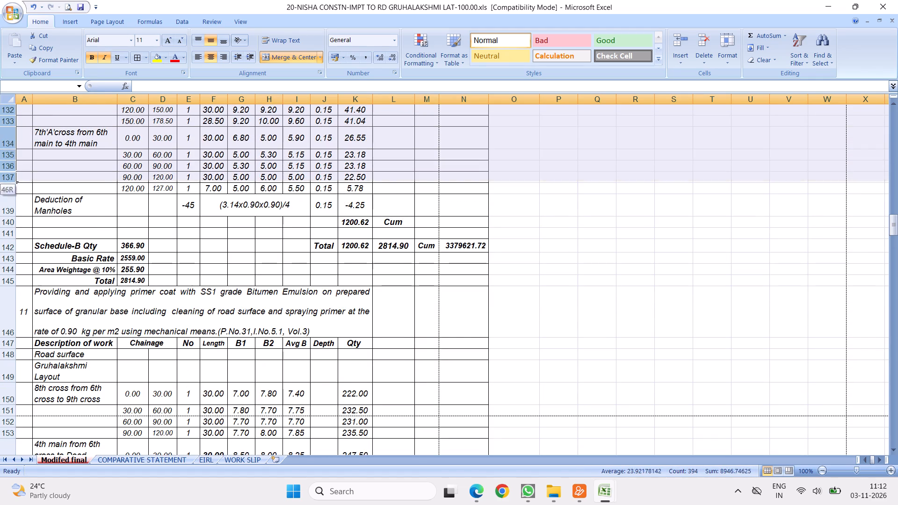
pyautogui.moveTo(243, 175); pyautogui.dragTo(232, 233)
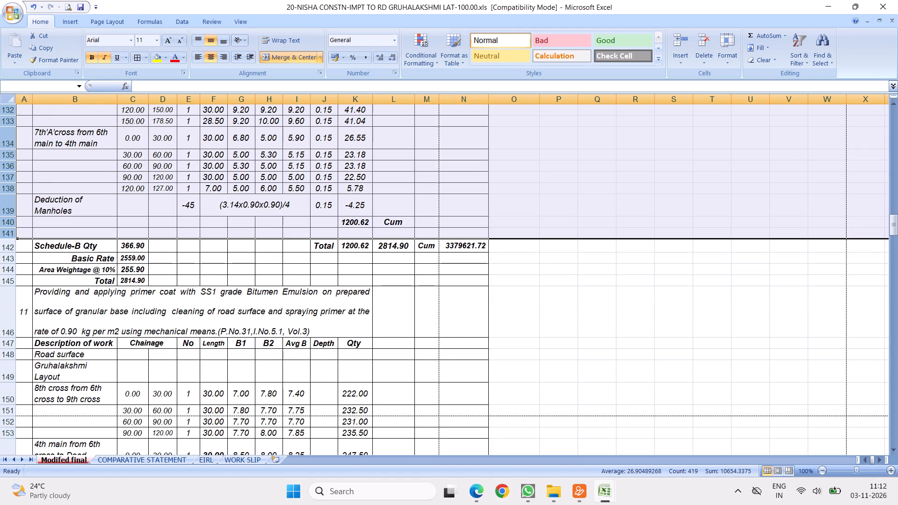
pyautogui.rightClick(217, 175)
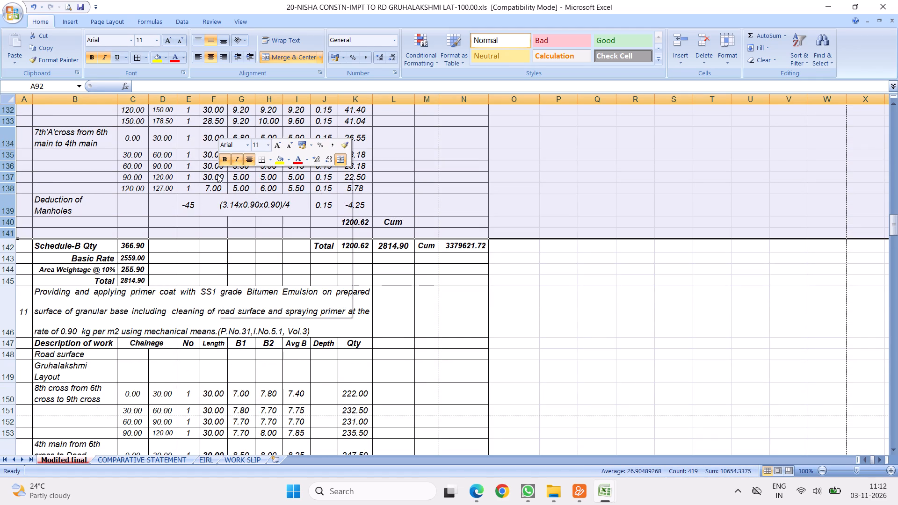
pyautogui.click(243, 195)
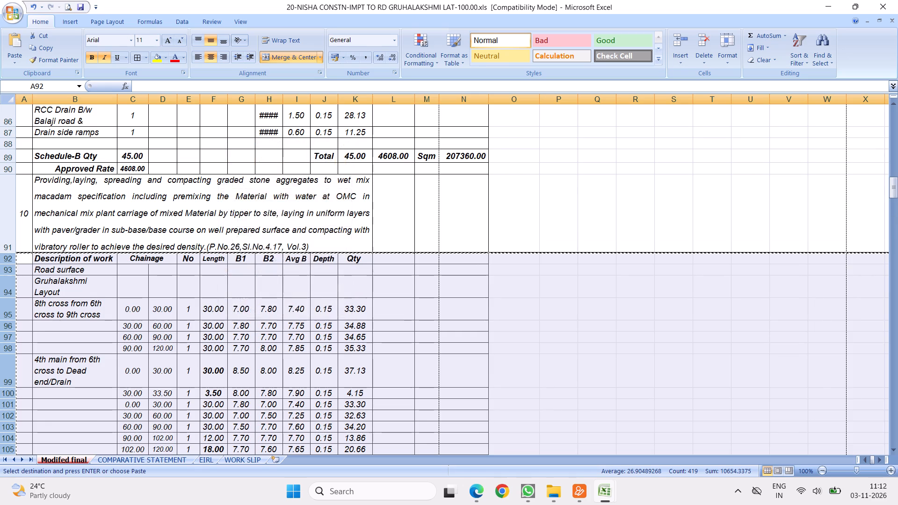
pyautogui.scroll(15, 227, 195)
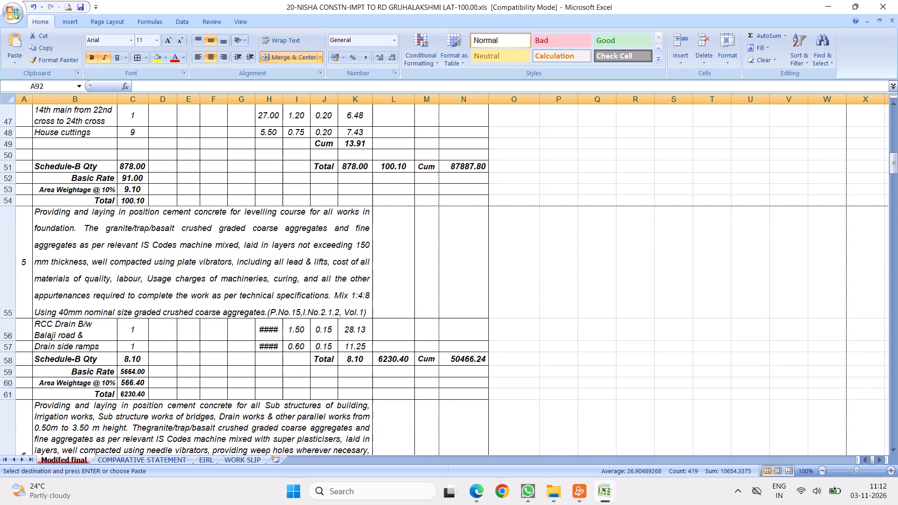
pyautogui.scroll(4, 228, 210)
pyautogui.scroll(-2, 229, 231)
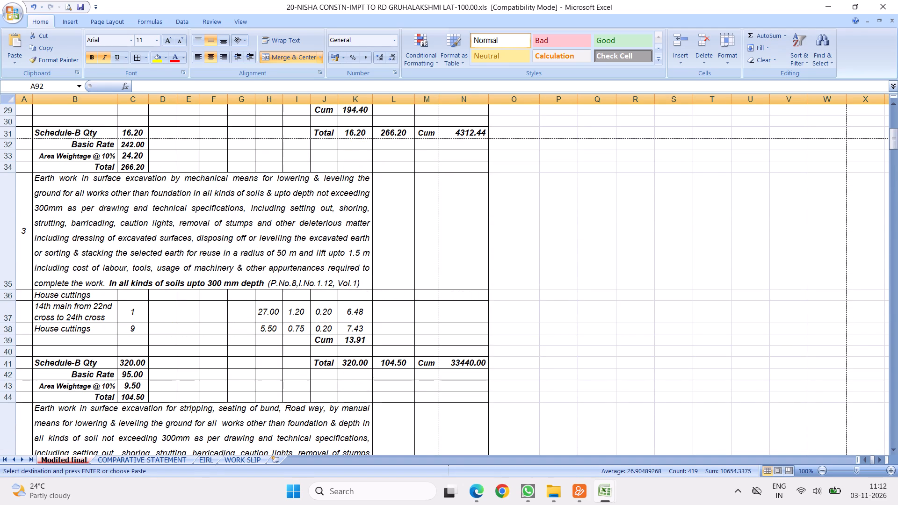
pyautogui.click(9, 261)
pyautogui.rightClick(9, 261)
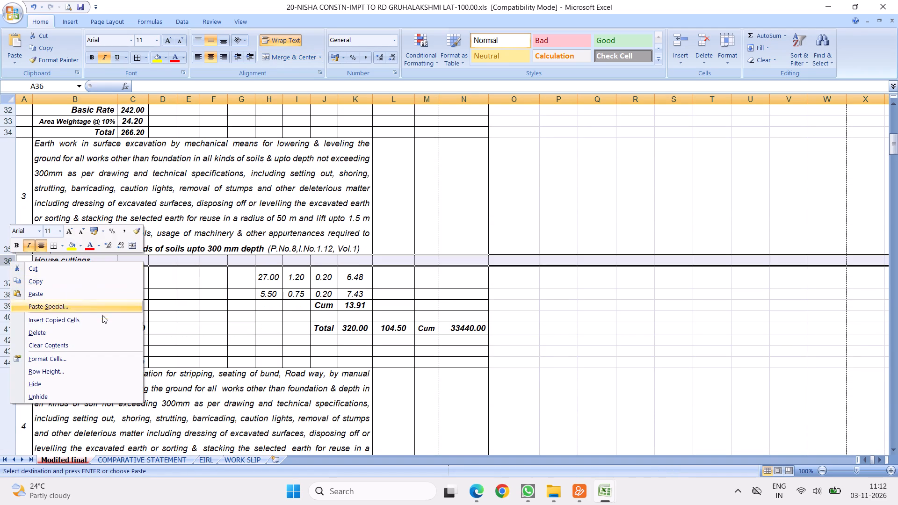
pyautogui.click(73, 321)
# Delete item 3's old House cuttings entries, rows 86 to 90.
pyautogui.scroll(-6, 235, 294)
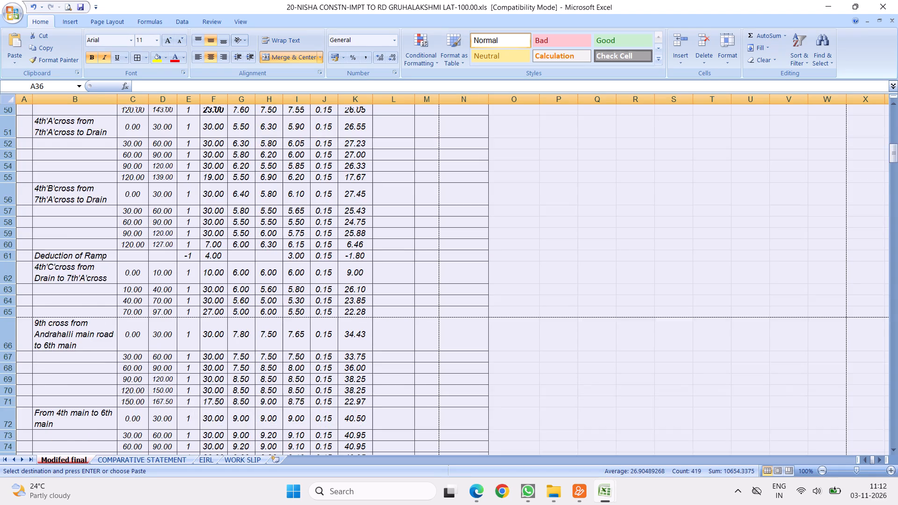
pyautogui.scroll(-6, 218, 278)
pyautogui.scroll(-2, 254, 240)
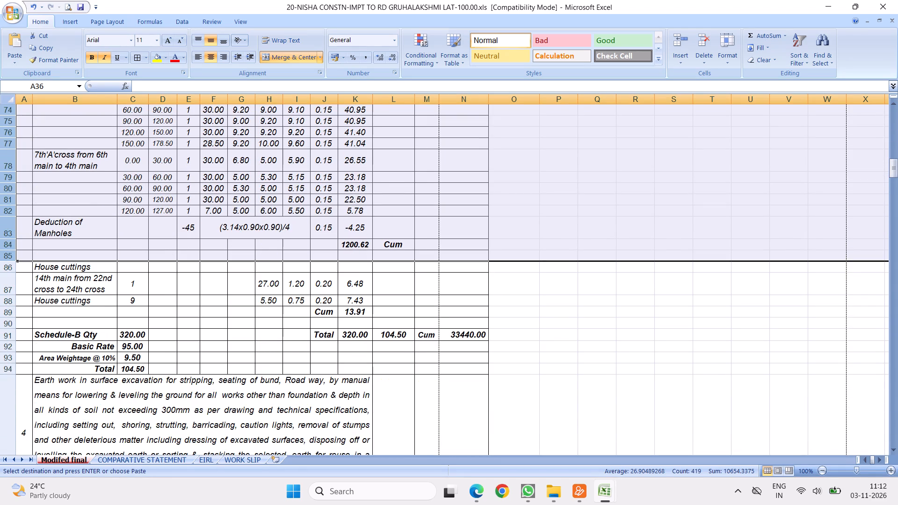
pyautogui.moveTo(9, 267); pyautogui.dragTo(7, 319)
pyautogui.rightClick(72, 287)
pyautogui.click(98, 360)
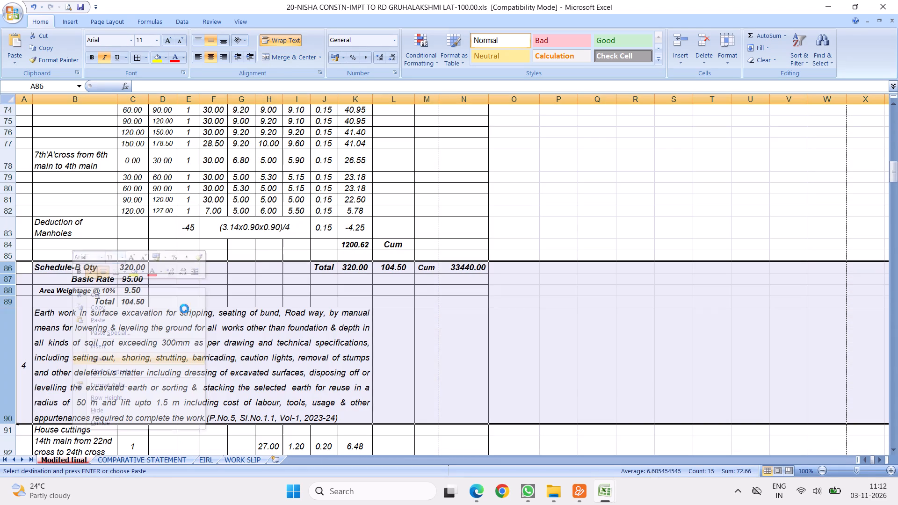
# Link item 3's Total quantity in K86 to the Cum subtotal in K84.
pyautogui.click(347, 271)
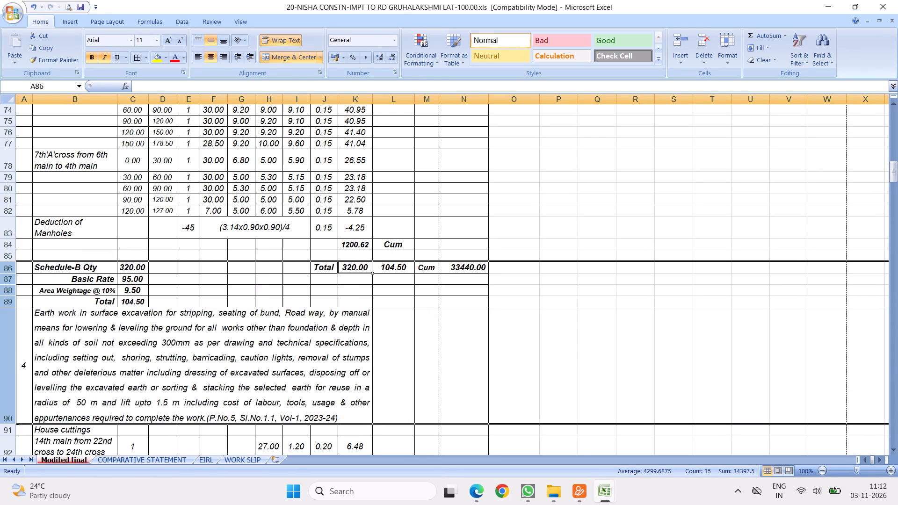
pyautogui.press('=')
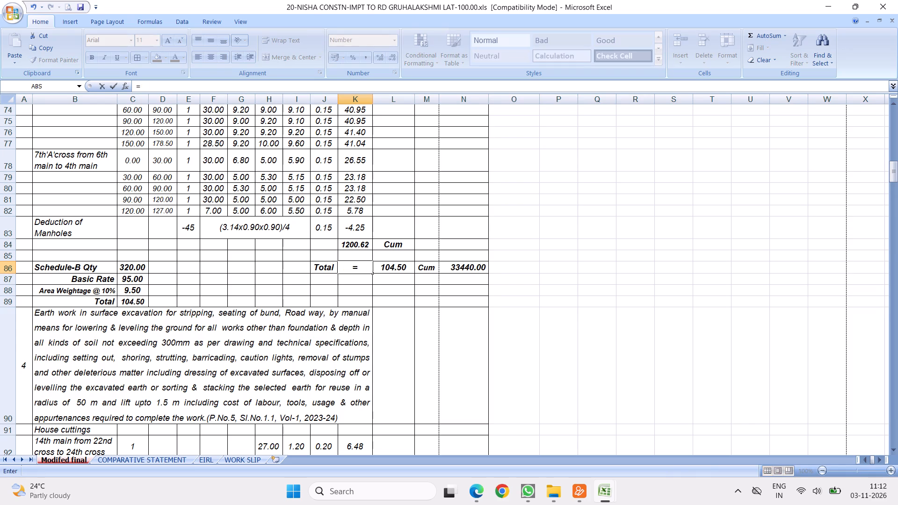
pyautogui.click(353, 247)
pyautogui.press('Return')
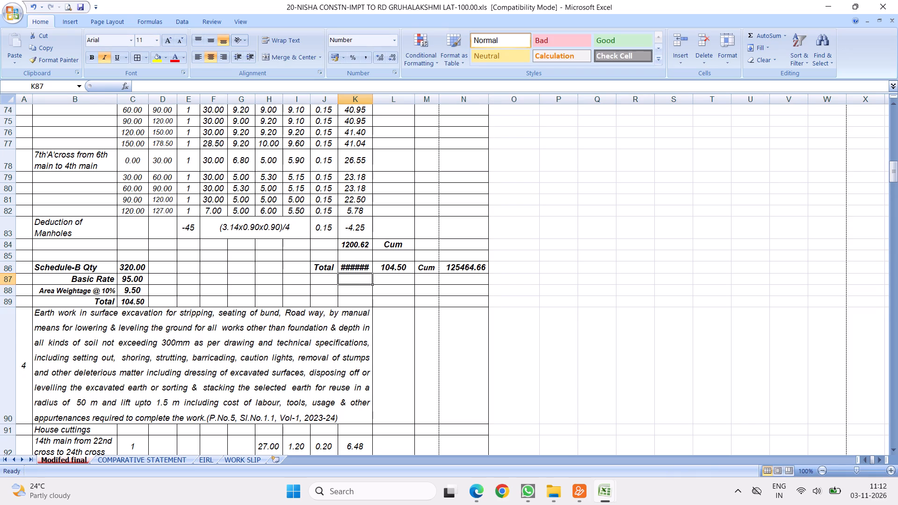
# Apply Shrink to fit to item 3's Schedule-B Qty and Total row, B86 to N86.
pyautogui.moveTo(80, 269); pyautogui.dragTo(469, 267)
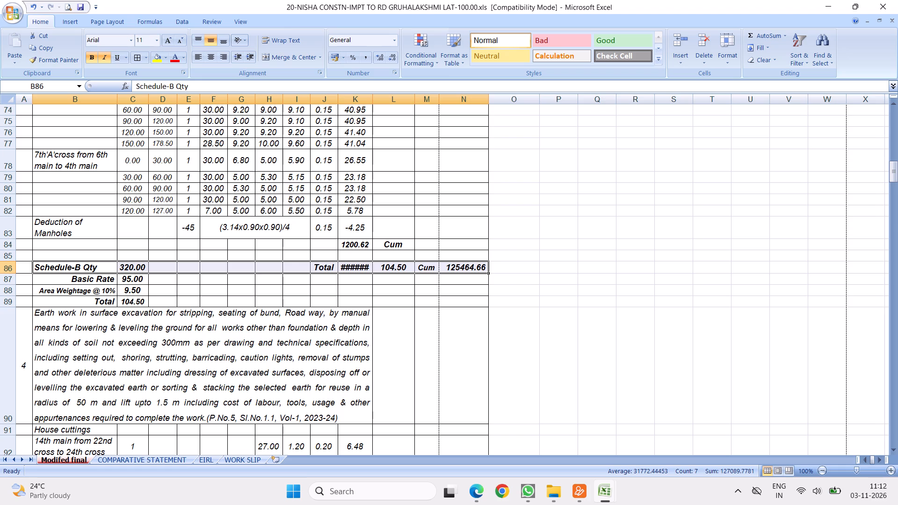
pyautogui.rightClick(174, 265)
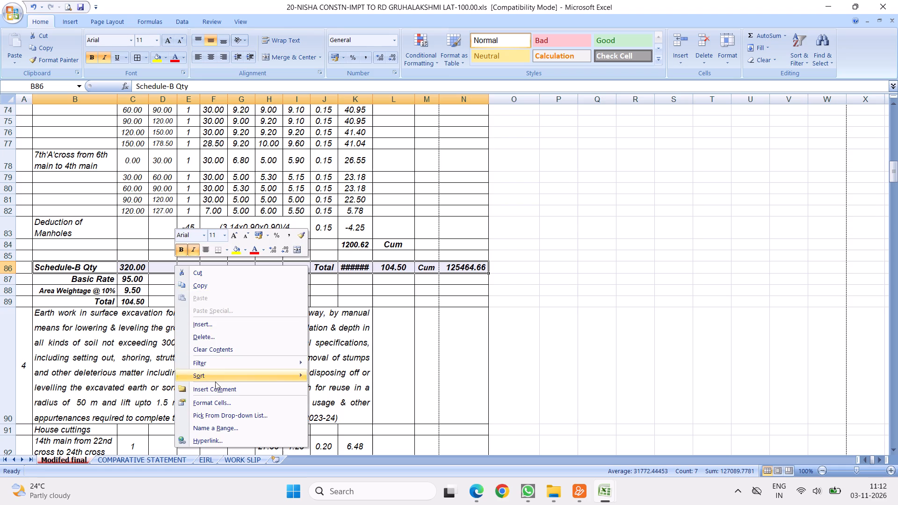
pyautogui.click(207, 400)
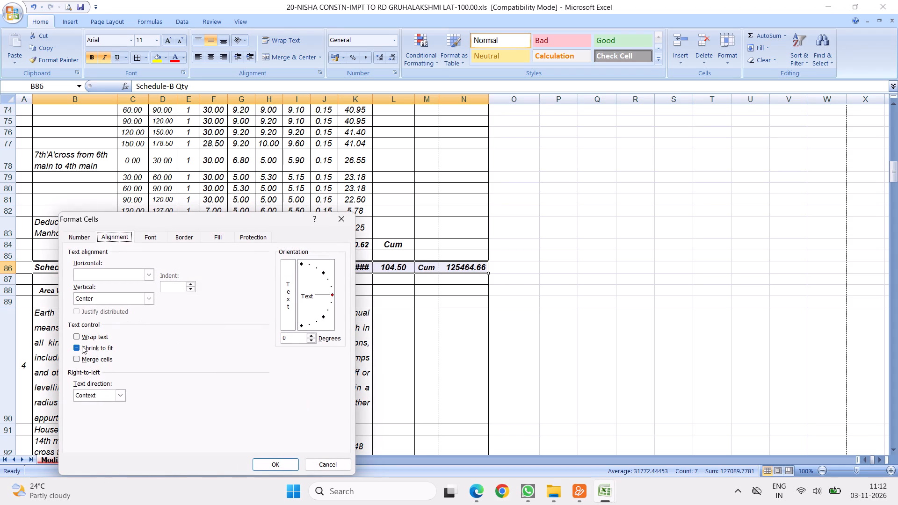
pyautogui.click(78, 345)
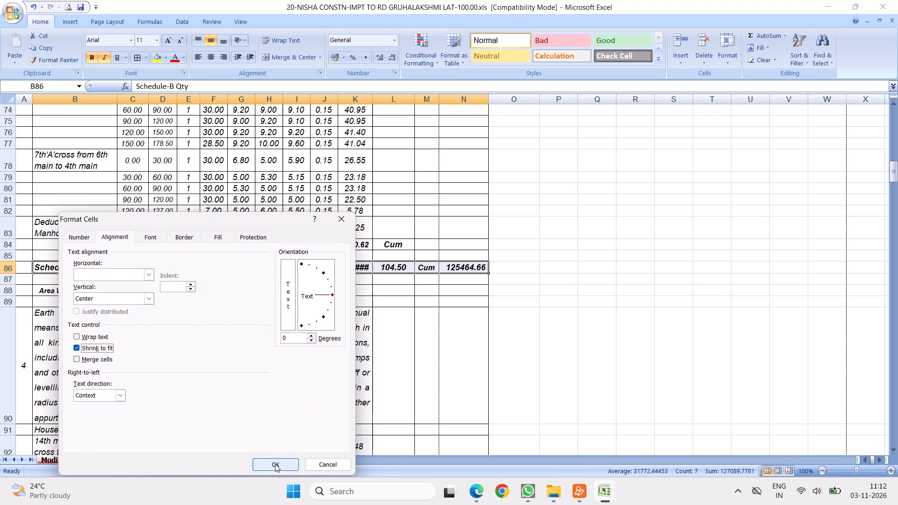
pyautogui.click(275, 464)
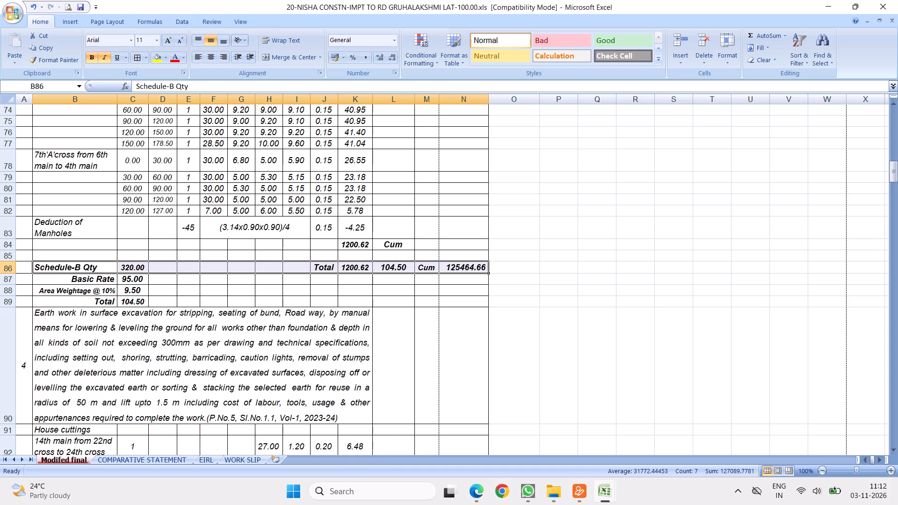
# Go back to item 1 and select its dismantling description in B6.
pyautogui.scroll(10, 244, 256)
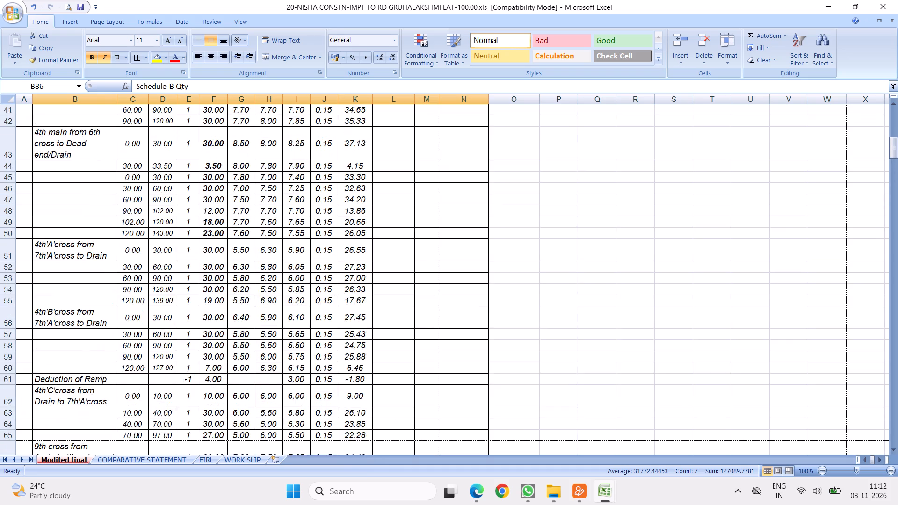
pyautogui.scroll(7, 264, 265)
pyautogui.scroll(16, 271, 262)
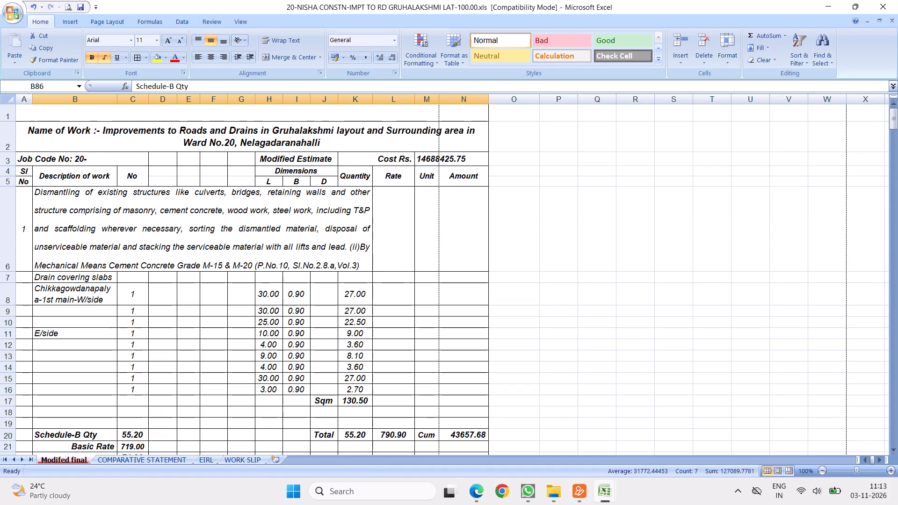
pyautogui.click(159, 224)
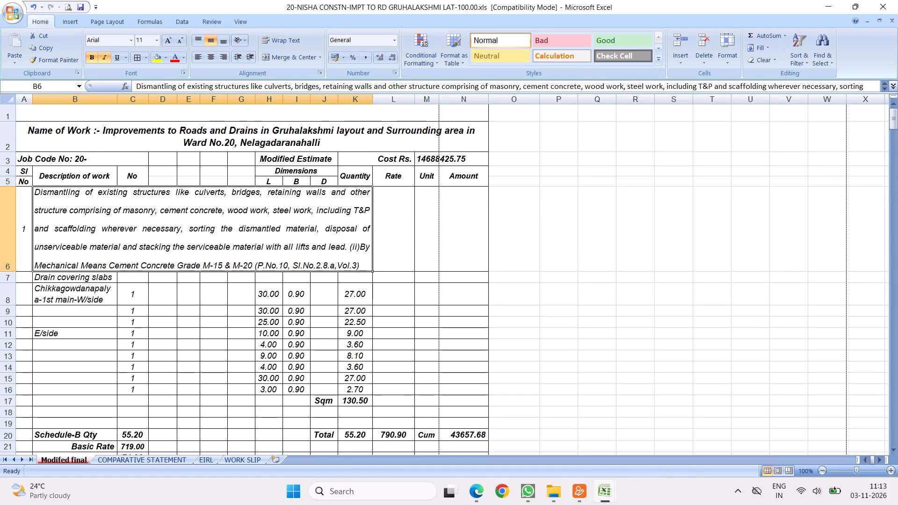
# Reduce the height of row 24, item 2's earth work excavation description, to about 140 points.
pyautogui.scroll(-6, 231, 247)
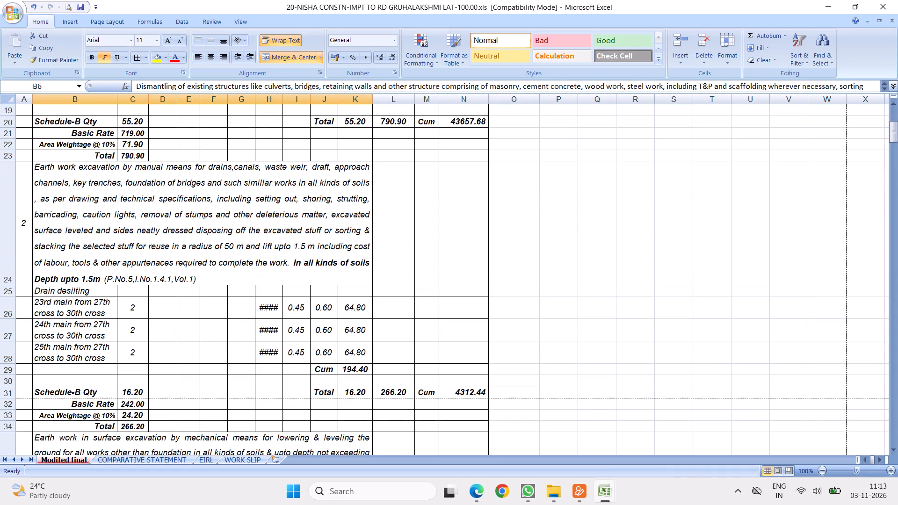
pyautogui.click(174, 239)
pyautogui.moveTo(7, 286); pyautogui.dragTo(19, 272)
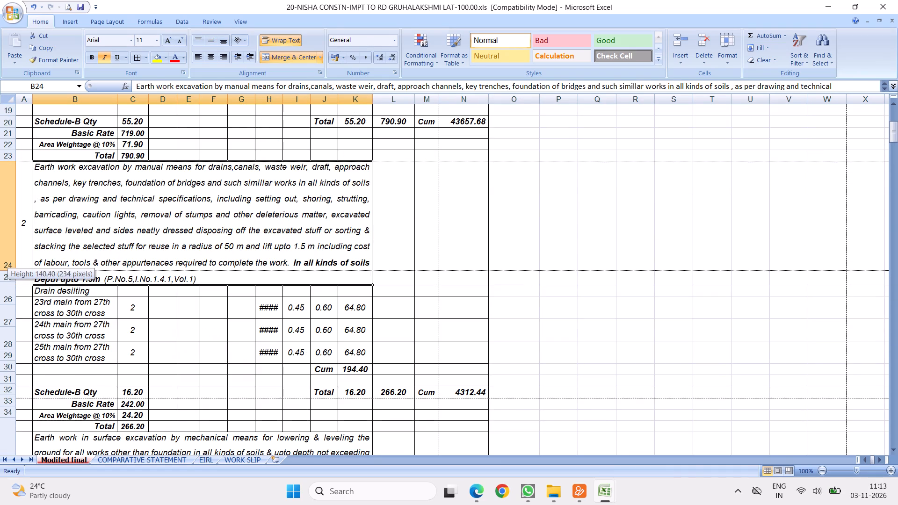
pyautogui.moveTo(19, 272); pyautogui.dragTo(19, 270)
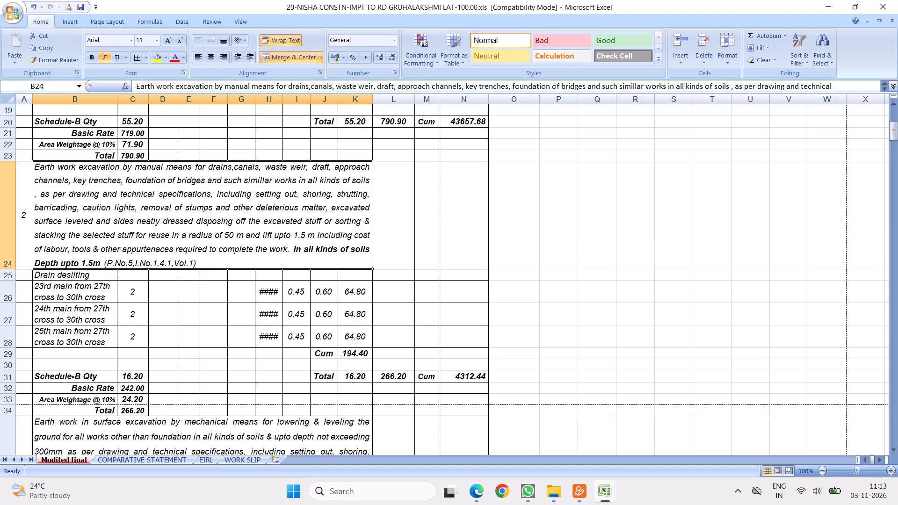
# Delete item 1's old Drain covering slabs measurement rows, rows 7 to 18.
pyautogui.scroll(5, 171, 245)
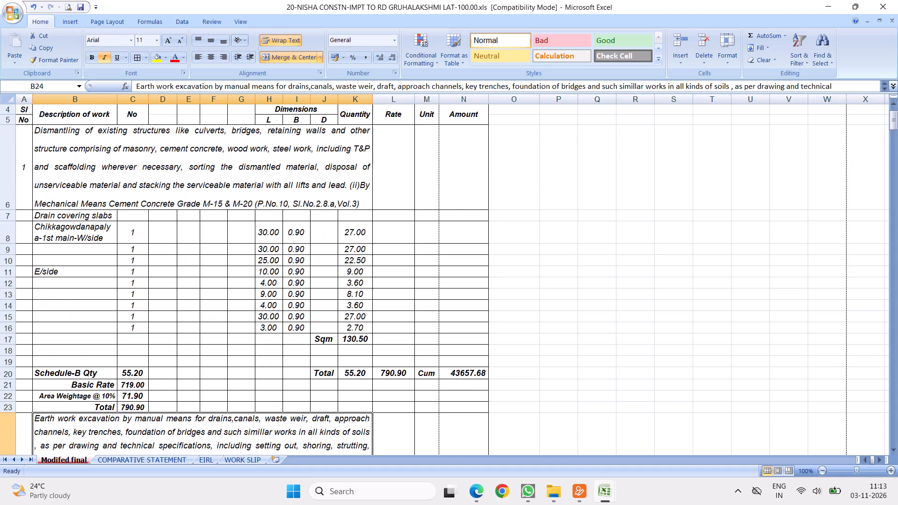
pyautogui.scroll(3, 171, 245)
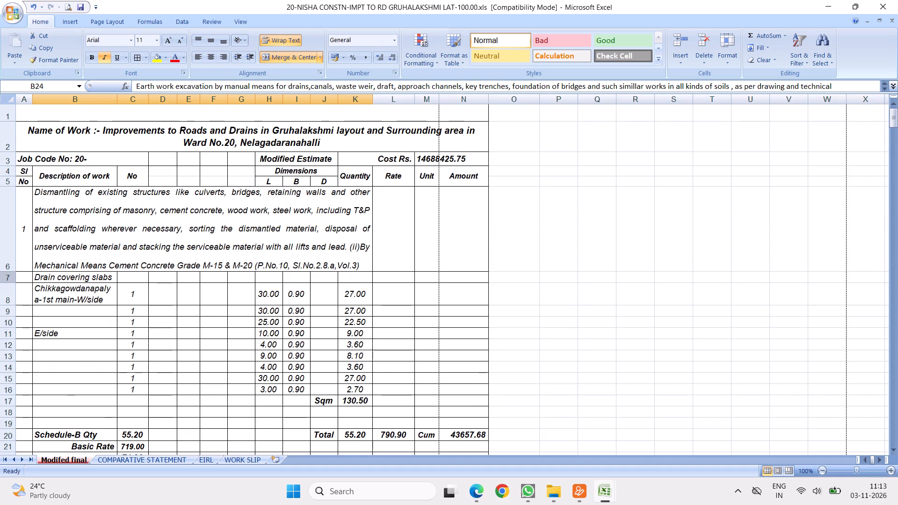
pyautogui.moveTo(7, 276); pyautogui.dragTo(22, 416)
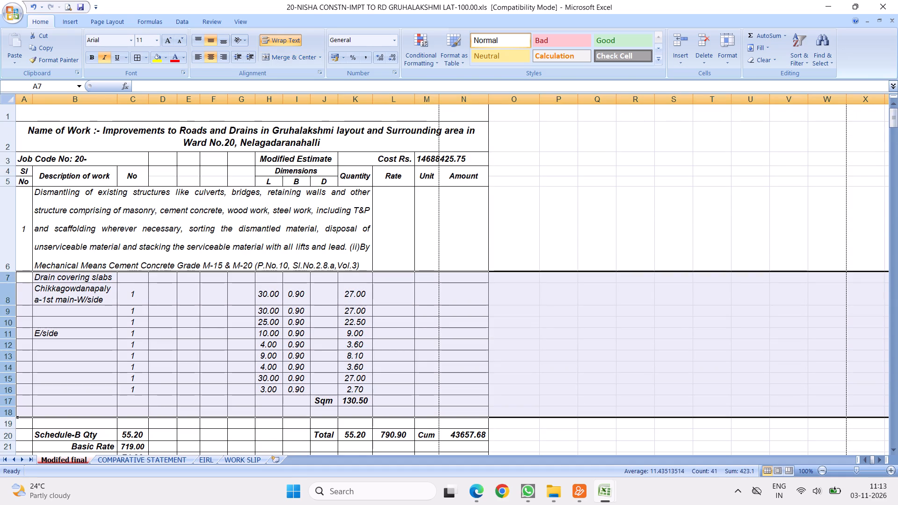
pyautogui.rightClick(92, 345)
pyautogui.click(122, 279)
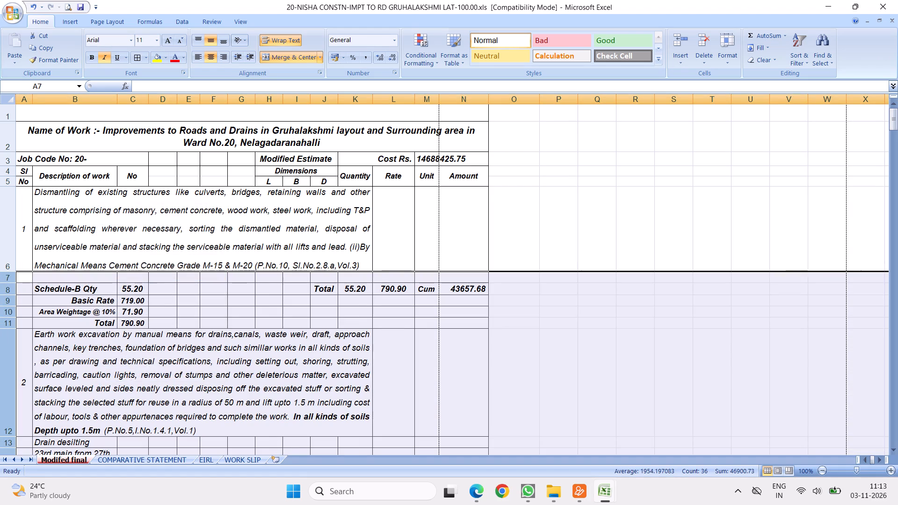
# Set item 1's Total quantity in K8 to 0.
pyautogui.click(348, 287)
pyautogui.press('0')
pyautogui.press('Return')
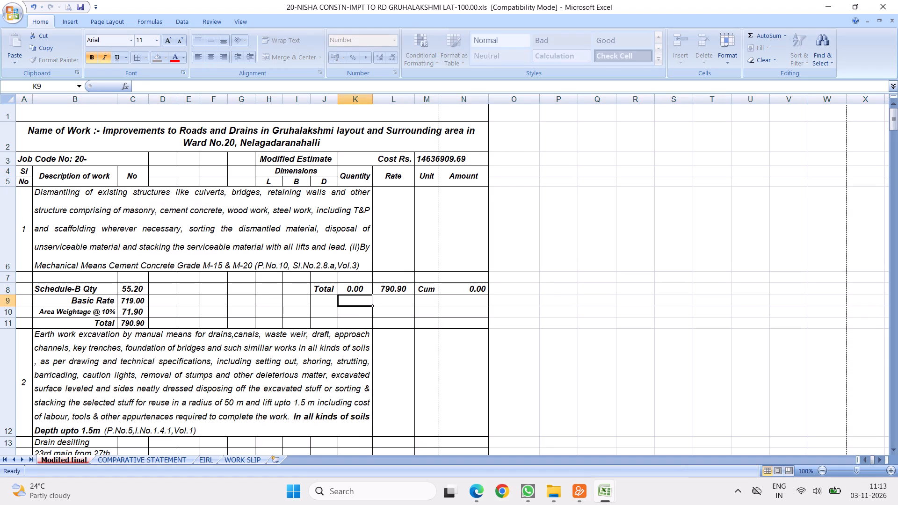
# Replace item 2's Drain desilting heading in B13 with Culverts.
pyautogui.scroll(-2, 348, 287)
pyautogui.scroll(-1, 275, 238)
pyautogui.click(169, 201)
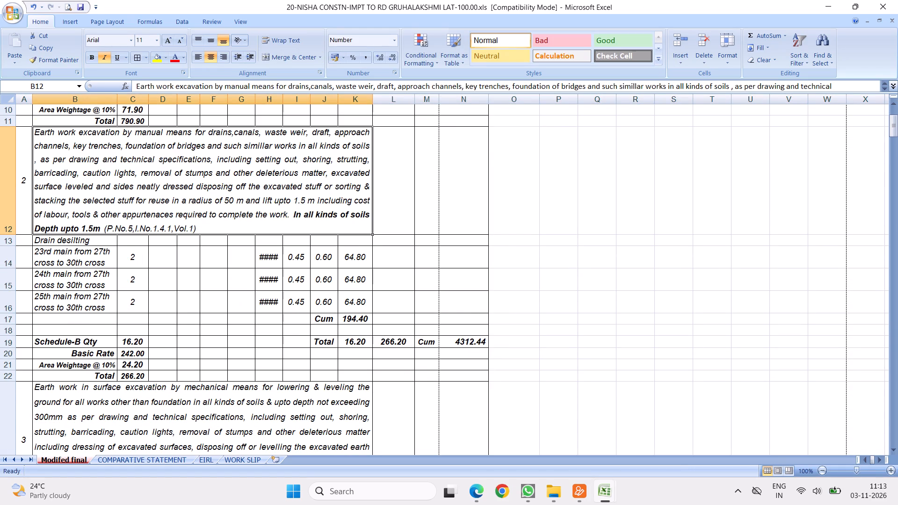
pyautogui.click(202, 191)
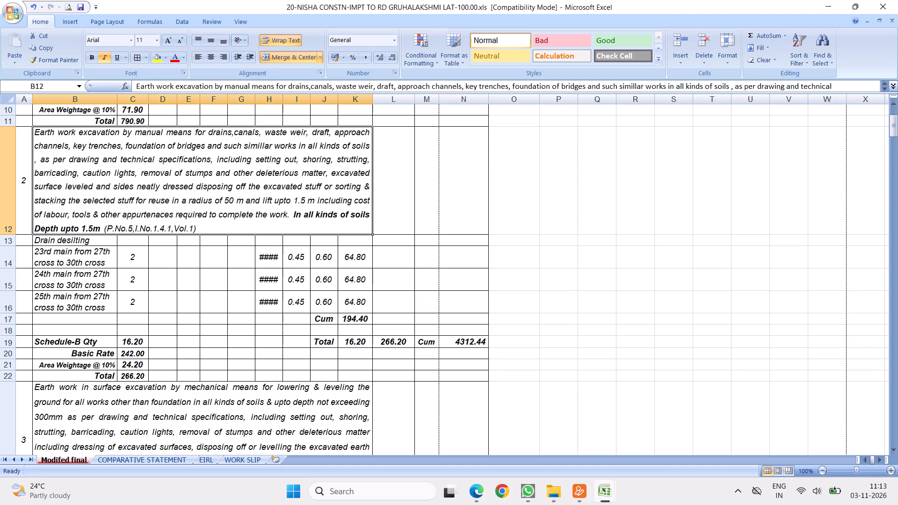
pyautogui.scroll(-5, 160, 295)
pyautogui.scroll(4, 185, 210)
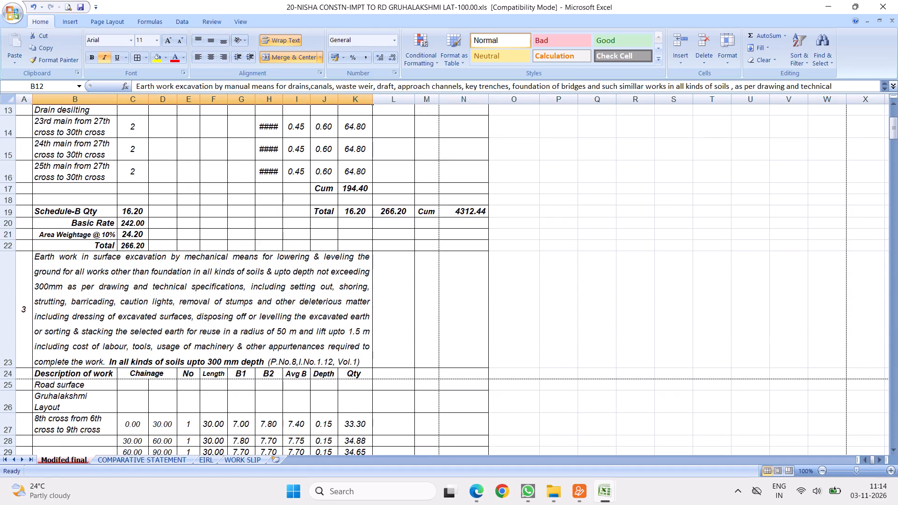
pyautogui.scroll(2, 161, 244)
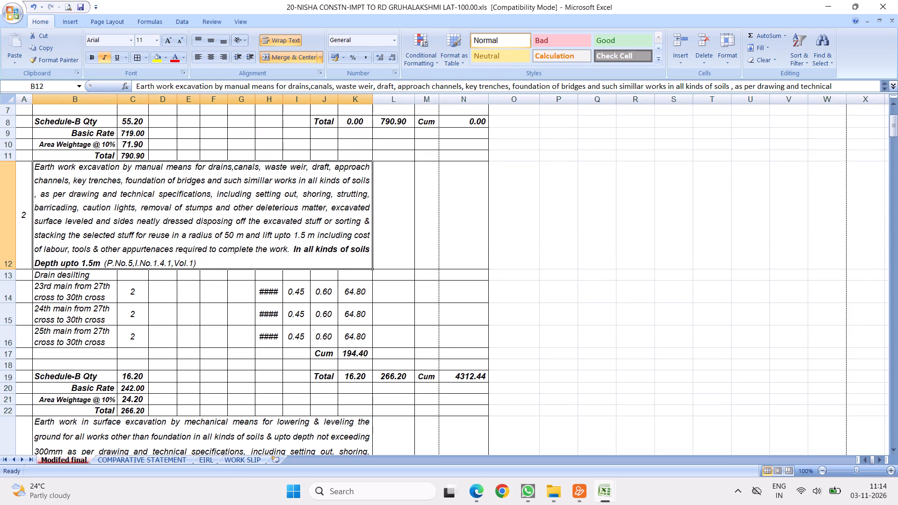
pyautogui.click(64, 273)
pyautogui.click(64, 290)
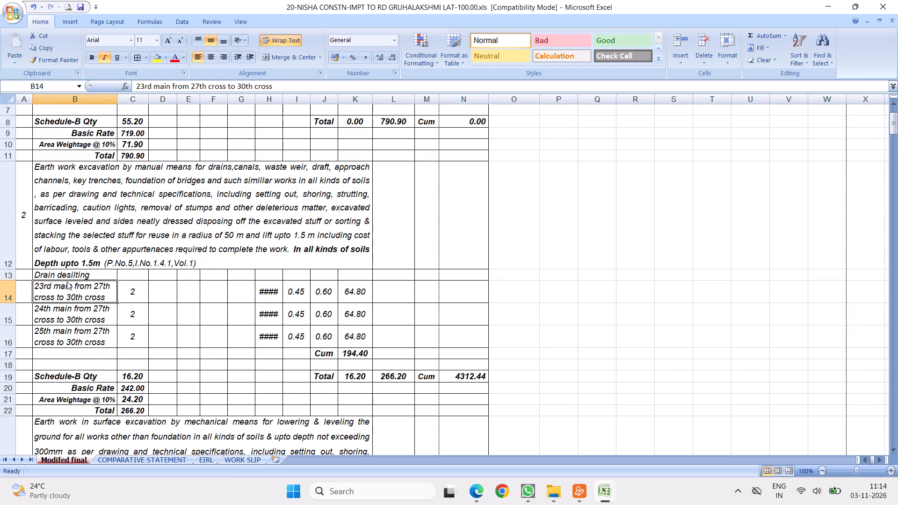
pyautogui.click(67, 275)
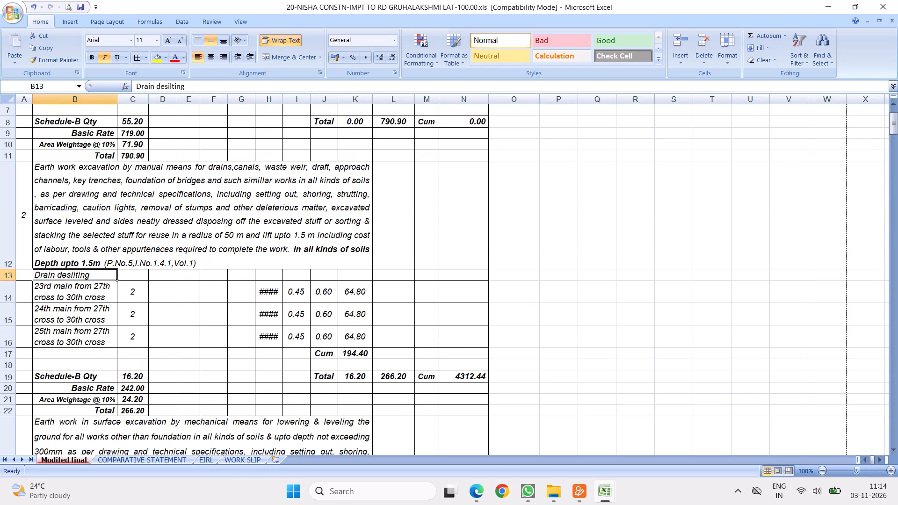
pyautogui.write('Culverts')
pyautogui.click(165, 328)
# Clear the three old main road descriptions under item 2's Culverts heading, B14 to B16.
pyautogui.moveTo(101, 293); pyautogui.dragTo(95, 330)
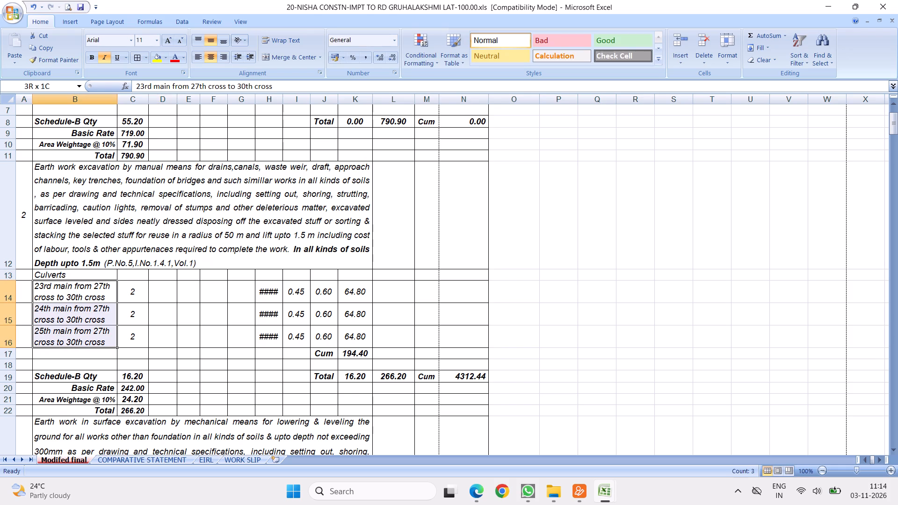
pyautogui.moveTo(95, 330); pyautogui.dragTo(94, 342)
pyautogui.press('Delete')
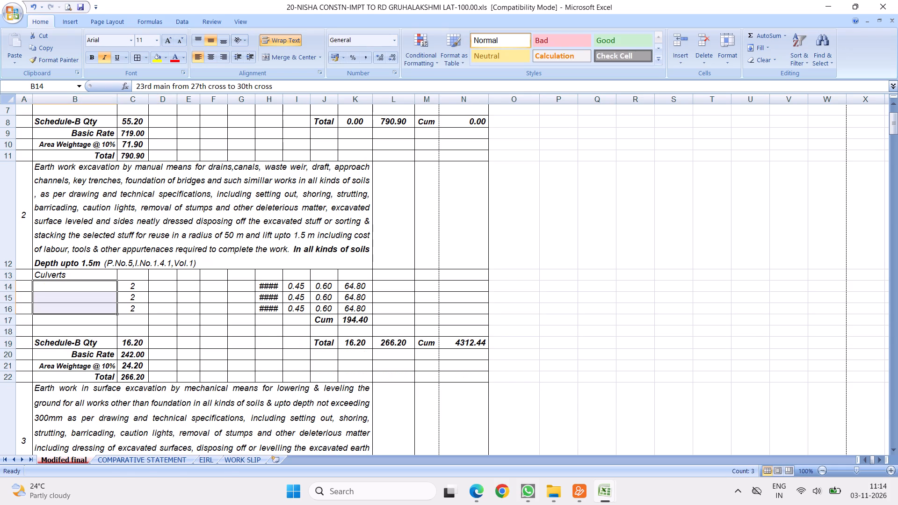
# Set the No of item 2's first Culverts entry, C14, to 1.
pyautogui.click(131, 287)
pyautogui.press('1')
pyautogui.click(203, 320)
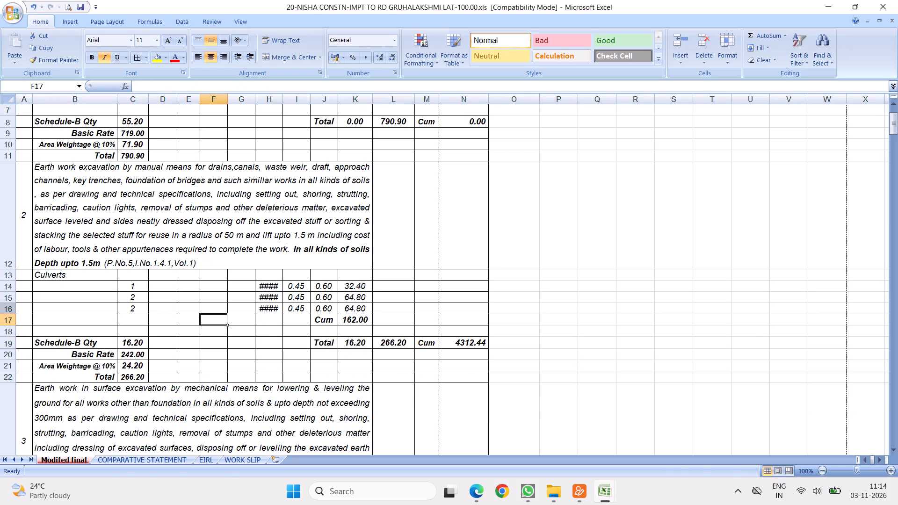
# Insert a blank row above row 16, before item 2's last Culverts entry.
pyautogui.rightClick(7, 310)
pyautogui.click(35, 370)
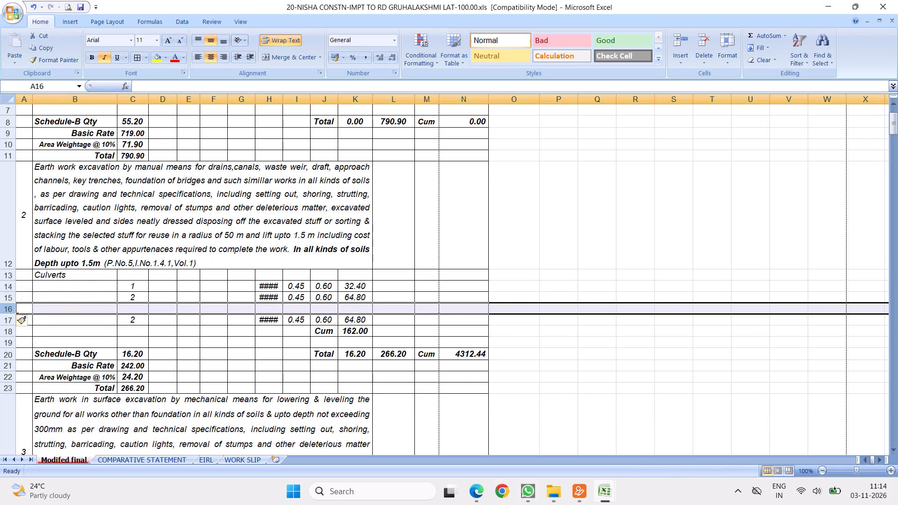
# Set the No of item 2's remaining Culverts entries, C15, C16 and C17, to 1.
pyautogui.click(133, 298)
pyautogui.press('1')
pyautogui.click(132, 311)
pyautogui.press('1')
pyautogui.click(132, 321)
pyautogui.press('1')
pyautogui.click(207, 321)
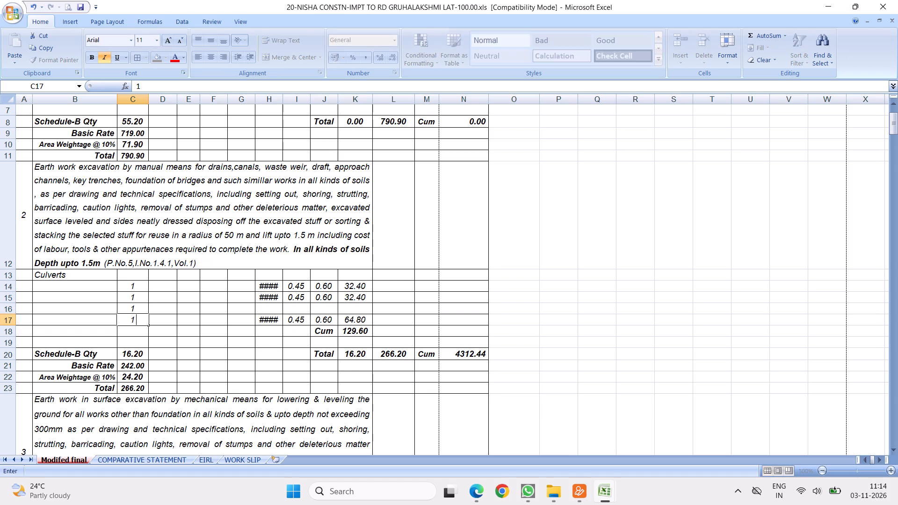
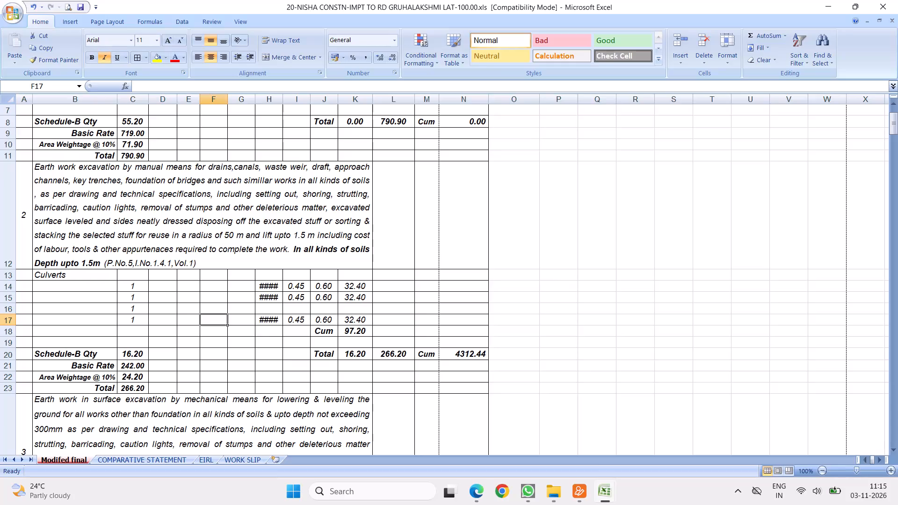
# Enter 1 as the No of item 2's first Culverts entry in E14.
pyautogui.click(230, 337)
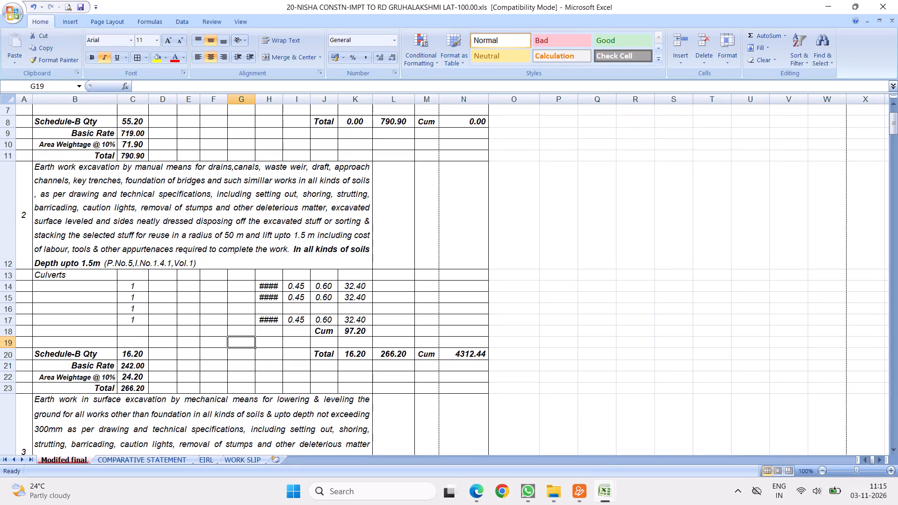
pyautogui.scroll(-5, 231, 325)
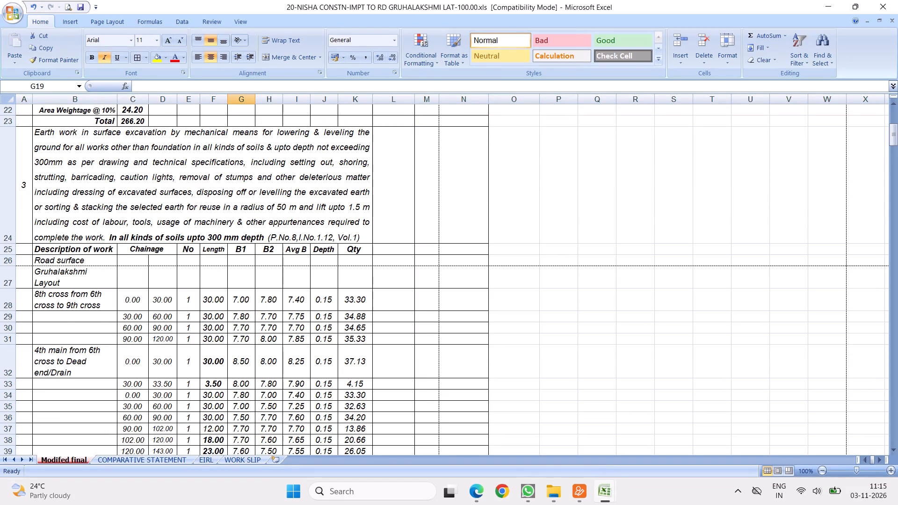
pyautogui.scroll(4, 232, 263)
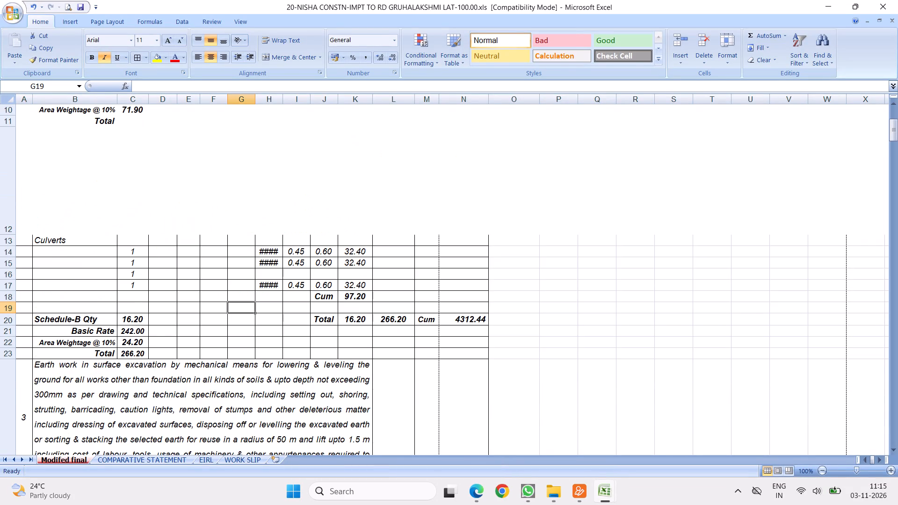
pyautogui.scroll(-3, 242, 303)
pyautogui.scroll(2, 202, 217)
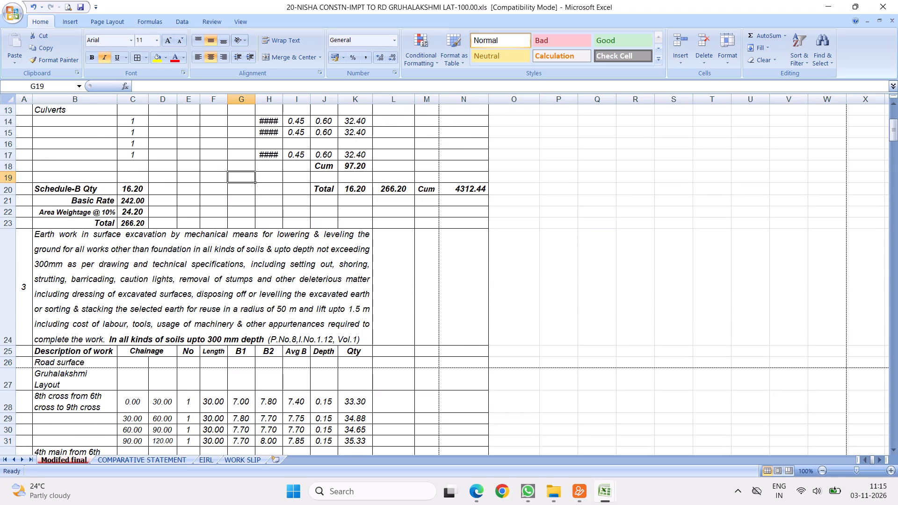
pyautogui.scroll(2, 215, 237)
pyautogui.click(191, 286)
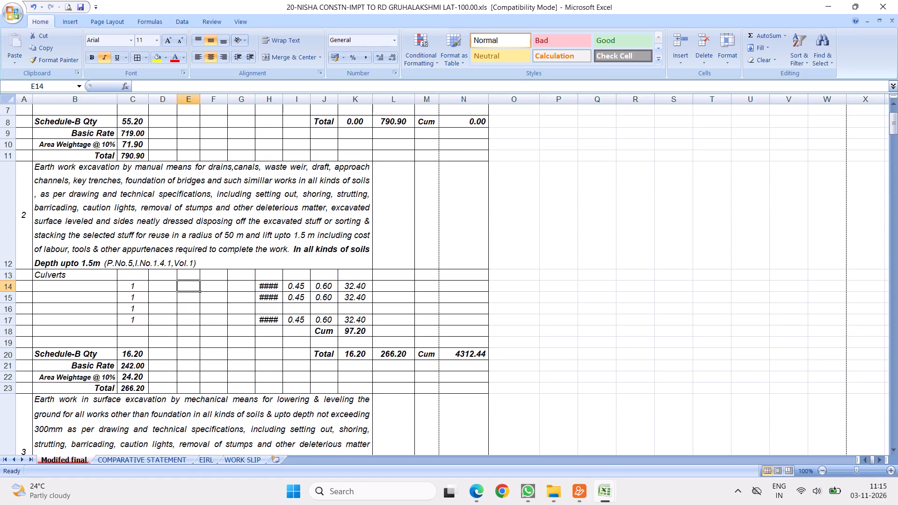
pyautogui.press('1')
pyautogui.press('Return')
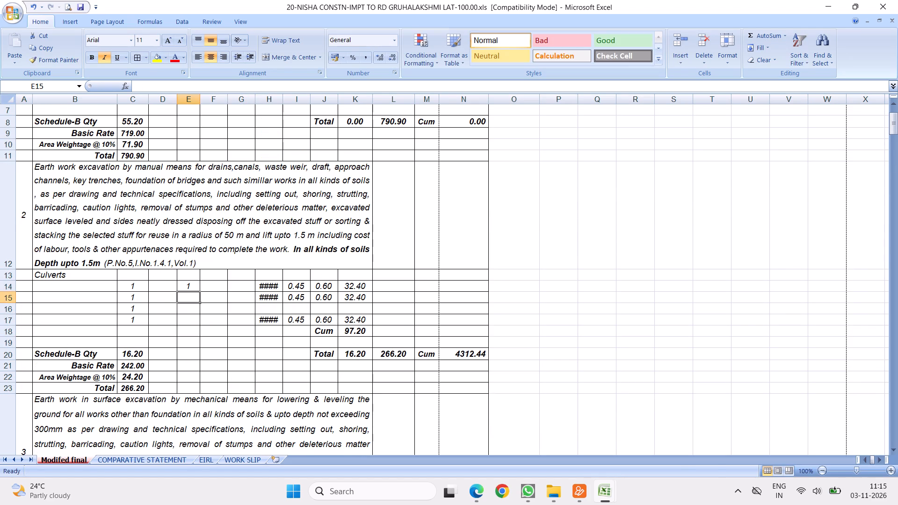
# Clear the misplaced No values of item 2's Culverts entries in column C, C14 to C18.
pyautogui.moveTo(127, 285); pyautogui.dragTo(129, 327)
pyautogui.press('Delete')
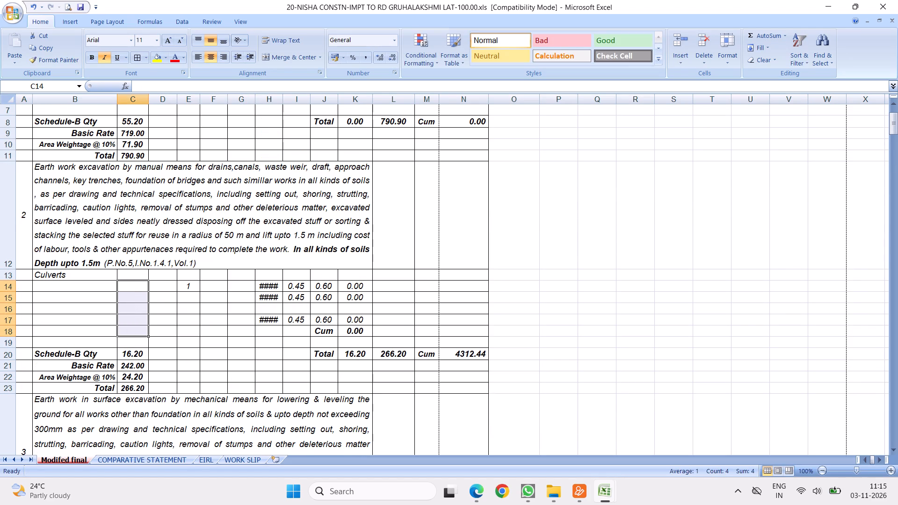
# Describe item 2's first Culverts entry in B14 as "9th cross/4th main".
pyautogui.click(210, 288)
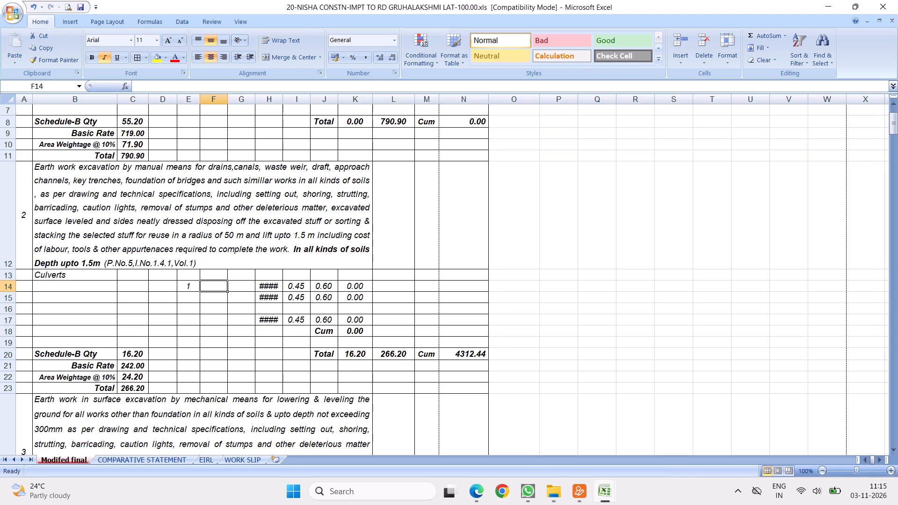
pyautogui.click(88, 284)
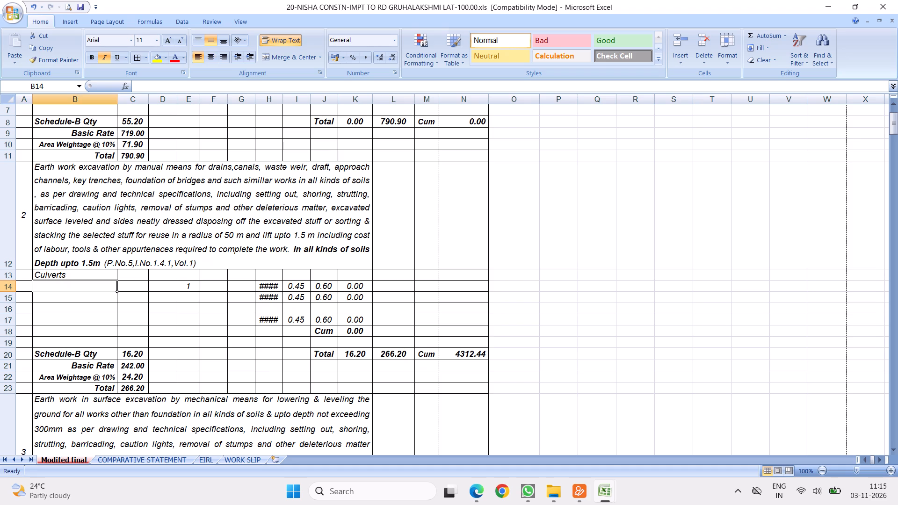
pyautogui.write('9th cross/')
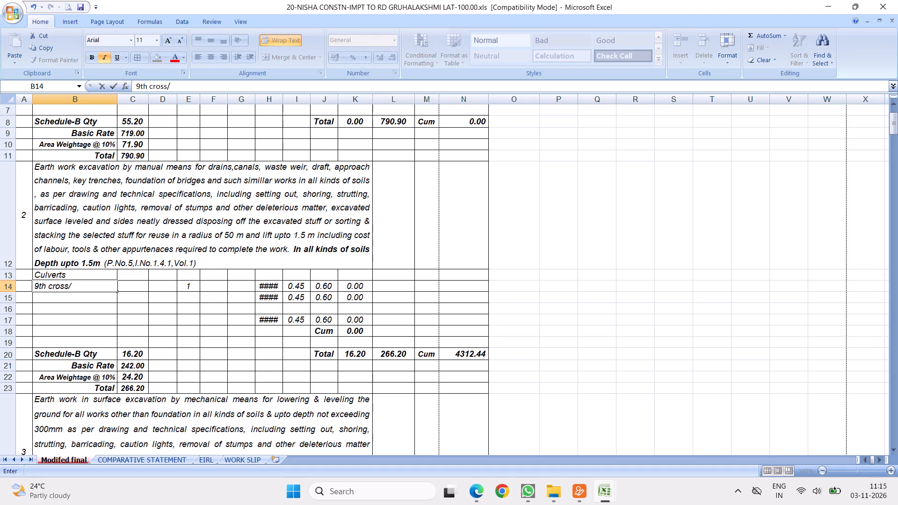
pyautogui.write('4th a')
pyautogui.press('BackSpace')
pyautogui.write('main')
# Enter a length of 9.8 for the 9th cross/4th main culvert in F14, shown with two decimals.
pyautogui.click(216, 289)
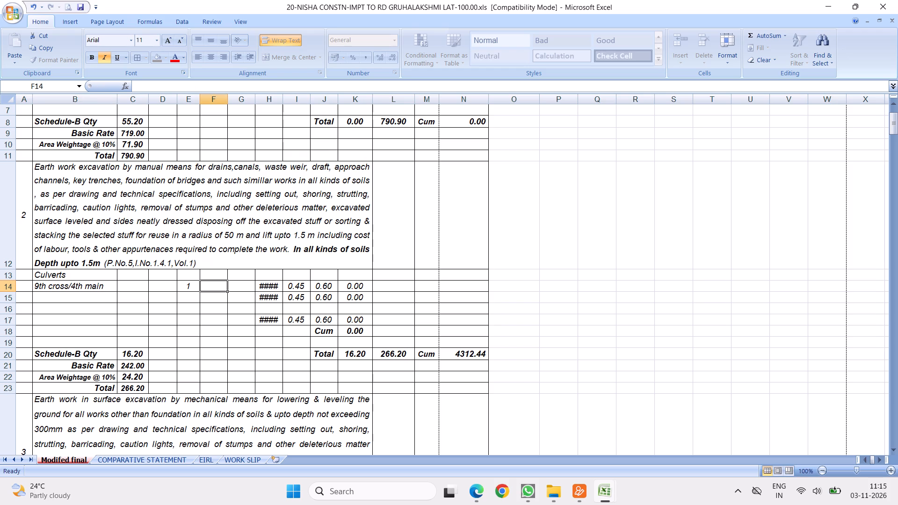
pyautogui.write('9.8')
pyautogui.press('Return')
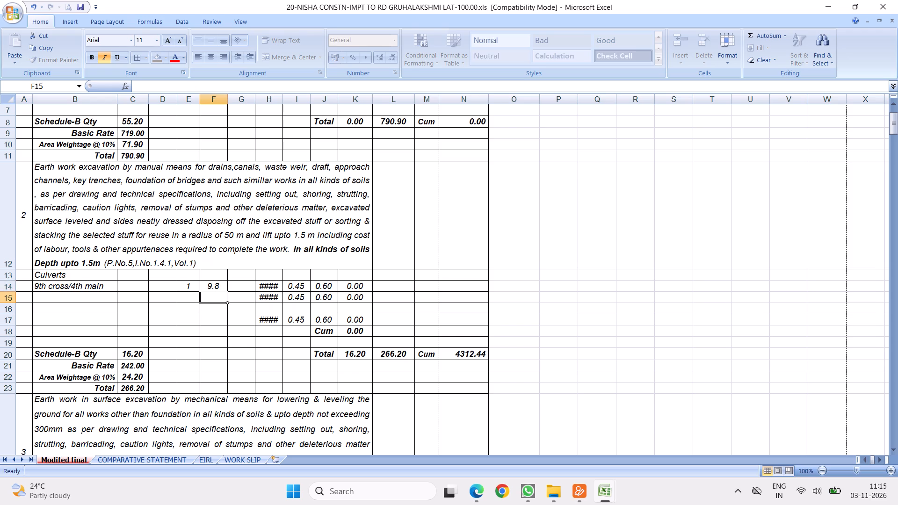
pyautogui.click(216, 288)
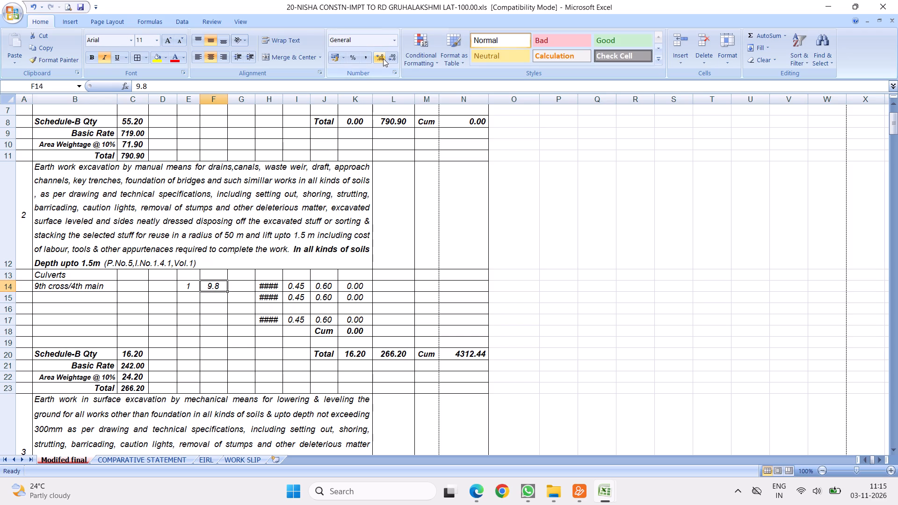
pyautogui.click(377, 58)
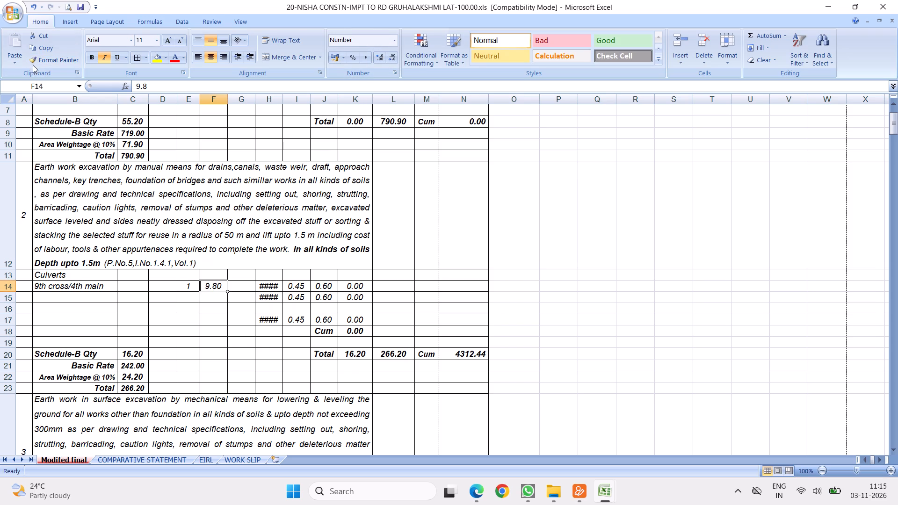
# Copy the number formatting of F14 onto the Culverts measurement cells G14 to K17.
pyautogui.click(33, 58)
pyautogui.moveTo(240, 286); pyautogui.dragTo(303, 308)
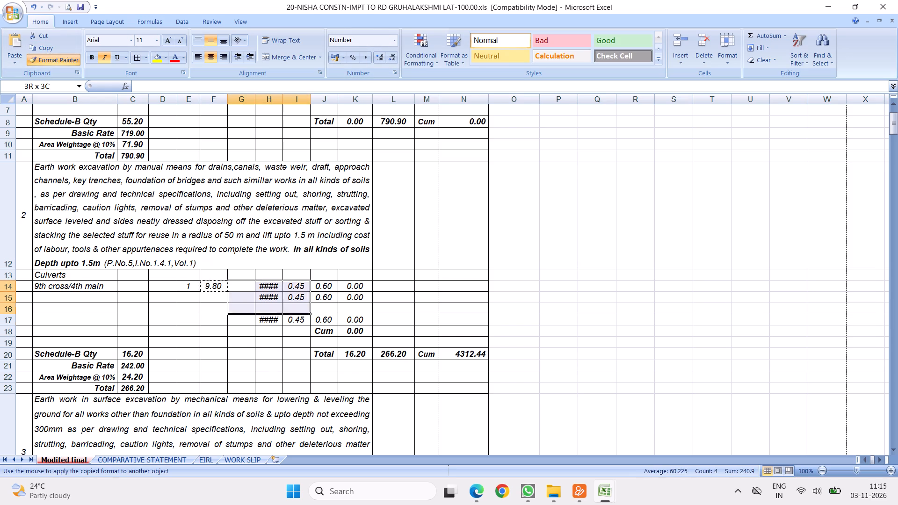
pyautogui.moveTo(303, 308); pyautogui.dragTo(345, 323)
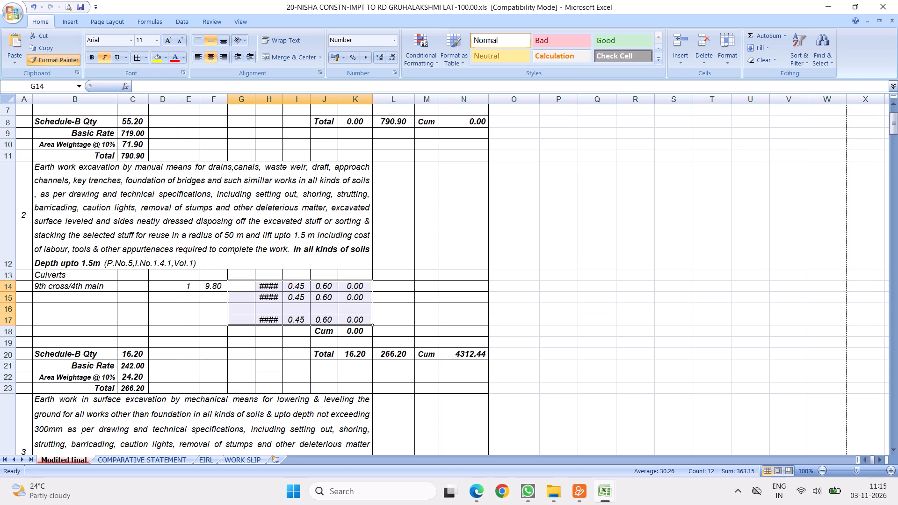
pyautogui.click(241, 288)
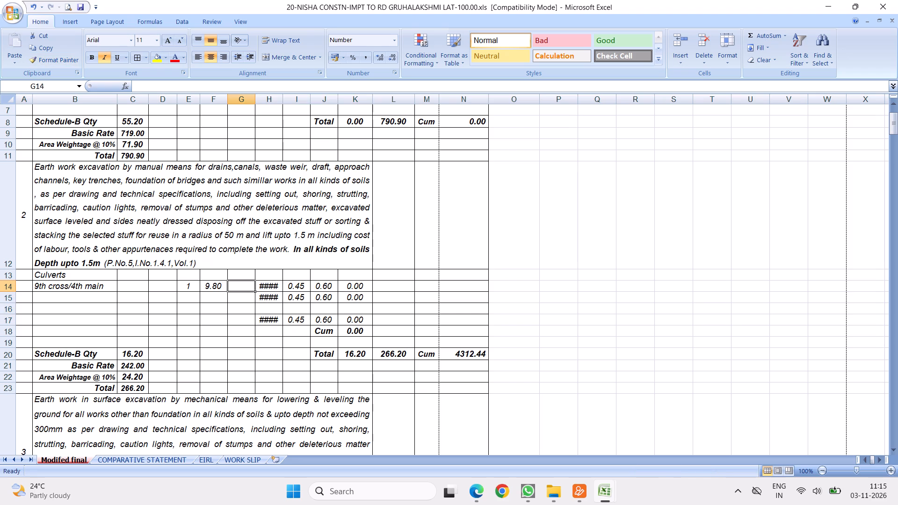
# Clear the old measurements in column H of item 2's Culverts entries, H14 to H17.
pyautogui.moveTo(271, 286); pyautogui.dragTo(270, 317)
pyautogui.press('Delete')
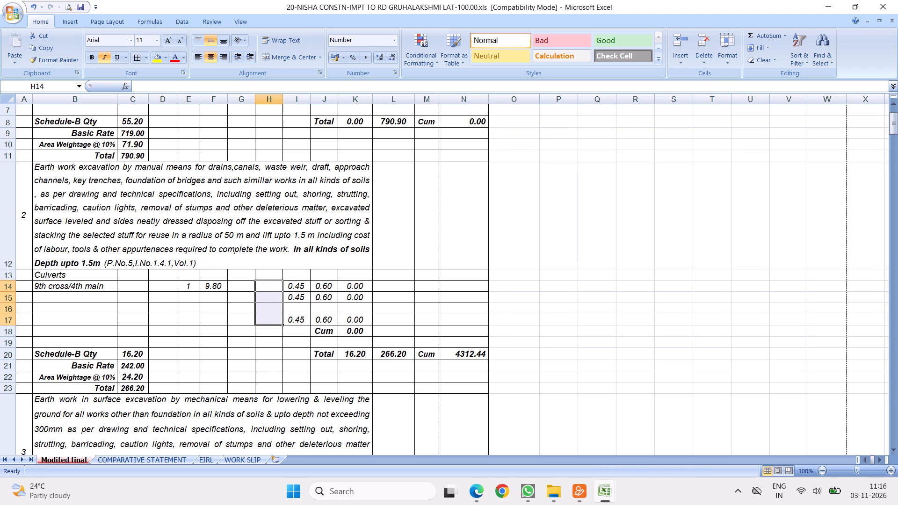
# Set the 9th cross/4th main culvert's width in I14 to 1.5 and its depth in J14 to 0.9.
pyautogui.click(294, 285)
pyautogui.write('1.5')
pyautogui.press('Return')
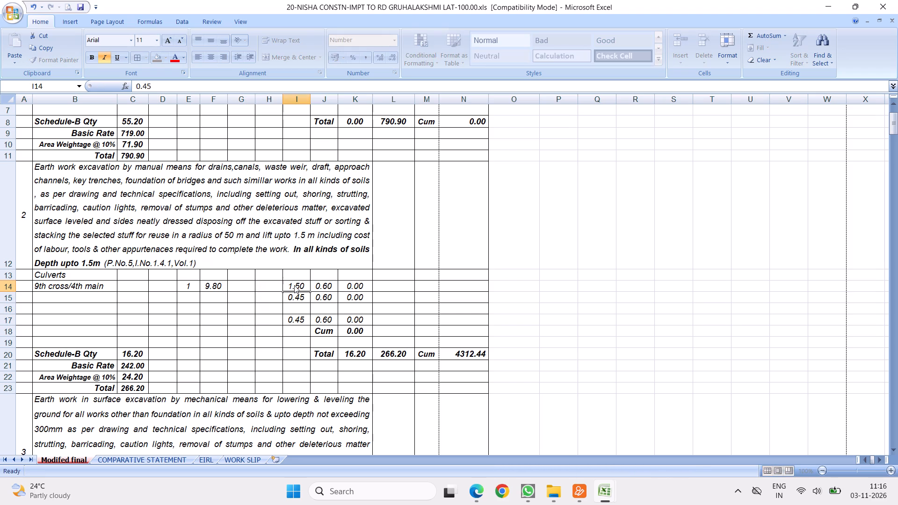
pyautogui.click(327, 285)
pyautogui.write('.9')
pyautogui.press('Return')
# Replace the 9th cross/4th main culvert's quantity formula in K14 with =E14*F14*I14*J14.
pyautogui.click(359, 288)
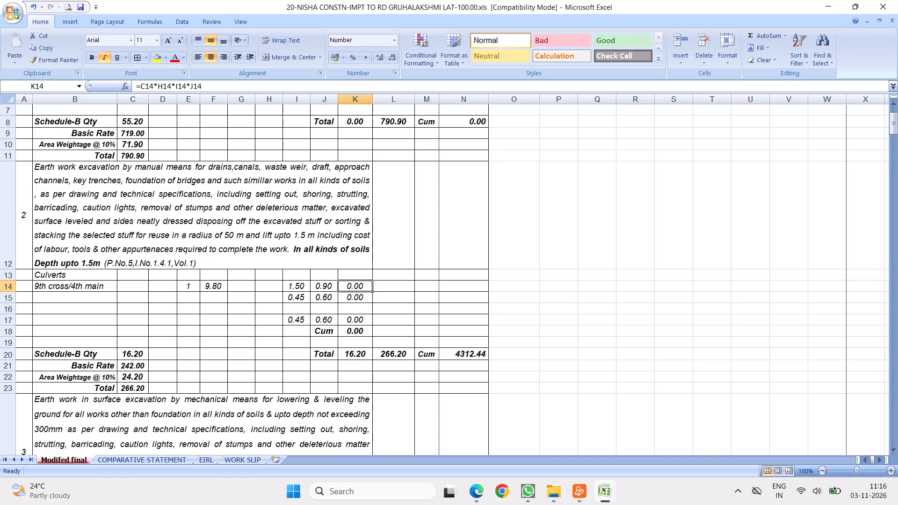
pyautogui.press('Delete')
pyautogui.press('=')
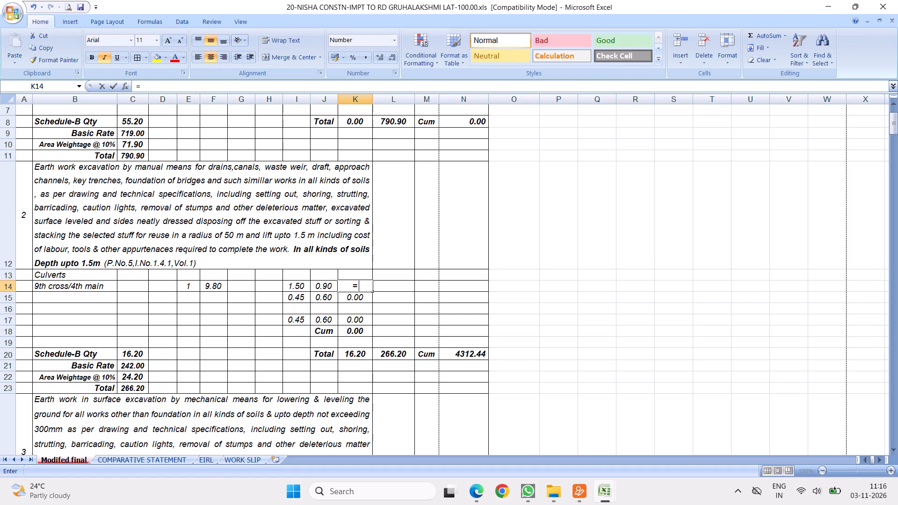
pyautogui.click(189, 286)
pyautogui.hotkey('shift', '*')
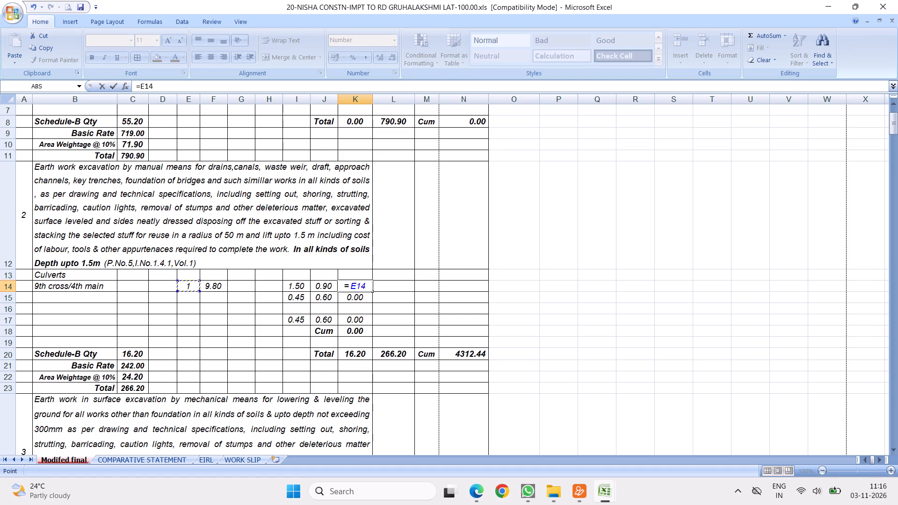
pyautogui.click(217, 287)
pyautogui.hotkey('shift', '*')
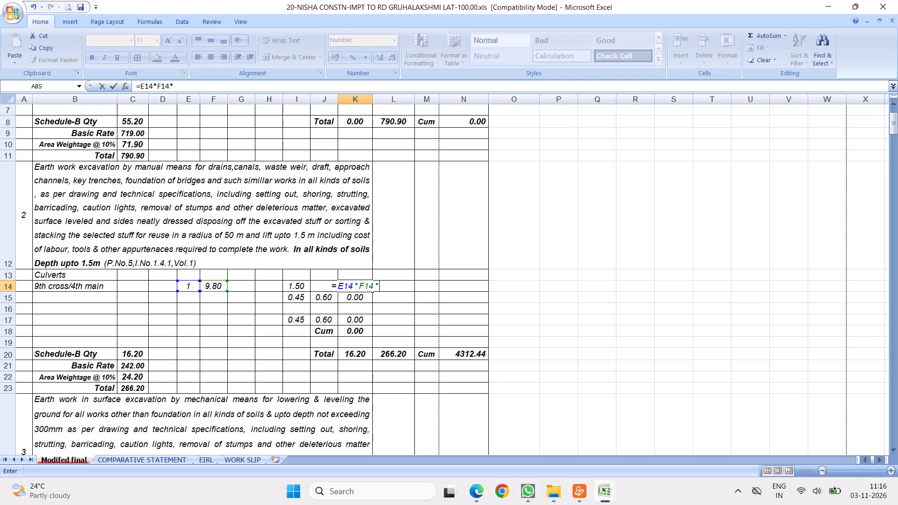
pyautogui.click(291, 286)
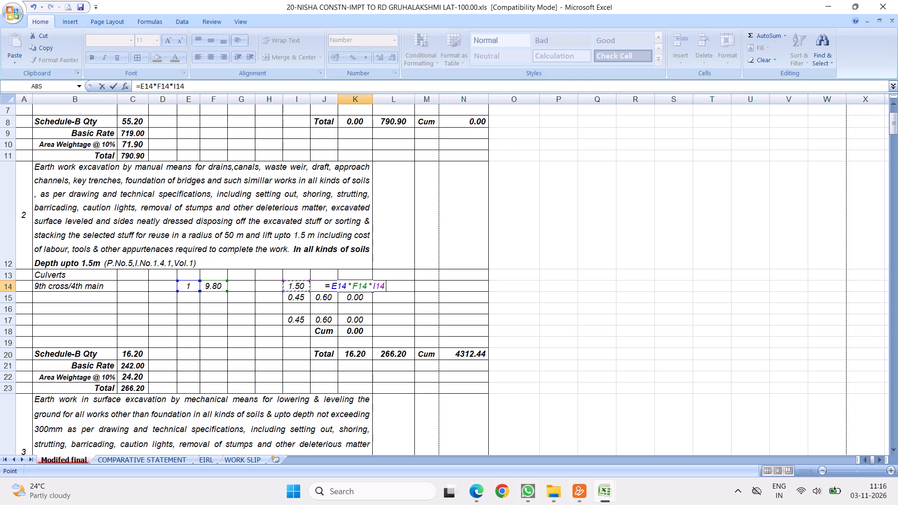
pyautogui.press('Return')
pyautogui.click(352, 287)
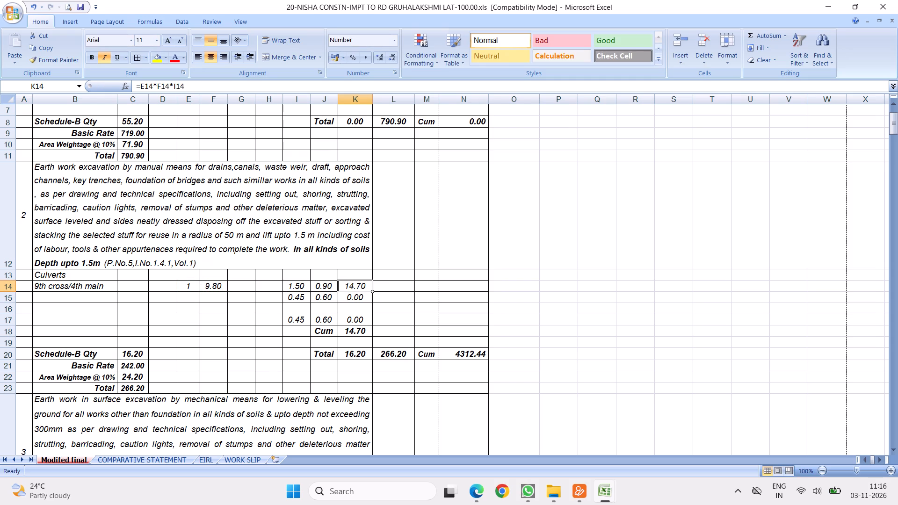
pyautogui.click(191, 87)
pyautogui.hotkey('shift', '*')
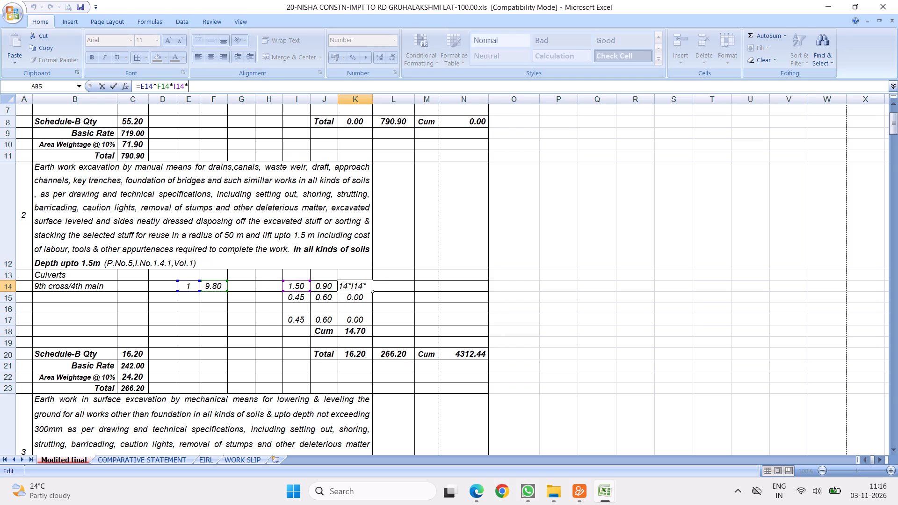
pyautogui.click(324, 283)
pyautogui.press('Return')
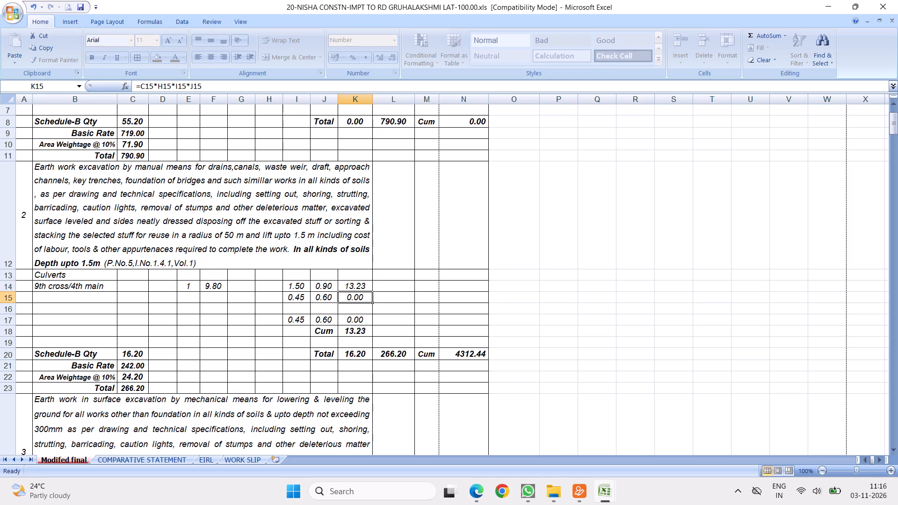
# Fill the first culvert's measurements and quantity formula, E14 to K14, down through row 17.
pyautogui.moveTo(187, 285); pyautogui.dragTo(334, 283)
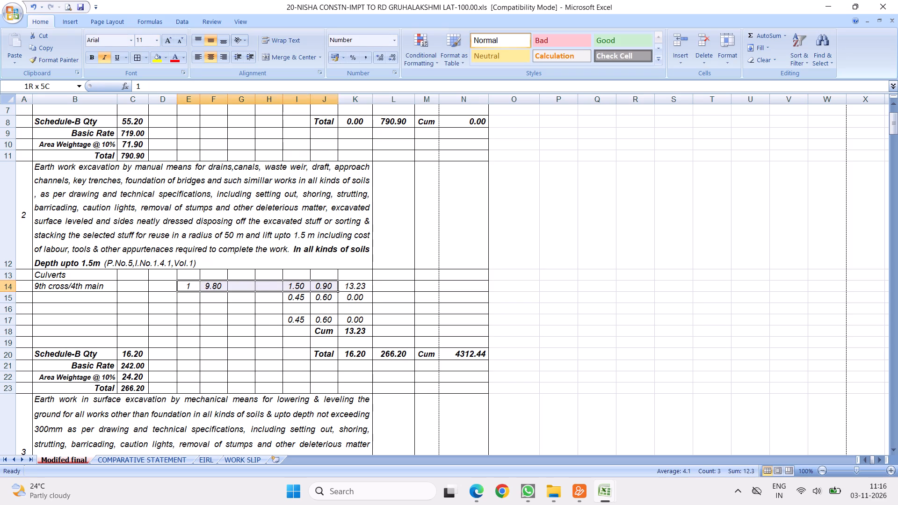
pyautogui.moveTo(334, 283); pyautogui.dragTo(349, 282)
pyautogui.moveTo(371, 292); pyautogui.dragTo(365, 327)
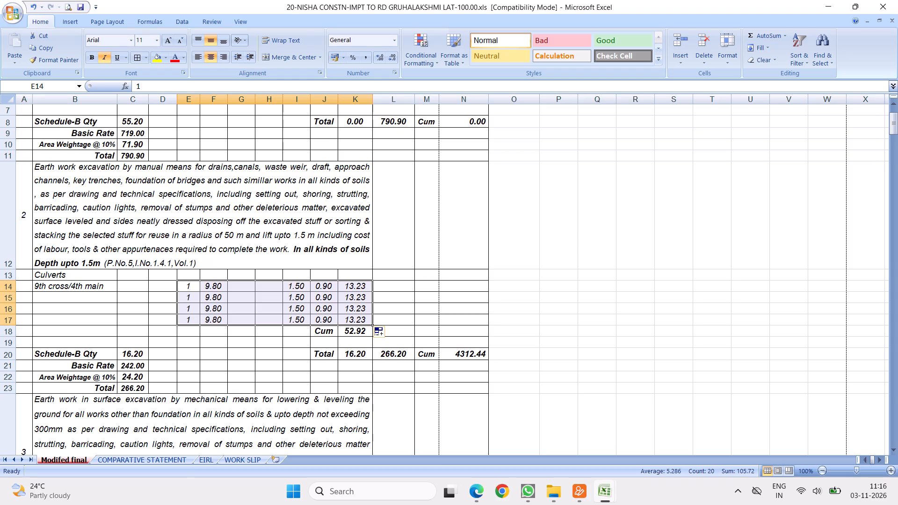
# Describe item 2's second Culverts entry in B15 as "7th'A'cross/6th main Junction".
pyautogui.click(55, 292)
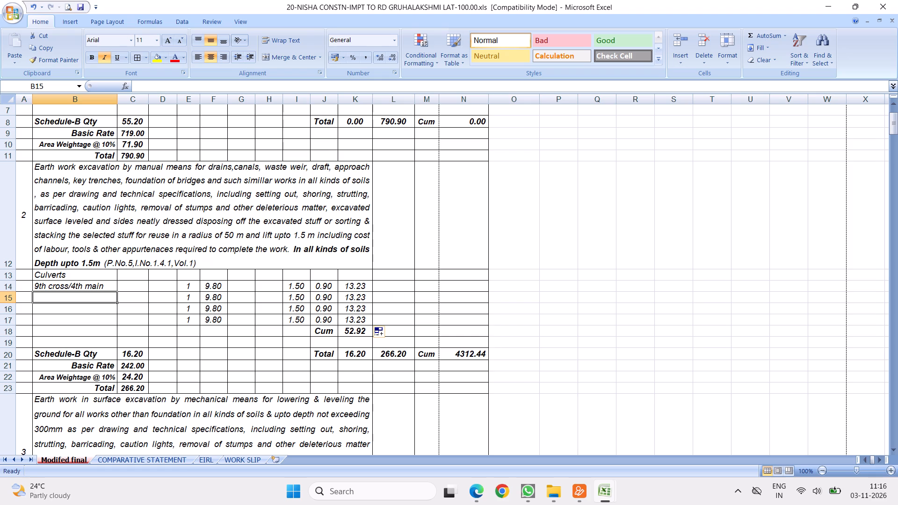
pyautogui.write("7th'A'cross/6th main")
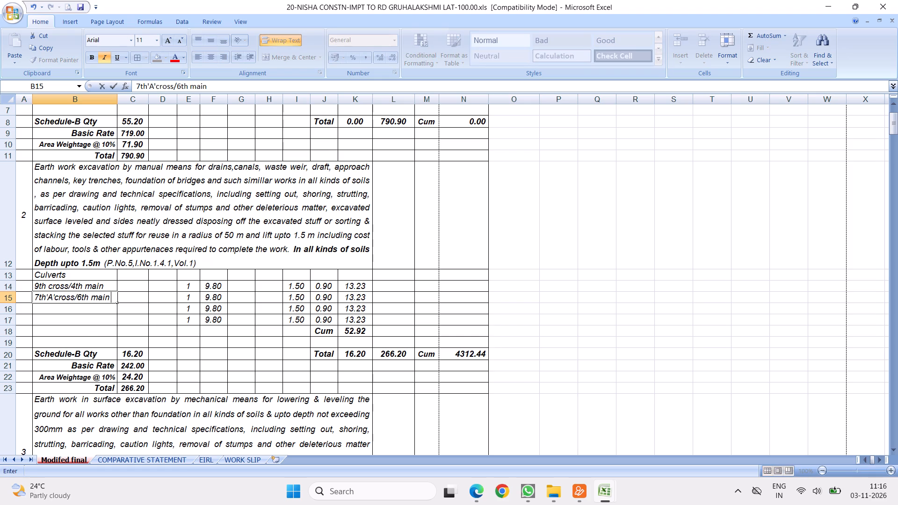
pyautogui.press('space')
pyautogui.write('Junction')
pyautogui.click(147, 332)
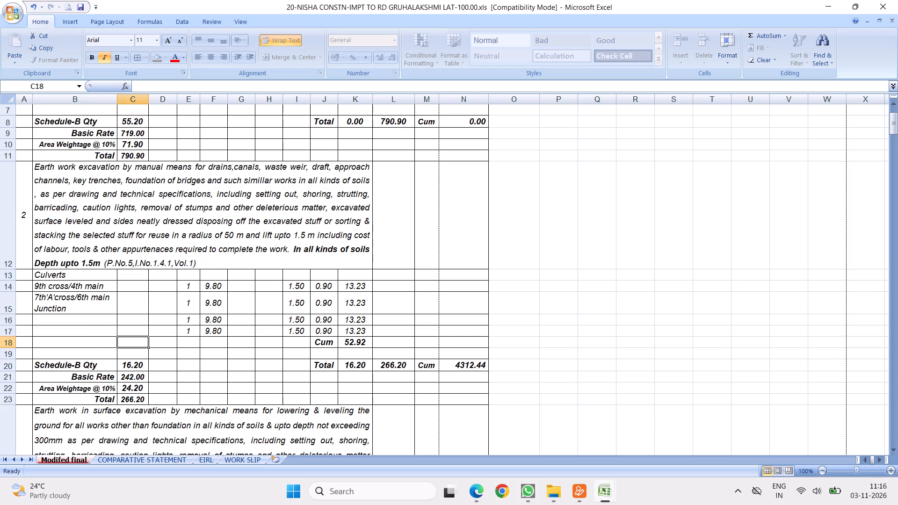
# Append "Junction" to the first culvert's description in B14, making it "9th cross/4th main Junction".
pyautogui.doubleClick(103, 288)
pyautogui.press('space')
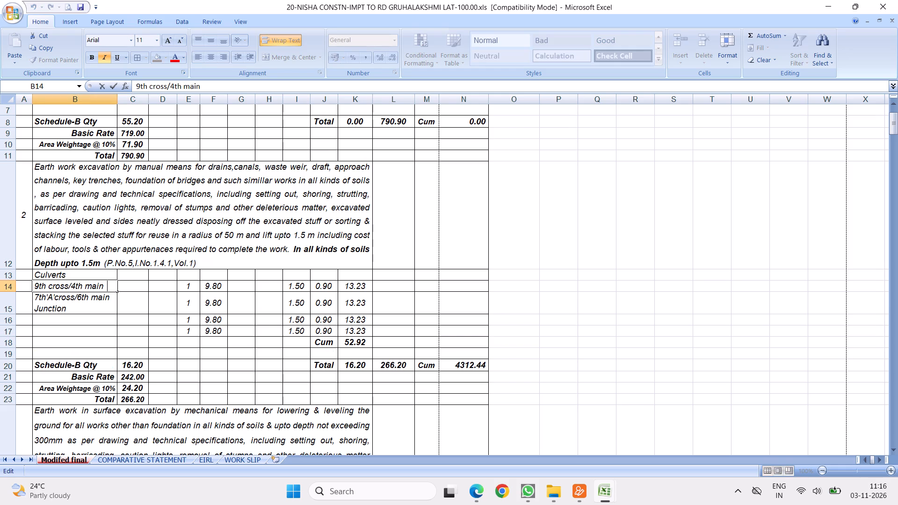
pyautogui.write('Junction')
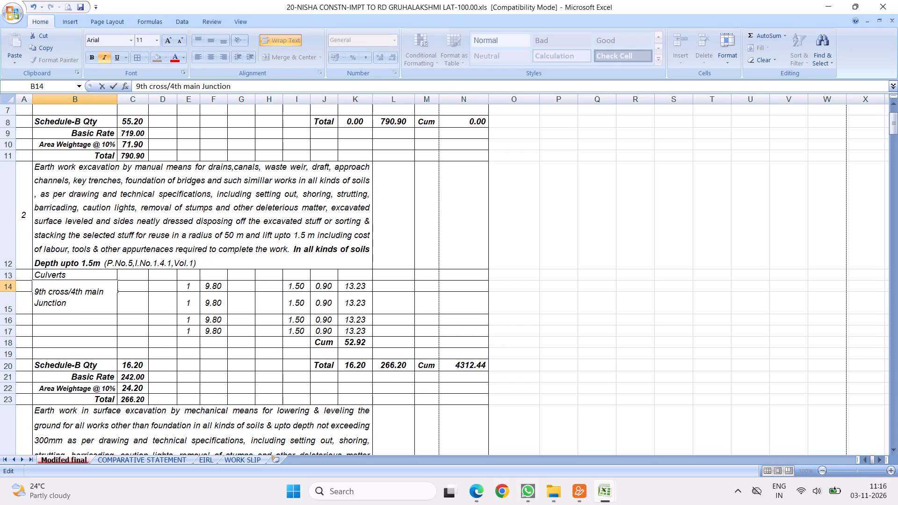
pyautogui.click(199, 313)
# Set the 7th'A'cross/6th main Junction culvert's length in F15 to 9.
pyautogui.click(213, 314)
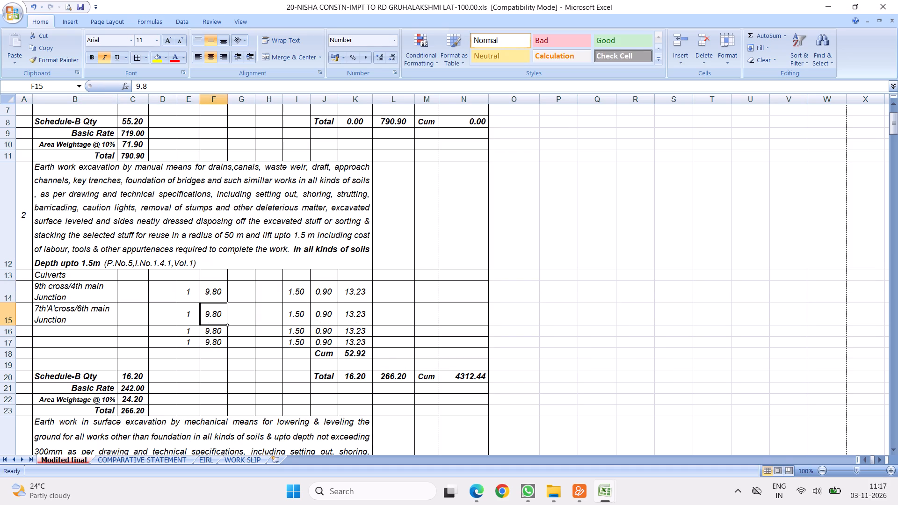
pyautogui.press('9')
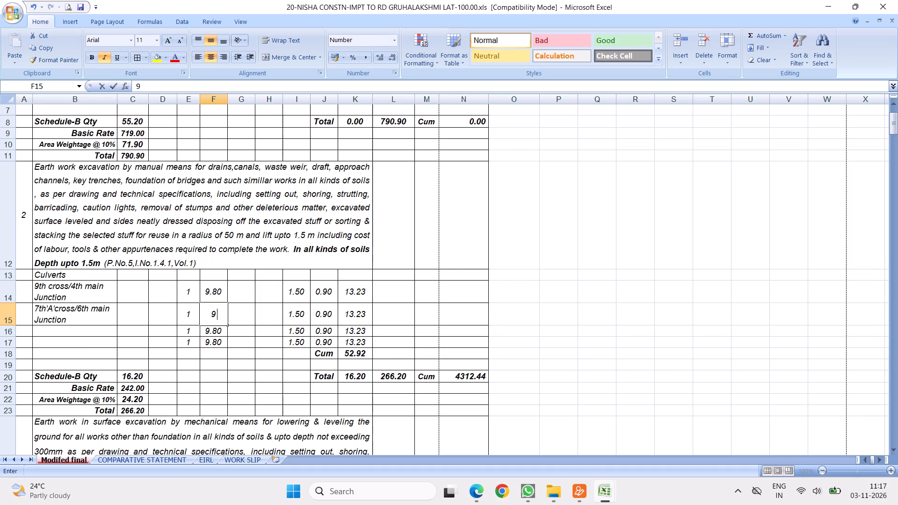
pyautogui.press('Return')
# Describe item 2's third Culverts entry in B16 as "6th cross/4th main junction".
pyautogui.click(94, 327)
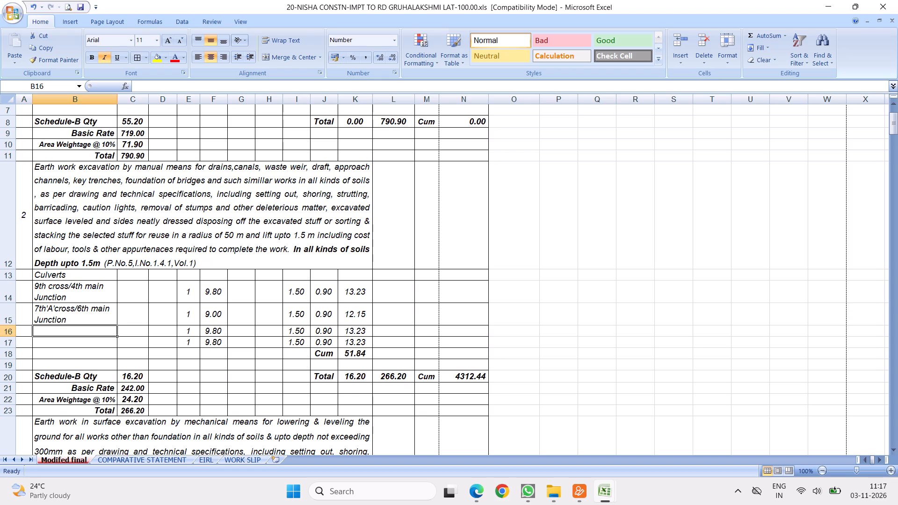
pyautogui.write('6th cross')
pyautogui.press('/')
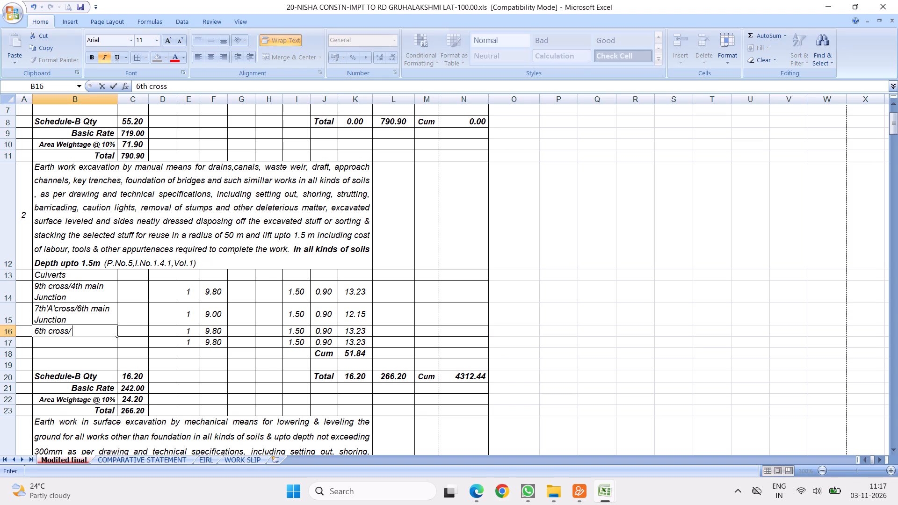
pyautogui.write('4th a')
pyautogui.press('BackSpace')
pyautogui.write('main junction')
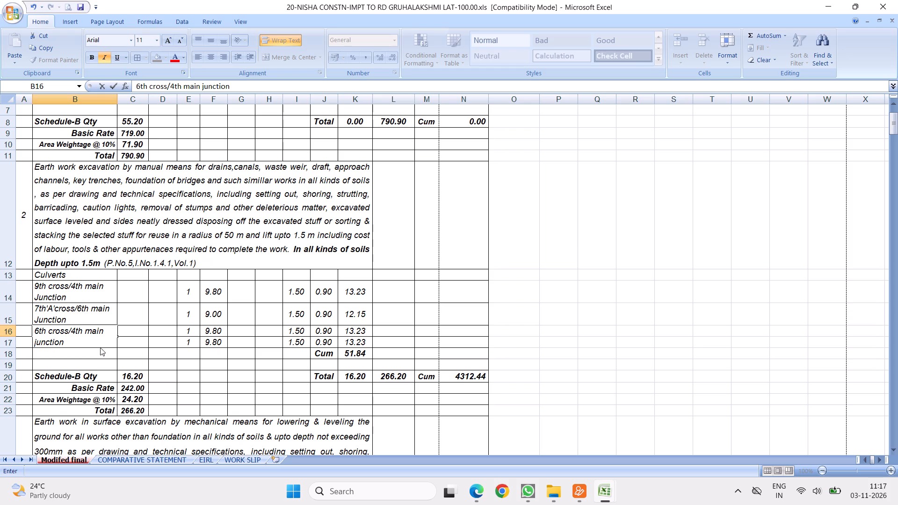
pyautogui.click(231, 362)
# Set the 6th cross/4th main junction culvert's length in F16 to 11.
pyautogui.click(212, 337)
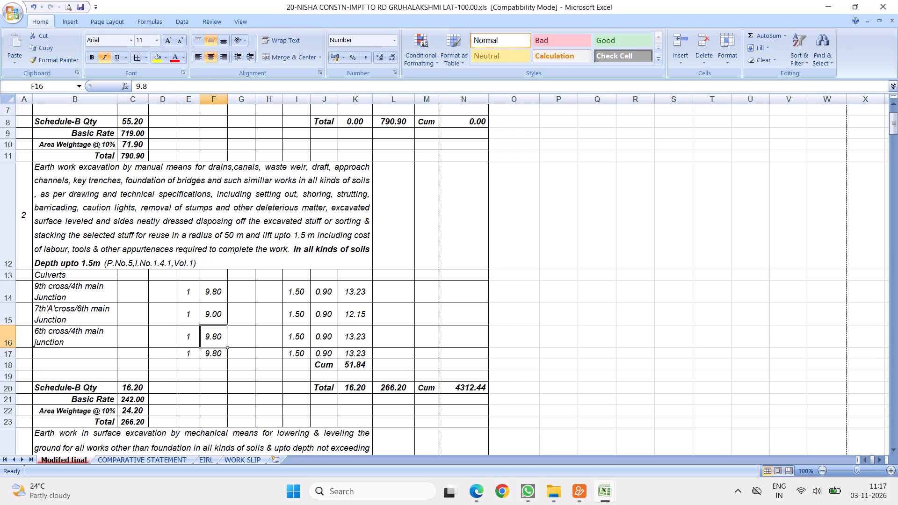
pyautogui.write('11')
pyautogui.press('Return')
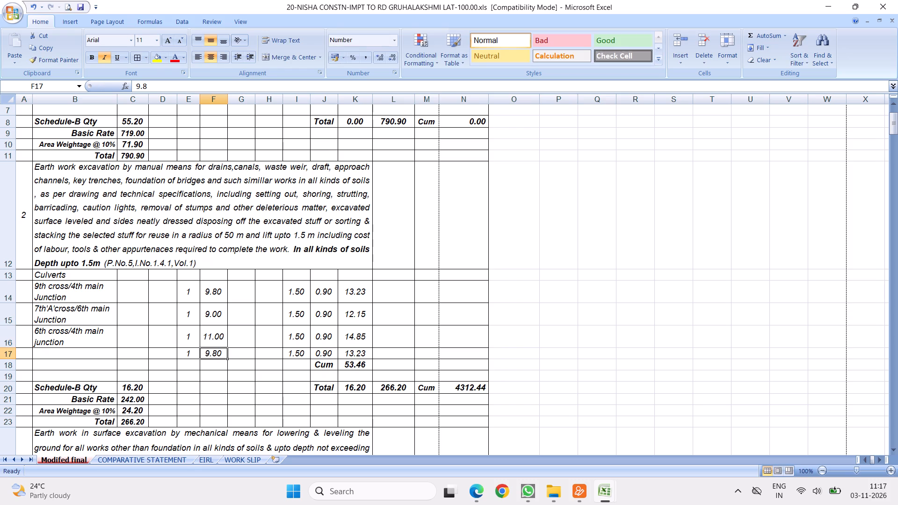
# Select the blank description cell B17 for item 2's fourth Culverts entry.
pyautogui.click(84, 359)
pyautogui.click(69, 352)
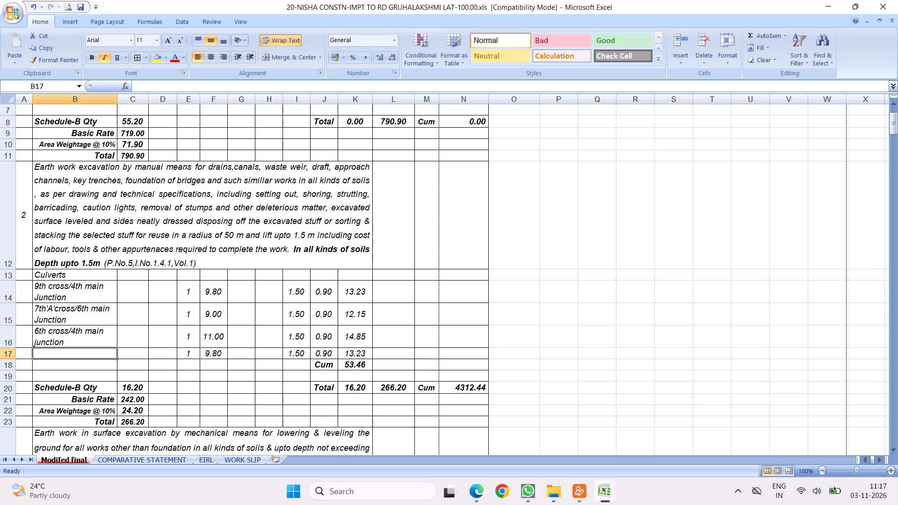
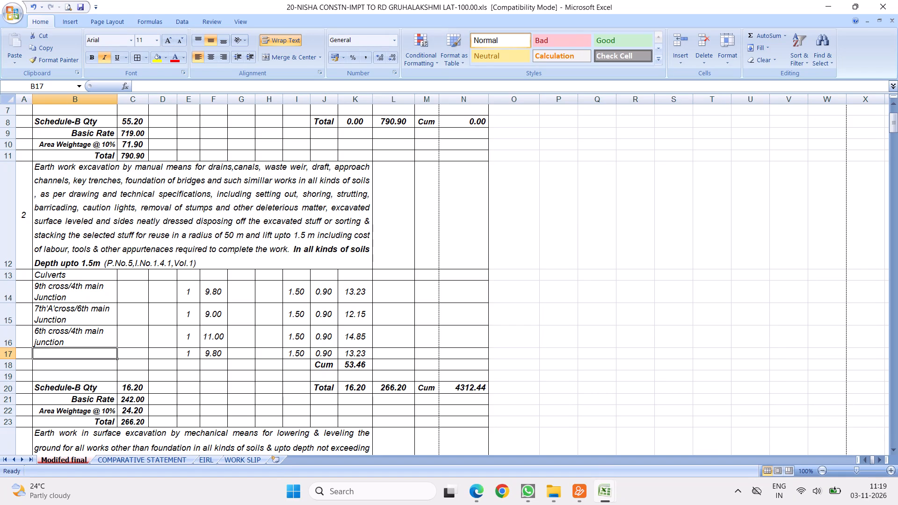
# Describe item 2's fourth Culverts entry in B17 as "5th'A'cross/3rd main junction".
pyautogui.write("5th'A'cross/3rd main")
pyautogui.press('space')
pyautogui.write('k')
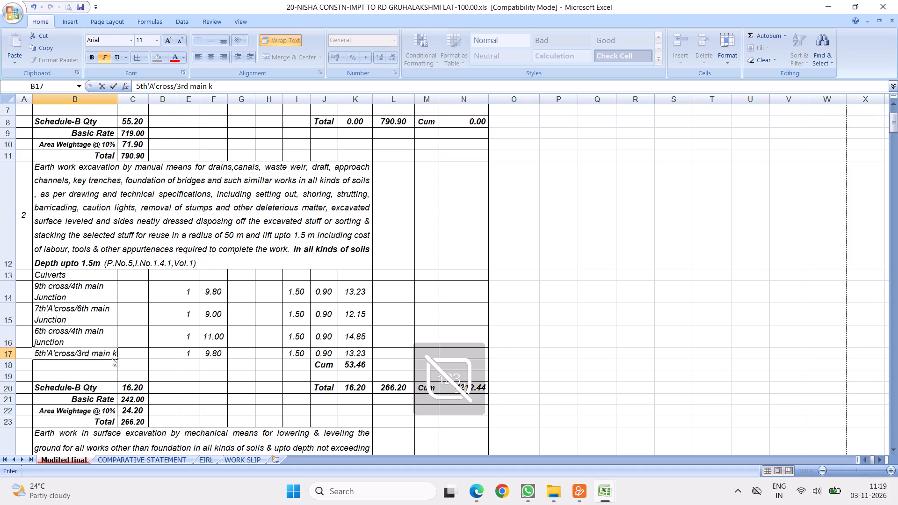
pyautogui.press('BackSpace')
pyautogui.press('j')
pyautogui.write('unction')
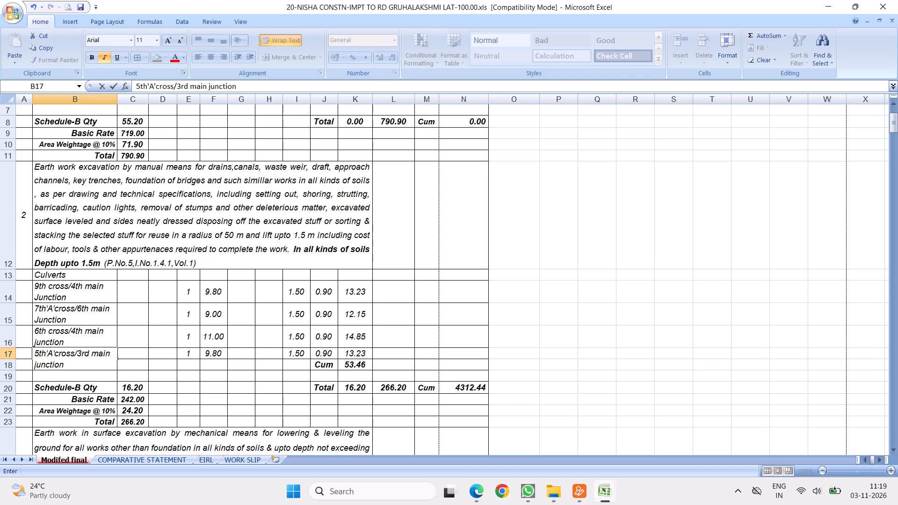
pyautogui.click(275, 375)
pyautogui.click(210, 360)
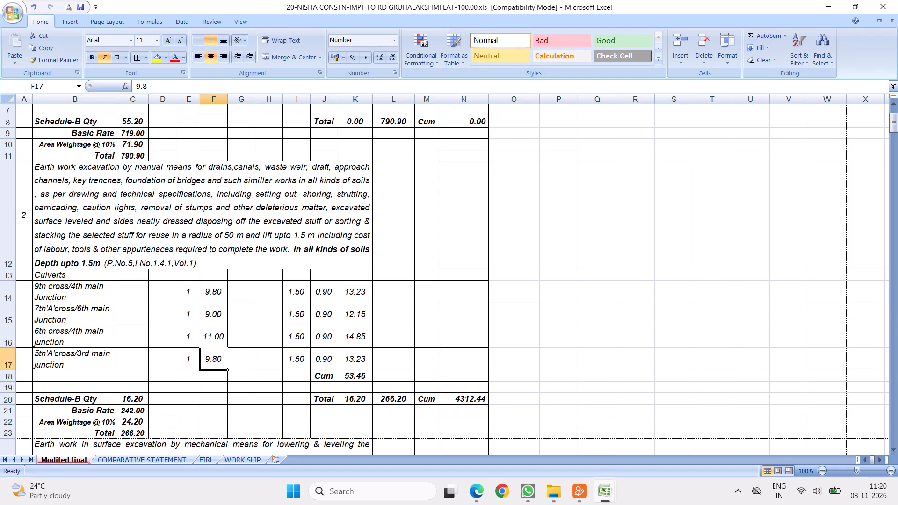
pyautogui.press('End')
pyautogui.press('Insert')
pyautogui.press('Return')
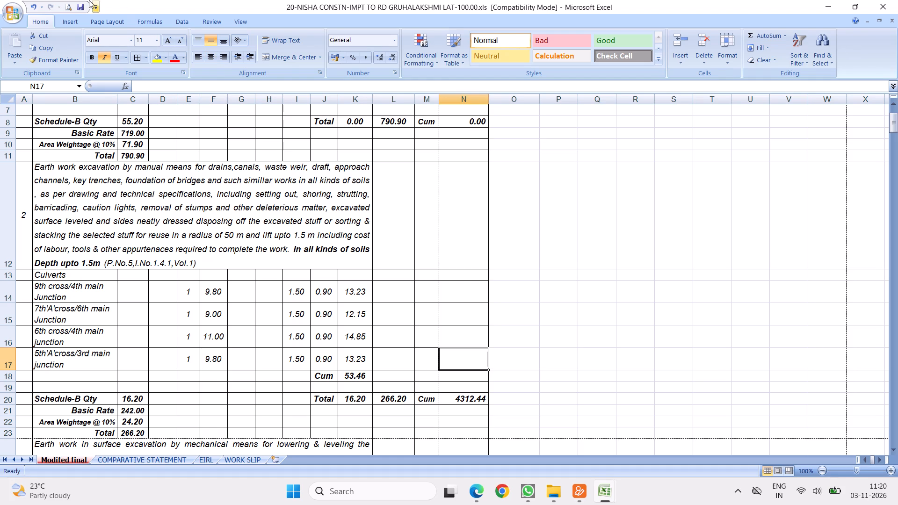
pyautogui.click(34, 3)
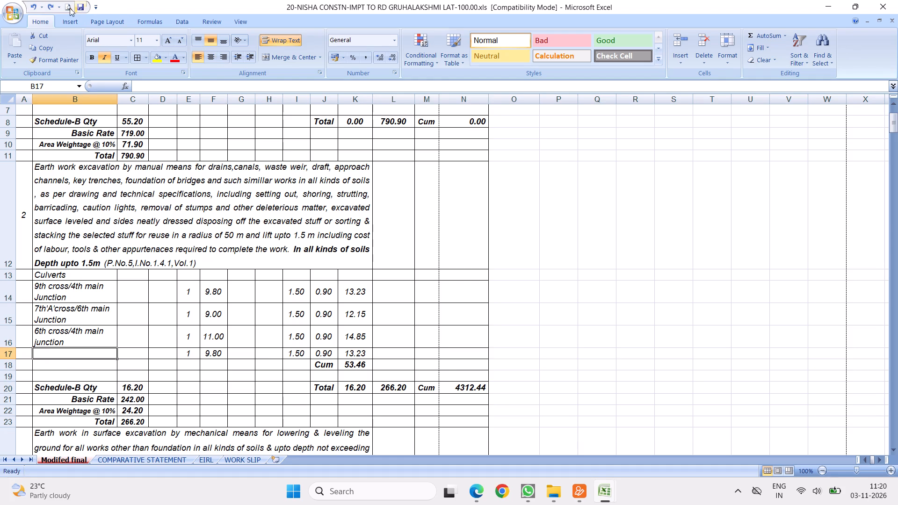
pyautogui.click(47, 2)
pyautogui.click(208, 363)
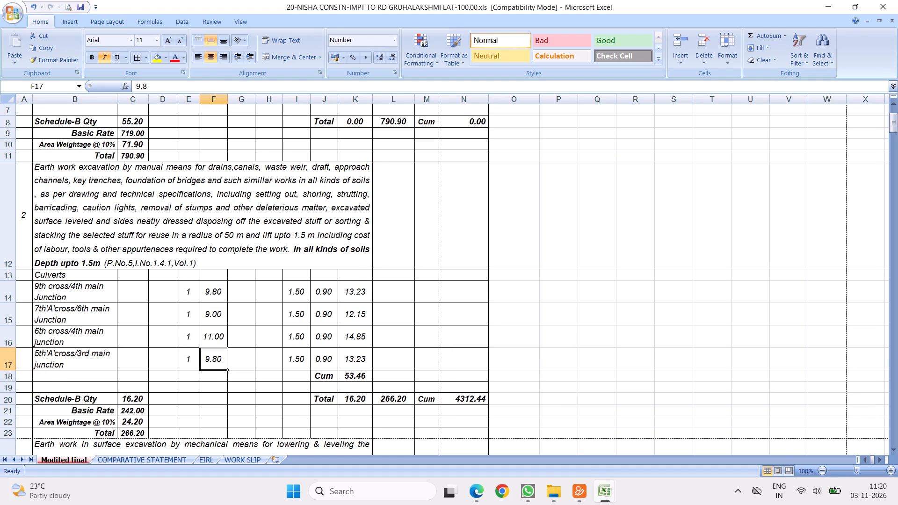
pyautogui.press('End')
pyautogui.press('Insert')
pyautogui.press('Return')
# Set the 5th'A'cross/3rd main junction culvert's length in F17 to 10.
pyautogui.click(208, 362)
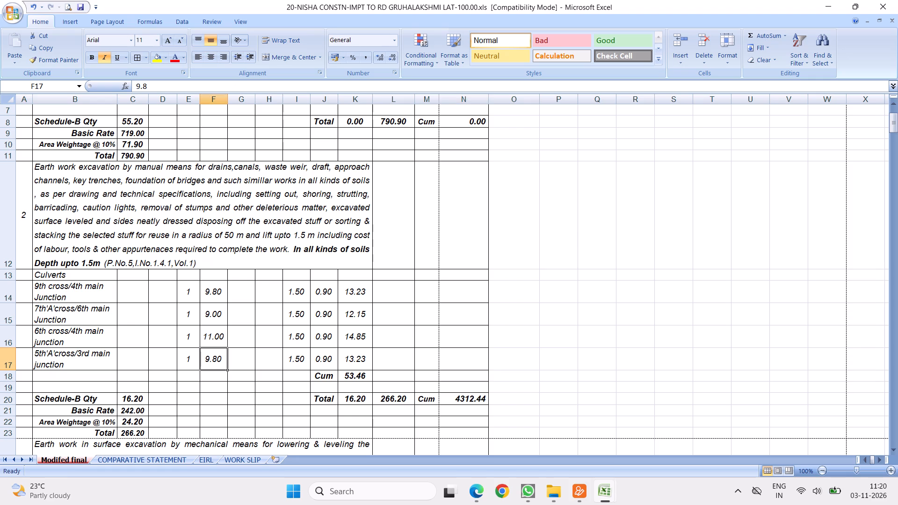
pyautogui.write('10')
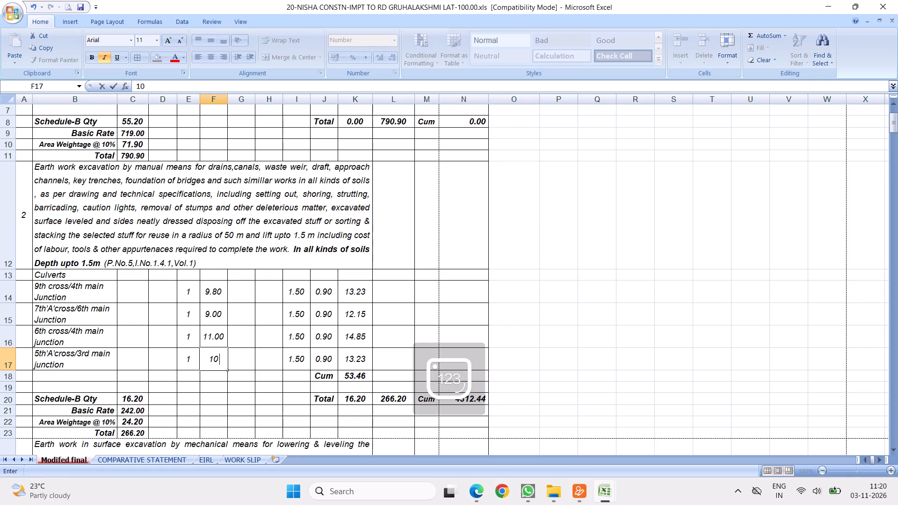
pyautogui.press('Return')
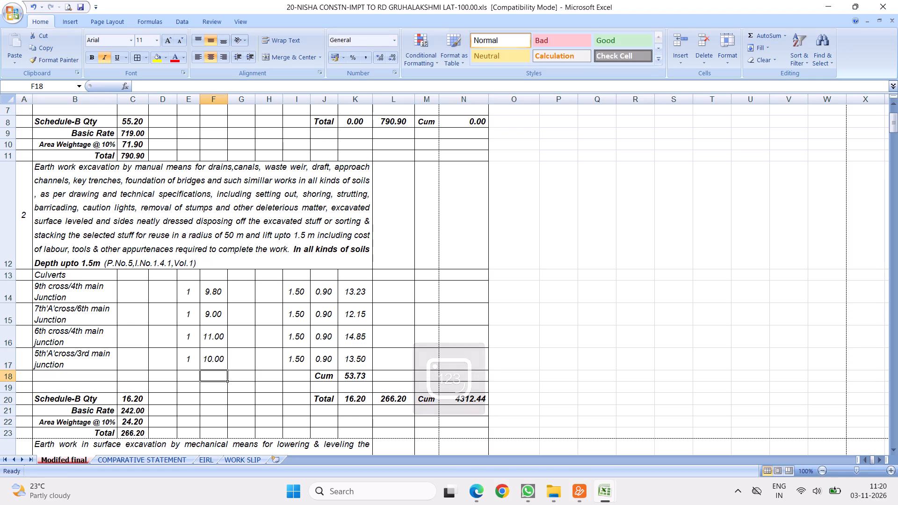
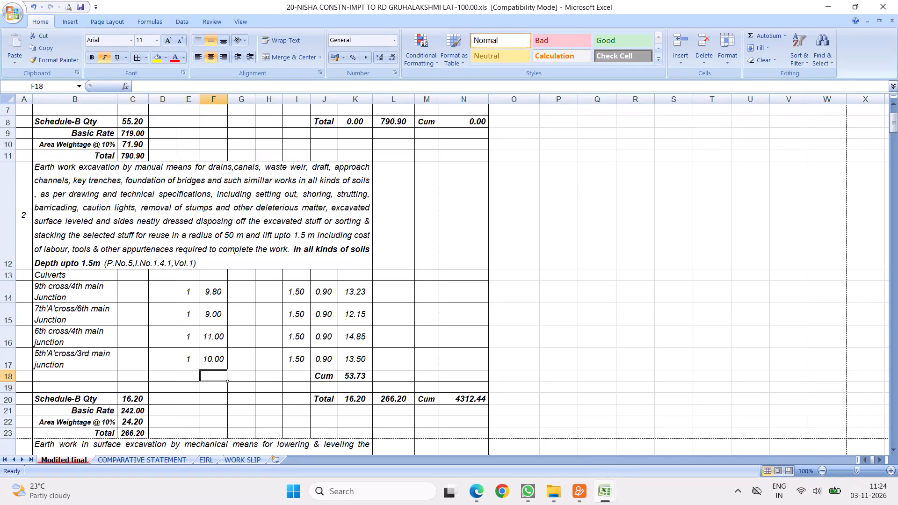
# Check the quantity formula of the 9th cross/4th main Junction culvert in K14.
pyautogui.click(356, 286)
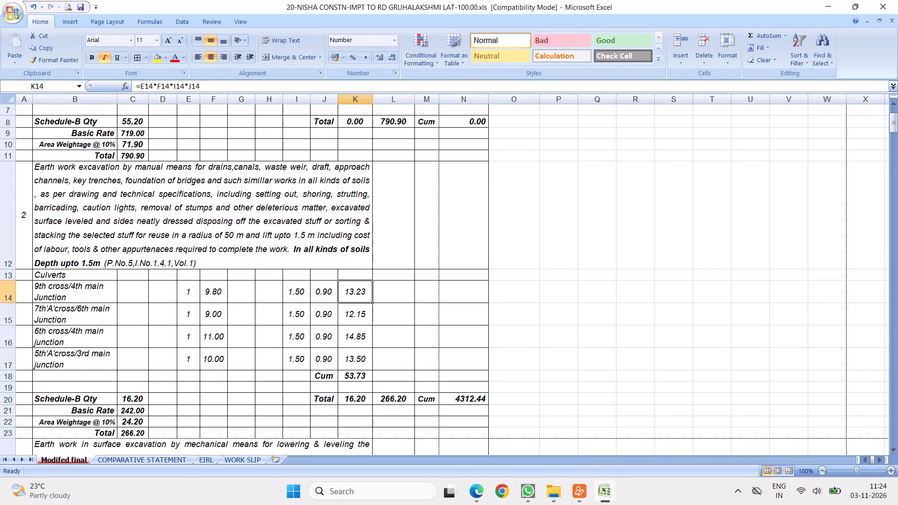
pyautogui.click(214, 80)
pyautogui.click(439, 283)
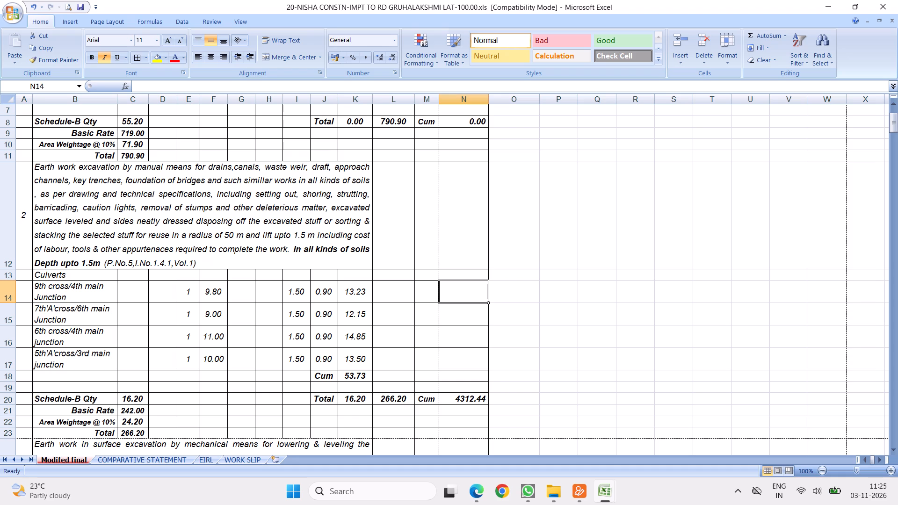
# Delete item 4's old House cuttings measurement rows 80 to 83, including the Cum subtotal row.
pyautogui.click(206, 228)
pyautogui.scroll(-1, 182, 271)
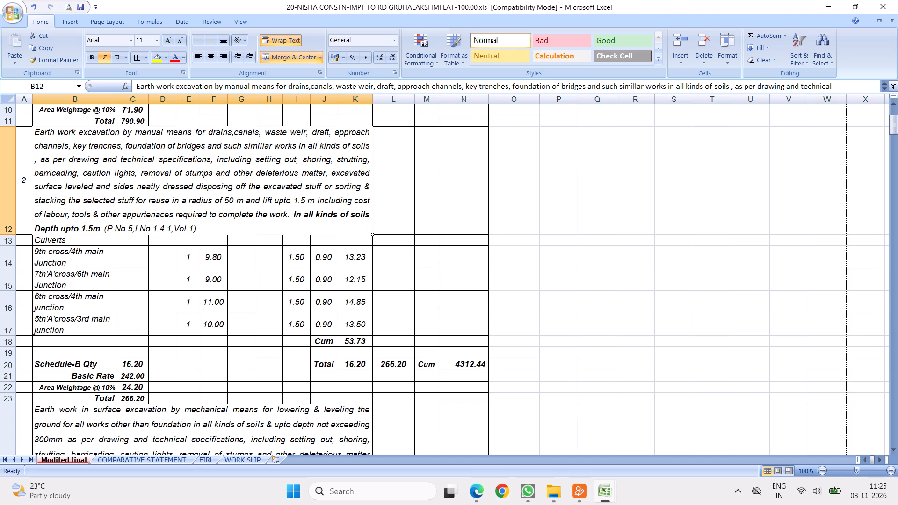
pyautogui.scroll(-5, 213, 276)
pyautogui.scroll(3, 161, 243)
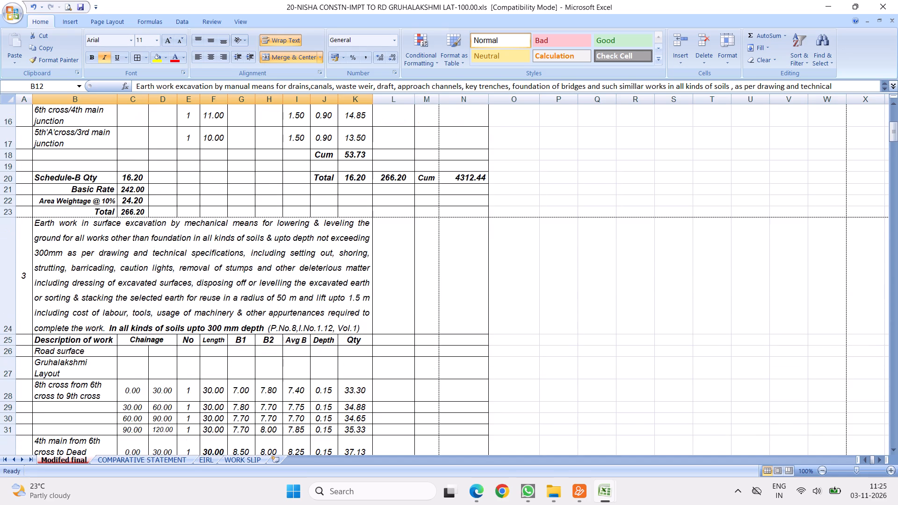
pyautogui.scroll(-4, 164, 242)
pyautogui.scroll(-13, 156, 295)
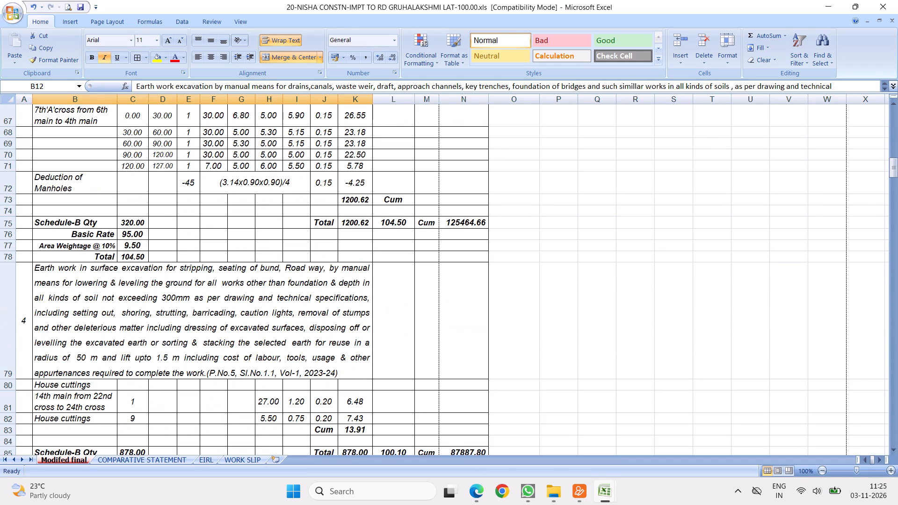
pyautogui.scroll(-4, 214, 254)
pyautogui.click(159, 160)
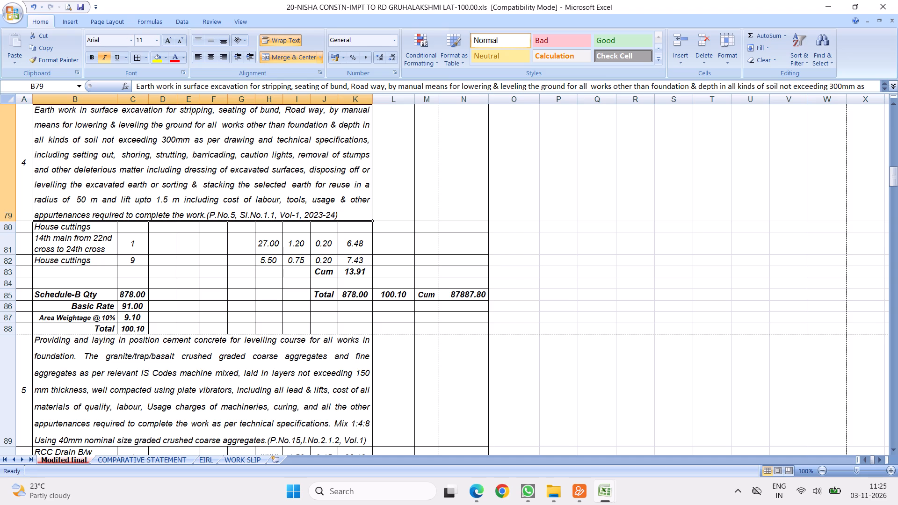
pyautogui.moveTo(11, 225); pyautogui.dragTo(22, 270)
pyautogui.rightClick(125, 249)
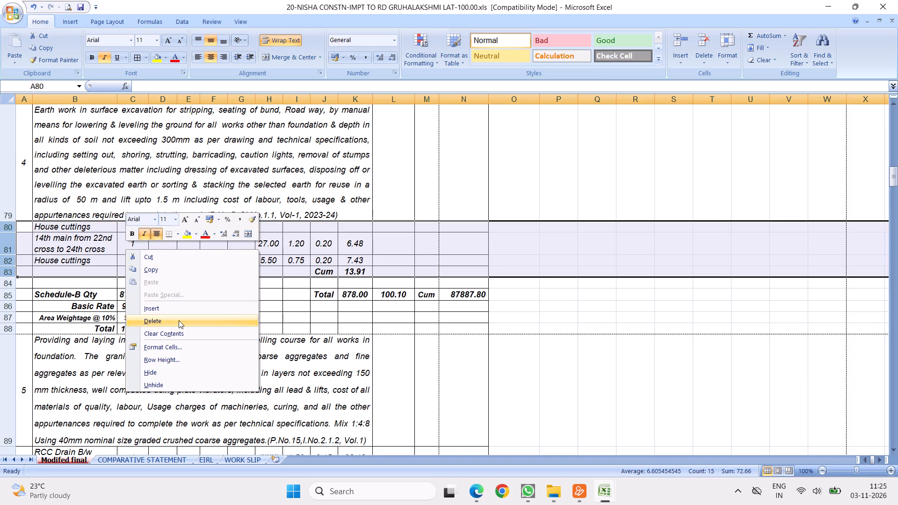
pyautogui.click(160, 321)
# Replace item 4's Total quantity in K81 with 0.
pyautogui.click(353, 239)
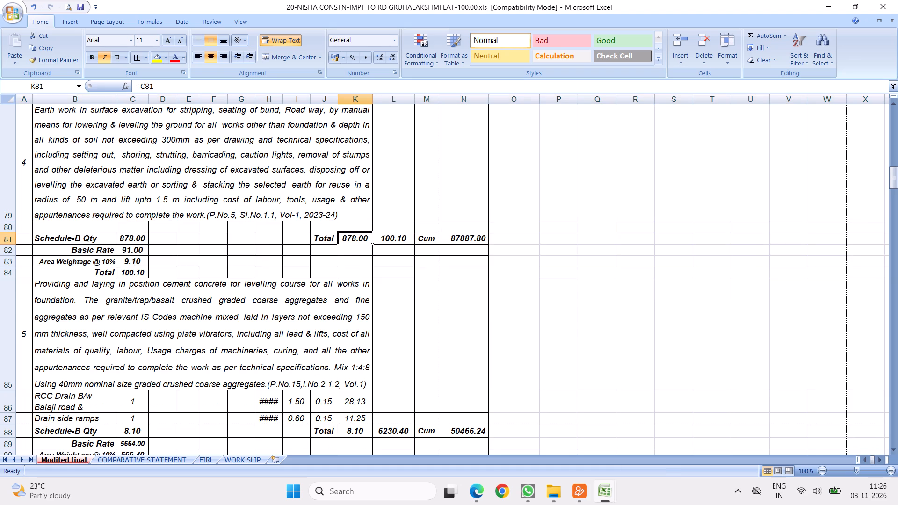
pyautogui.press('0')
pyautogui.press('Return')
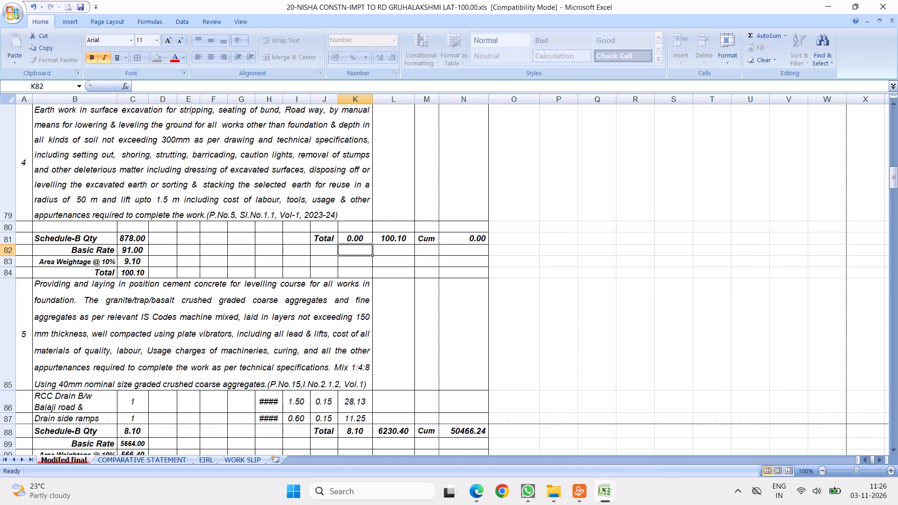
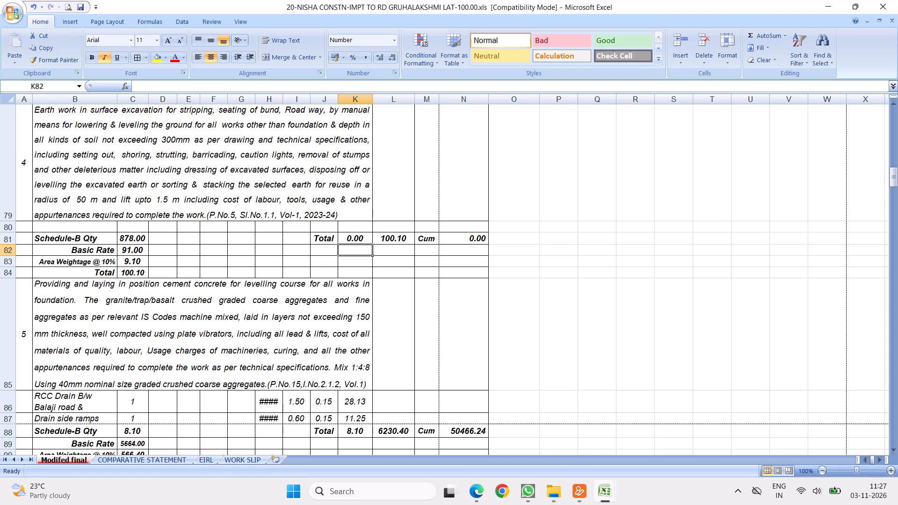
# Reduce the height of row 79 so it fits item 4's earth work description more tightly.
pyautogui.click(282, 166)
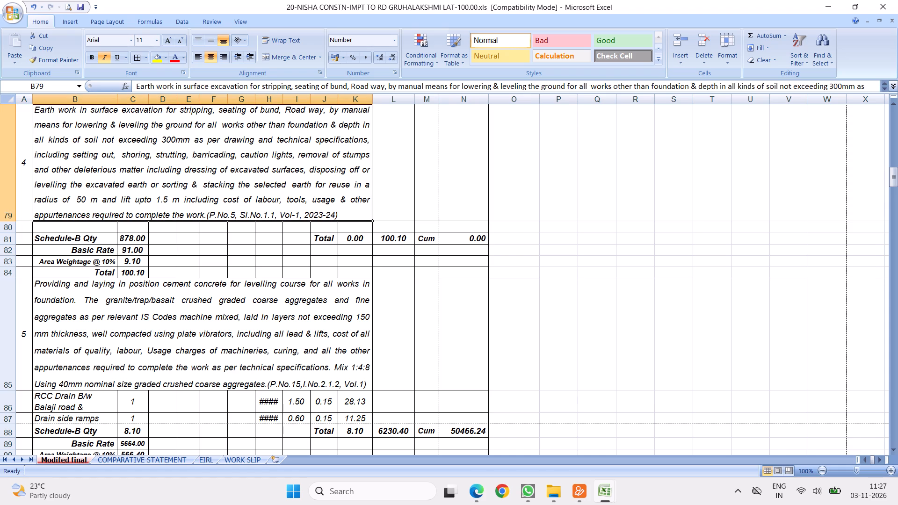
pyautogui.moveTo(13, 222); pyautogui.dragTo(27, 203)
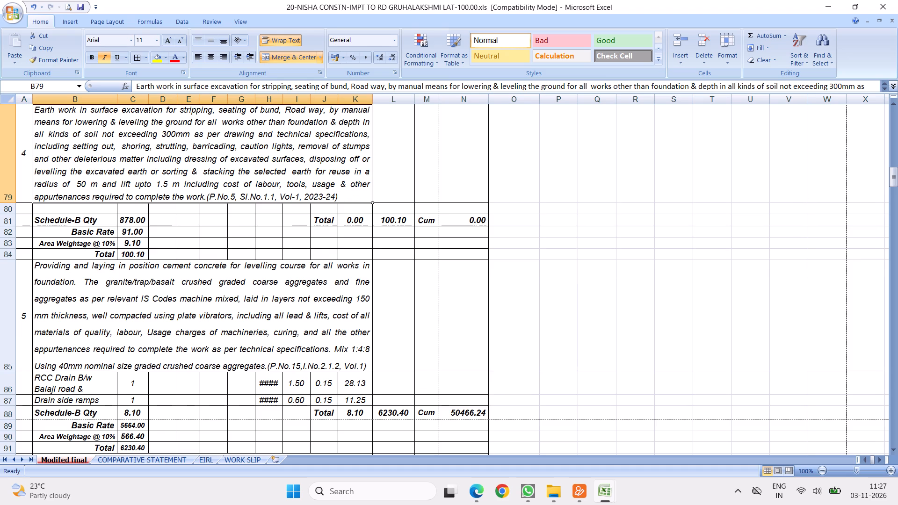
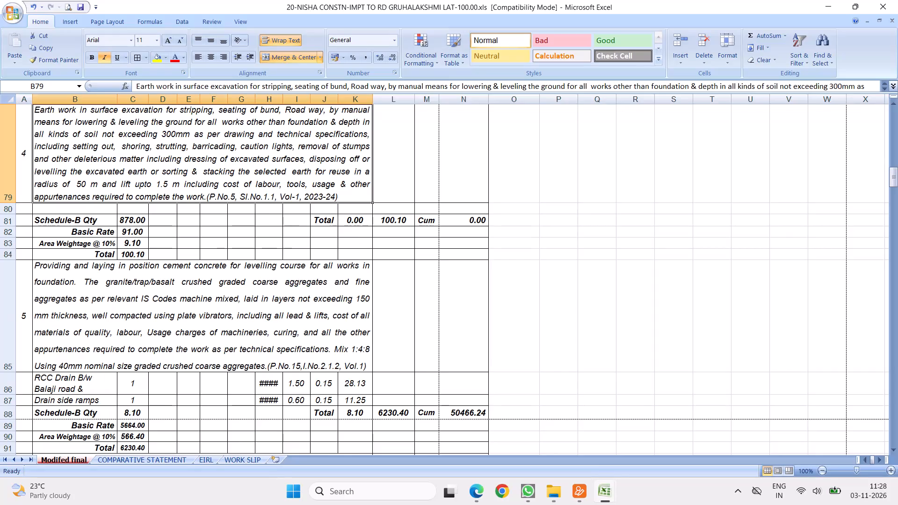
# Reduce the height of row 85 so it fits item 5's levelling course description more tightly.
pyautogui.click(183, 137)
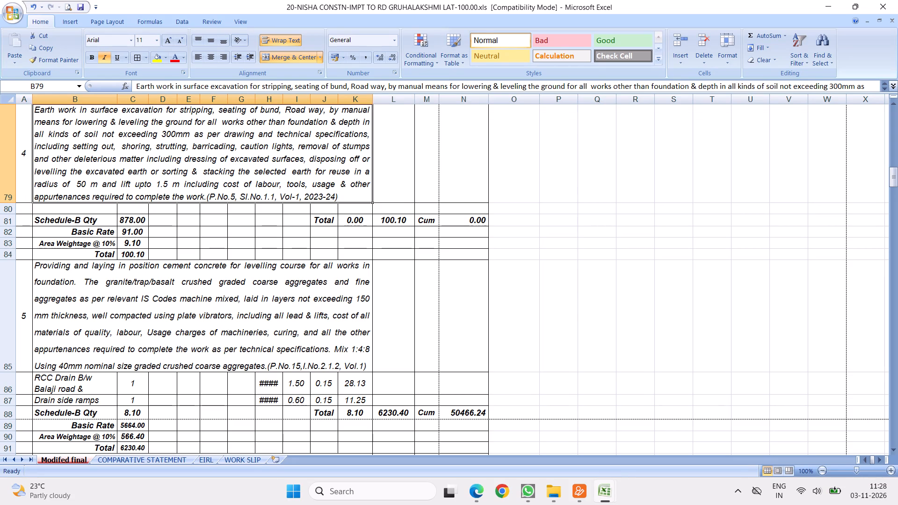
pyautogui.moveTo(7, 372); pyautogui.dragTo(20, 359)
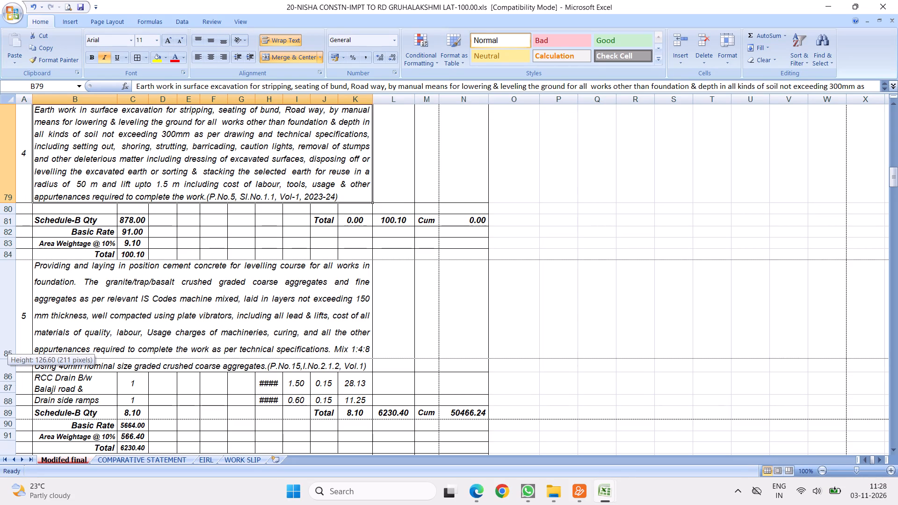
pyautogui.moveTo(20, 359); pyautogui.dragTo(23, 354)
# Copy item 2's culvert measurement rows 13 to 19 and insert them above row 86, under item 5's description.
pyautogui.scroll(6, 196, 205)
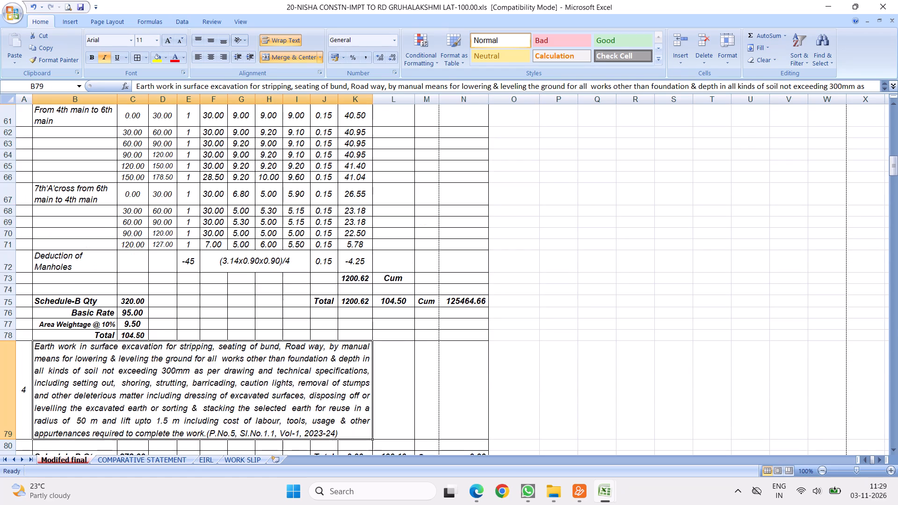
pyautogui.scroll(19, 188, 227)
pyautogui.scroll(-2, 176, 260)
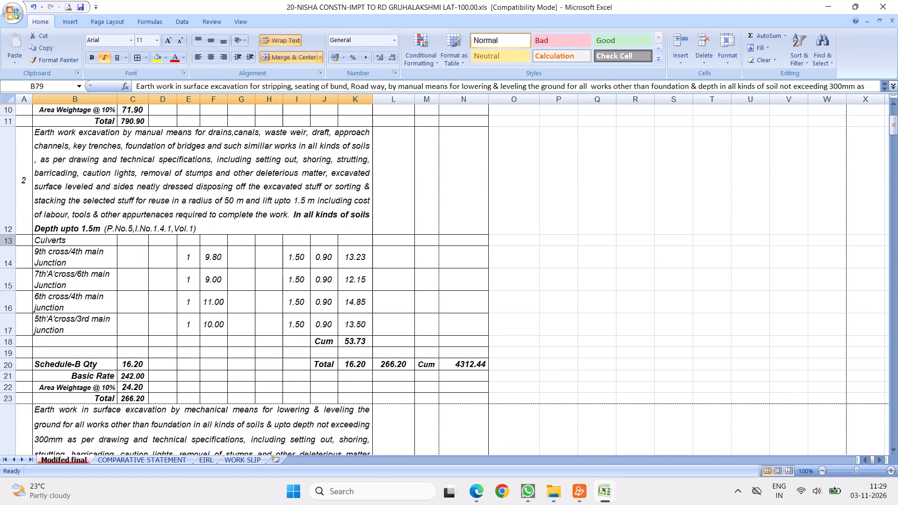
pyautogui.moveTo(7, 241); pyautogui.dragTo(22, 347)
pyautogui.rightClick(114, 277)
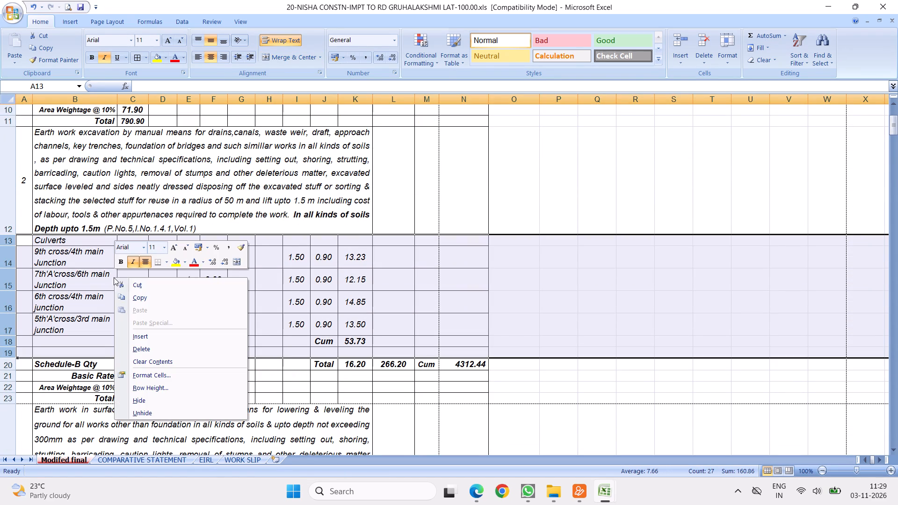
pyautogui.click(137, 297)
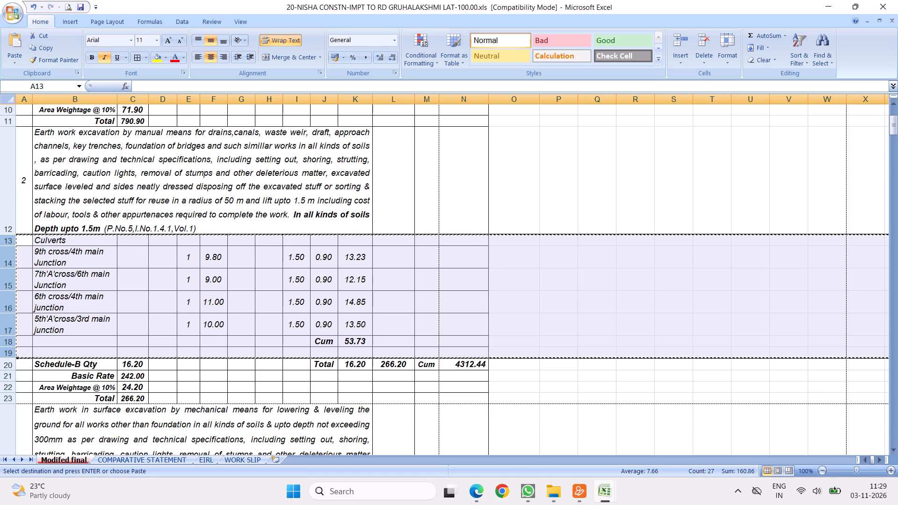
pyautogui.scroll(-6, 264, 285)
pyautogui.scroll(-18, 273, 284)
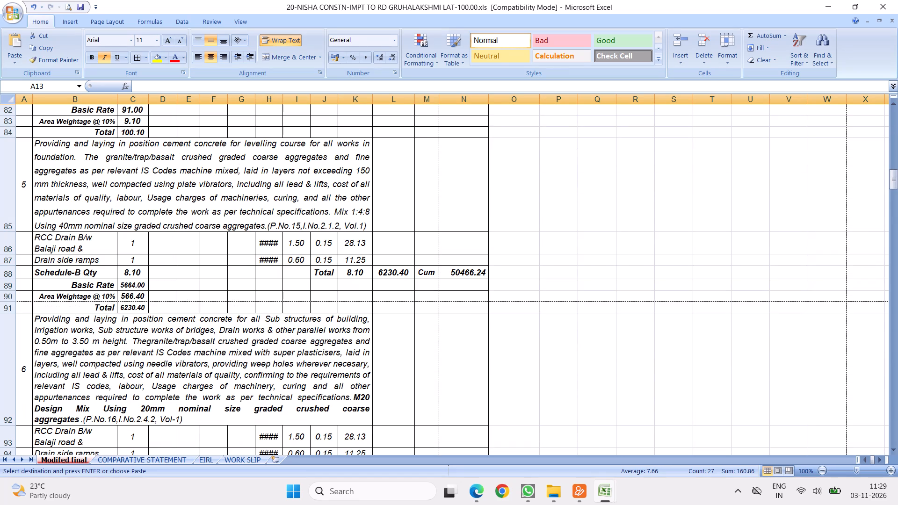
pyautogui.scroll(2, 243, 221)
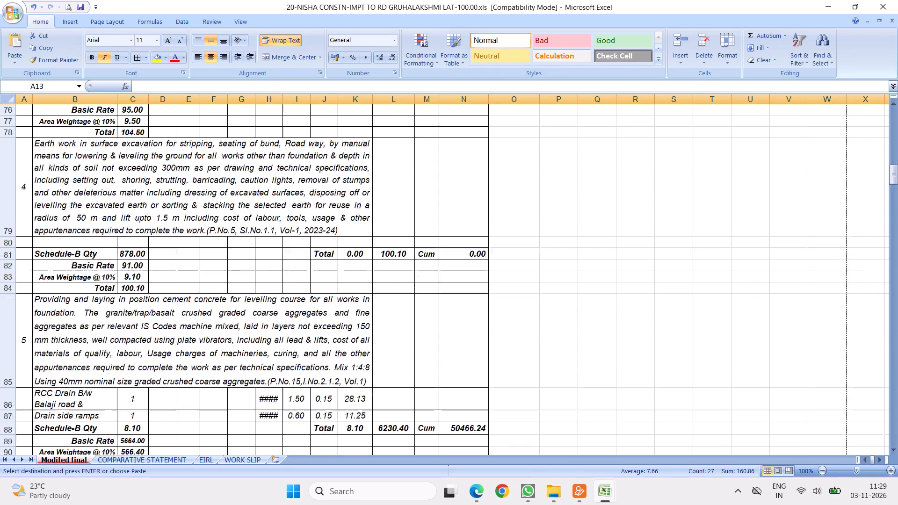
pyautogui.scroll(4, 242, 221)
pyautogui.scroll(-4, 292, 255)
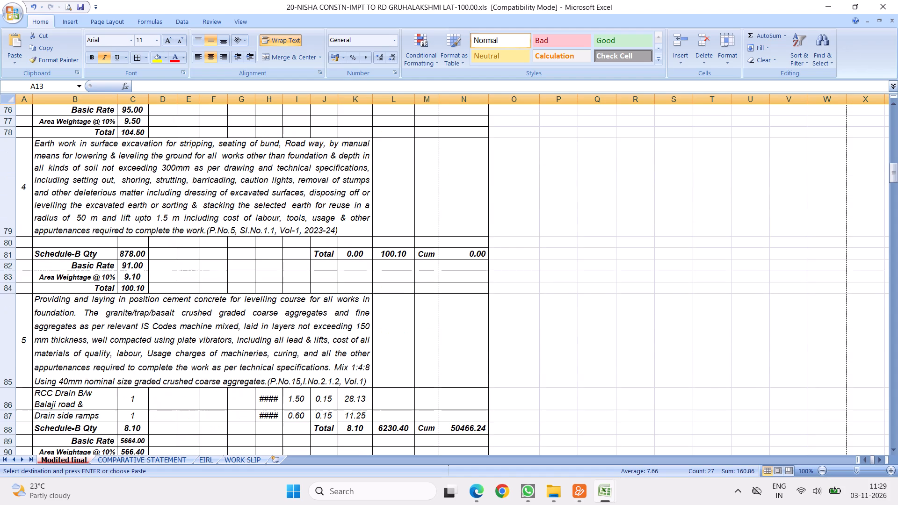
pyautogui.scroll(-1, 184, 259)
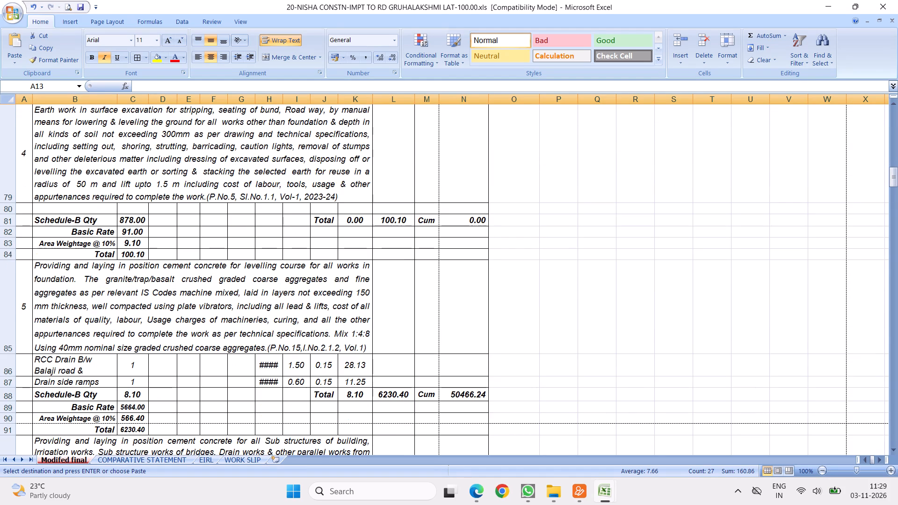
pyautogui.click(3, 367)
pyautogui.rightClick(3, 367)
pyautogui.click(65, 287)
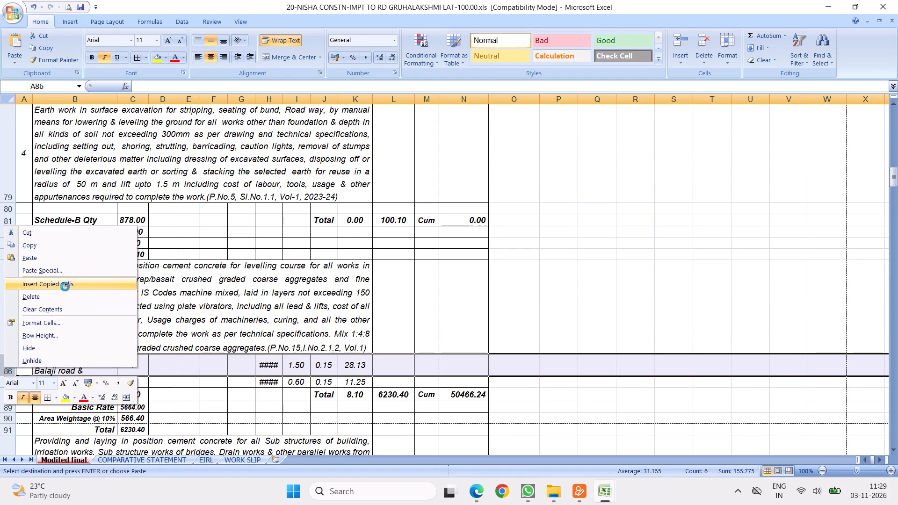
# Delete item 5's old RCC Drain and Drain side ramps rows below the inserted culvert rows.
pyautogui.scroll(-3, 301, 307)
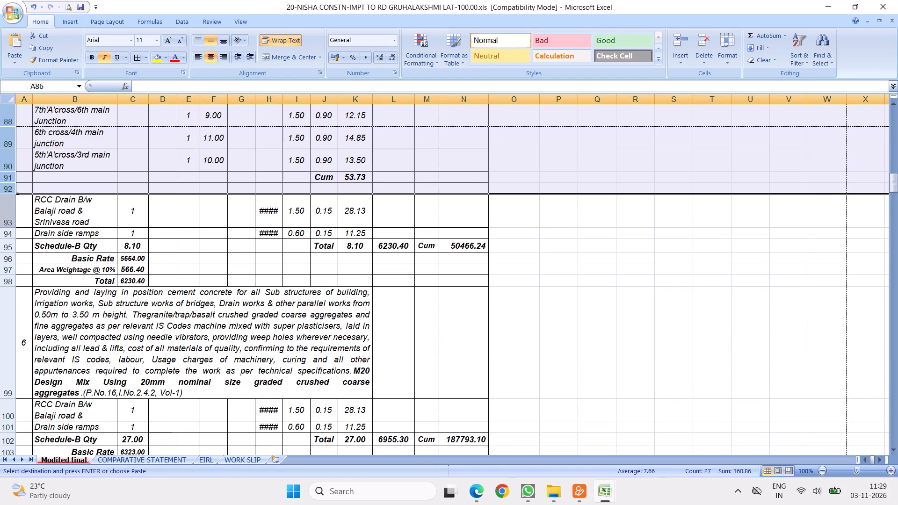
pyautogui.moveTo(7, 206); pyautogui.dragTo(7, 234)
pyautogui.rightClick(95, 210)
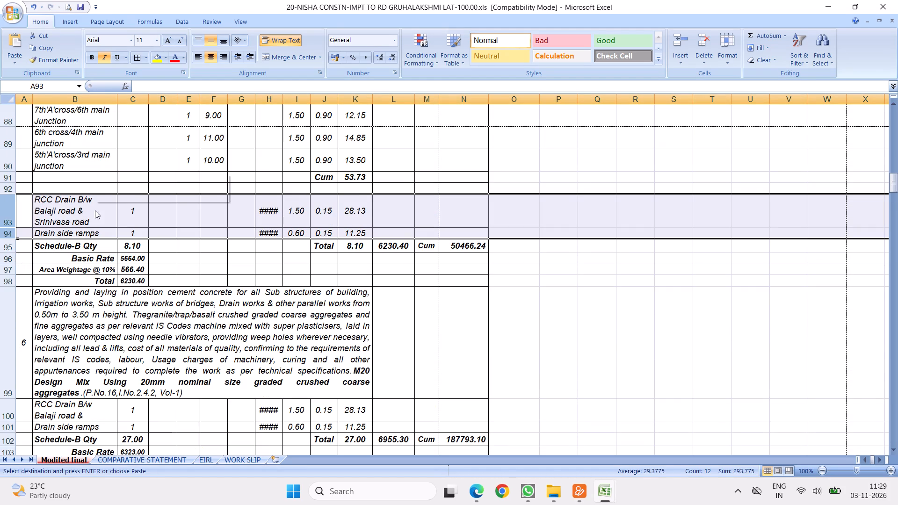
pyautogui.click(127, 283)
# Link item 2's total quantity in K20 to its culvert measurement sum in K18.
pyautogui.scroll(3, 349, 224)
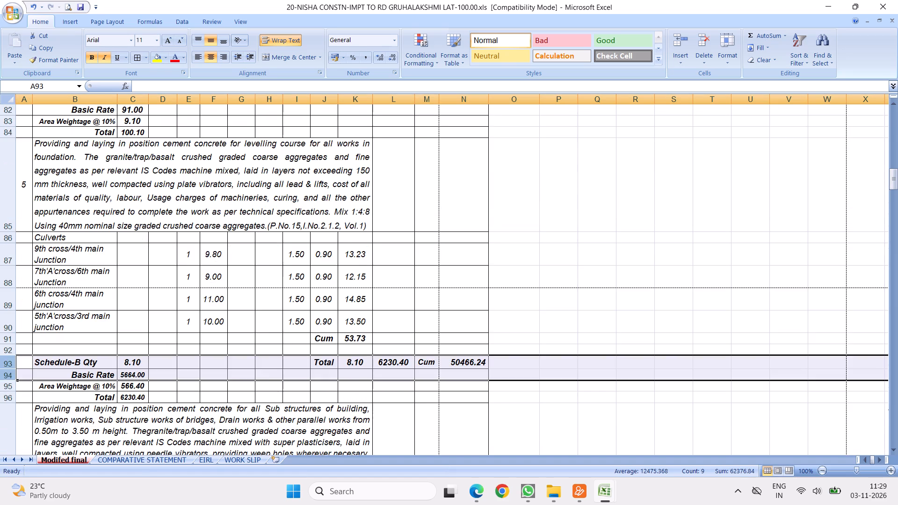
pyautogui.scroll(-2, 369, 260)
pyautogui.scroll(12, 256, 228)
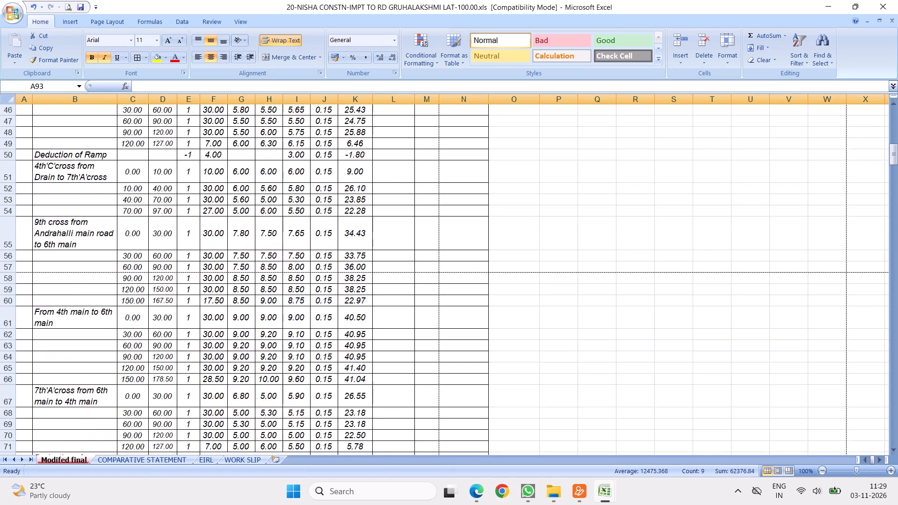
pyautogui.scroll(12, 256, 234)
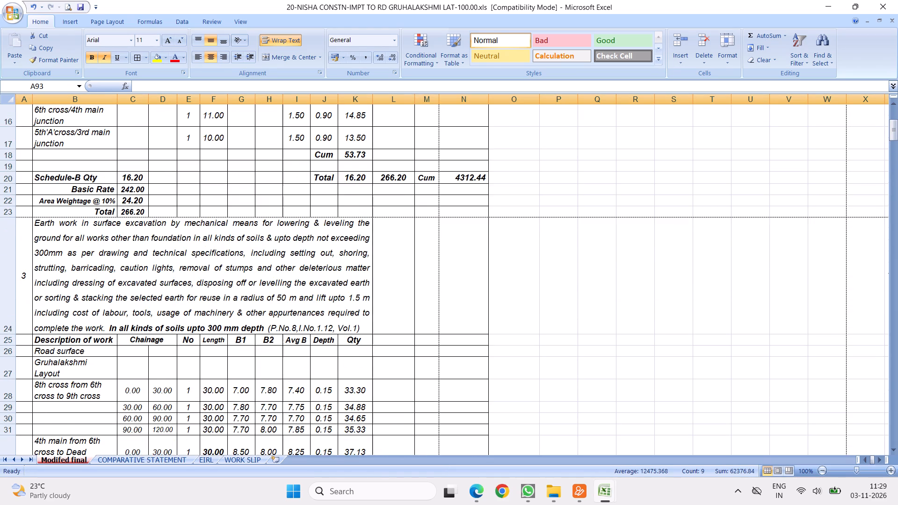
pyautogui.click(352, 237)
pyautogui.press('=')
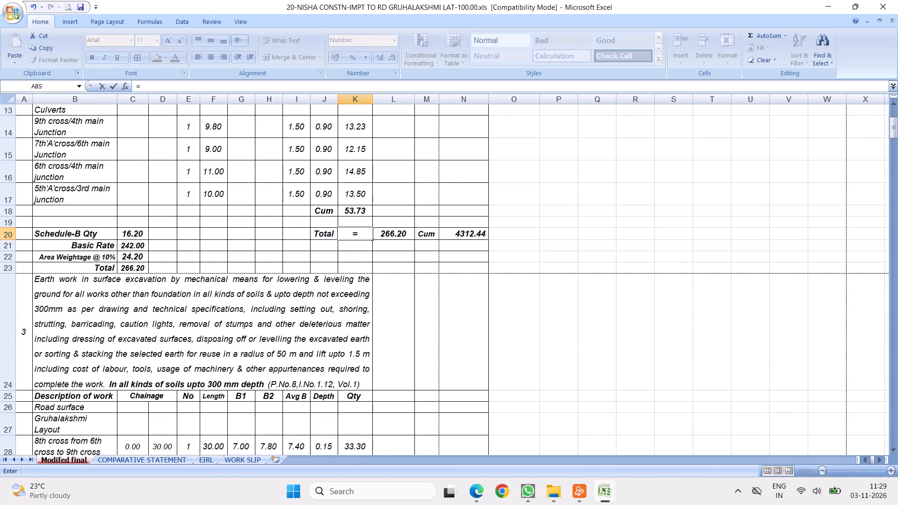
pyautogui.click(352, 211)
pyautogui.press('Return')
# Set the depth of all four culvert rows under item 5 to 0.15.
pyautogui.scroll(-6, 375, 287)
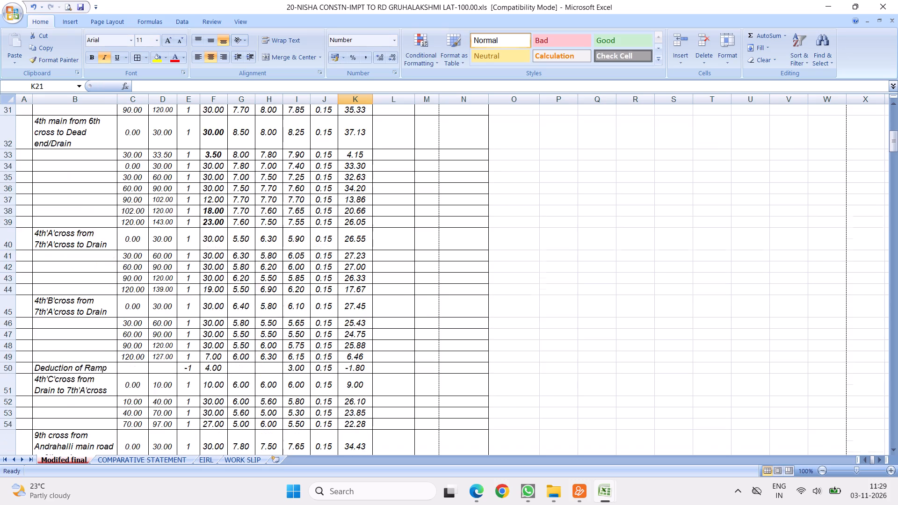
pyautogui.scroll(-10, 275, 287)
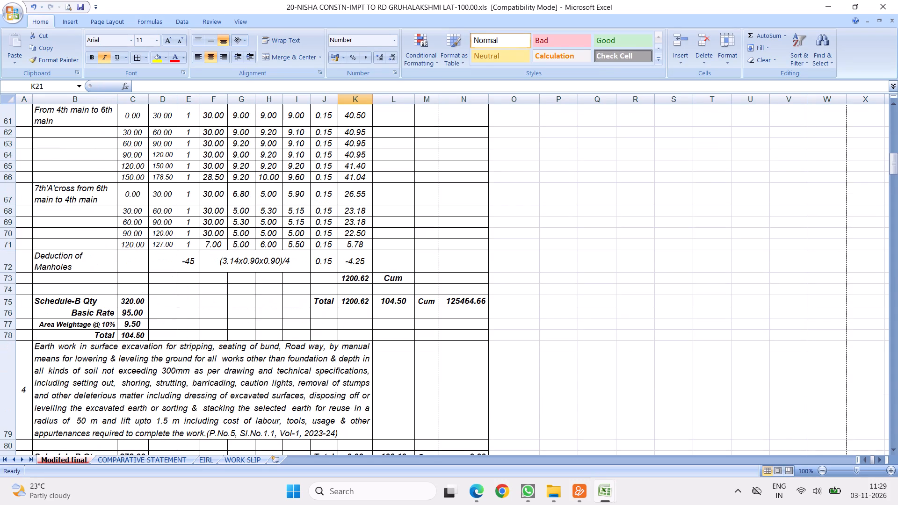
pyautogui.scroll(-5, 277, 288)
pyautogui.click(297, 210)
pyautogui.scroll(-3, 365, 285)
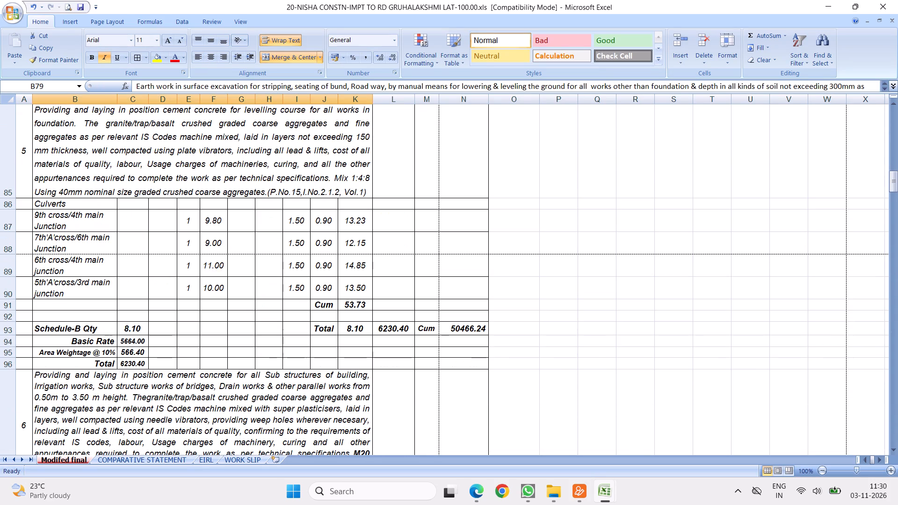
pyautogui.click(328, 222)
pyautogui.write('.15')
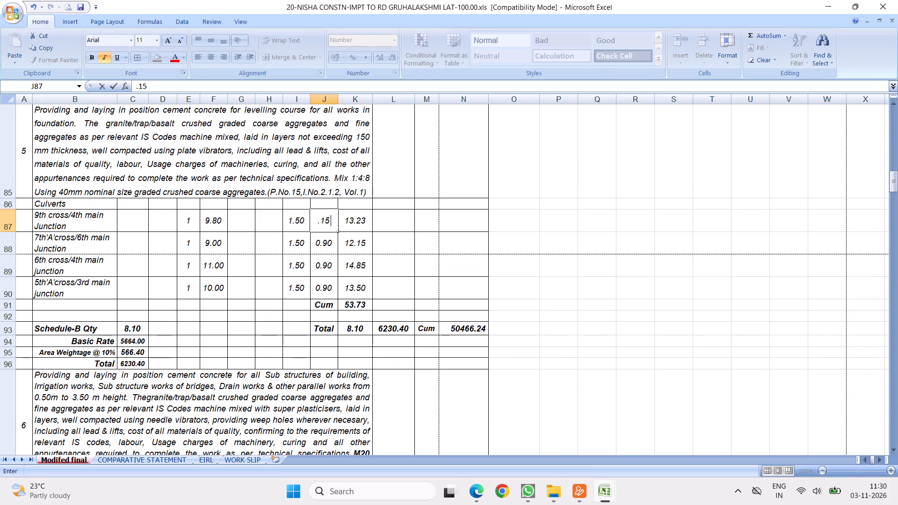
pyautogui.press('Return')
pyautogui.click(328, 222)
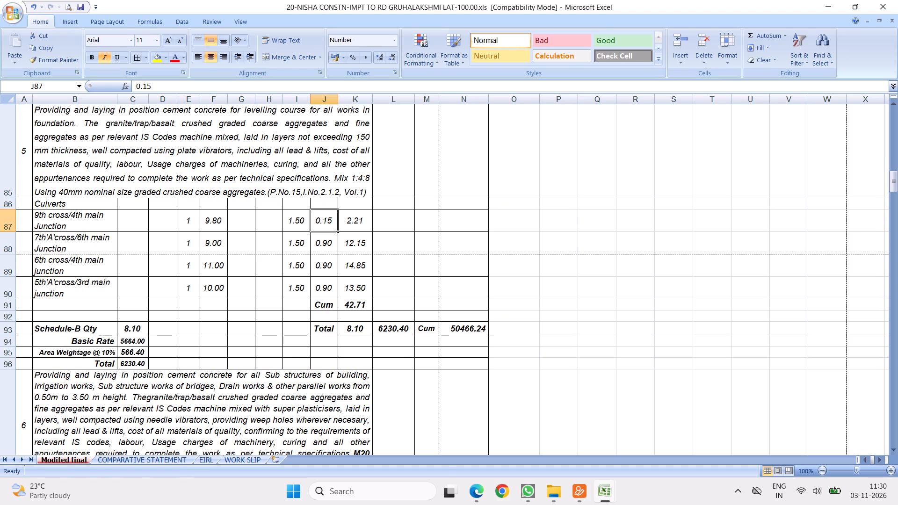
pyautogui.moveTo(336, 231); pyautogui.dragTo(326, 296)
# Link item 5's total quantity in K93 to its culvert measurement sum in K91.
pyautogui.click(350, 327)
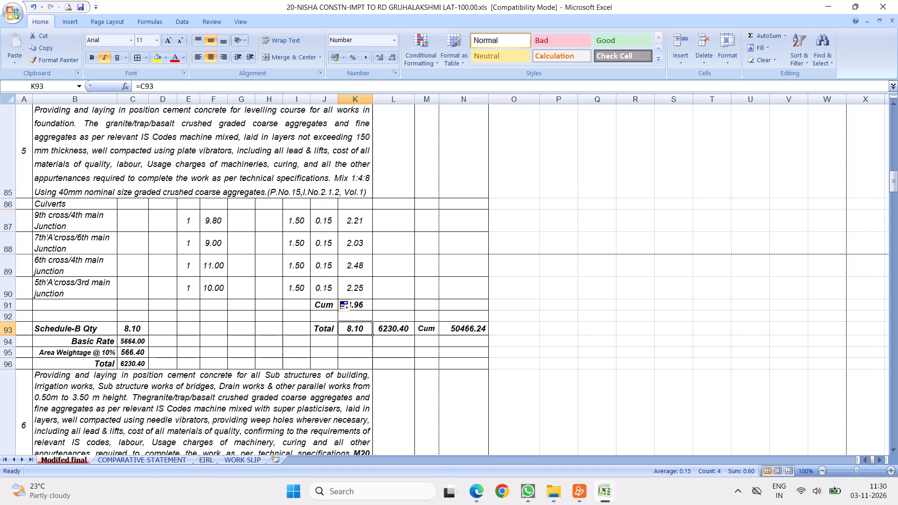
pyautogui.press('=')
pyautogui.click(354, 304)
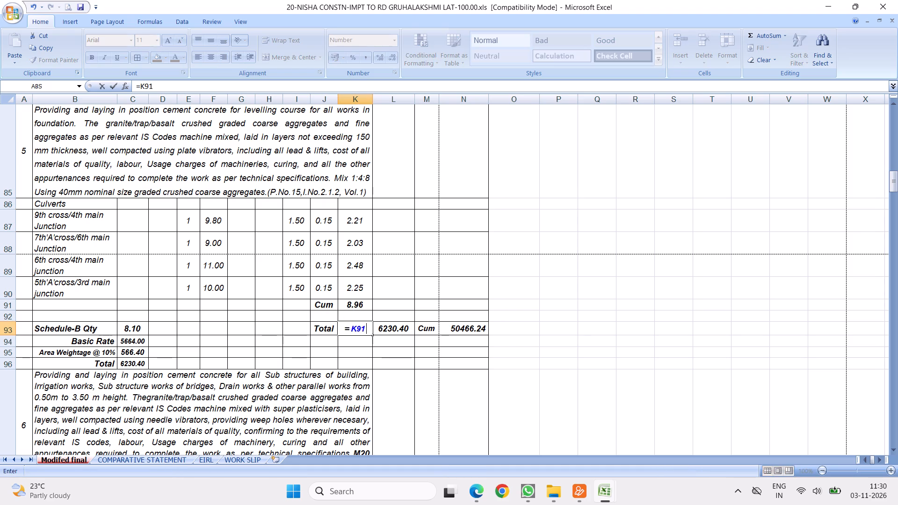
pyautogui.press('Return')
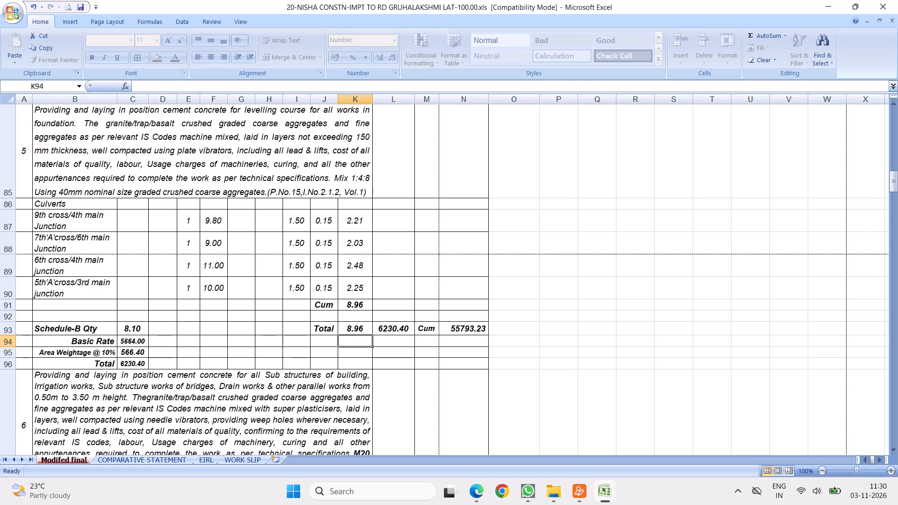
# Extend item 5's Culverts heading in B86 to read "Culverts bed concrete".
pyautogui.scroll(-2, 349, 322)
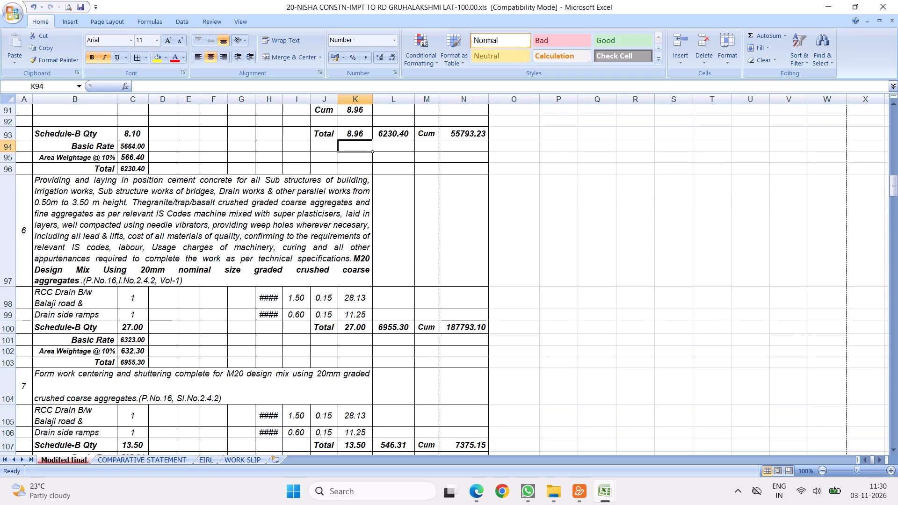
pyautogui.click(220, 256)
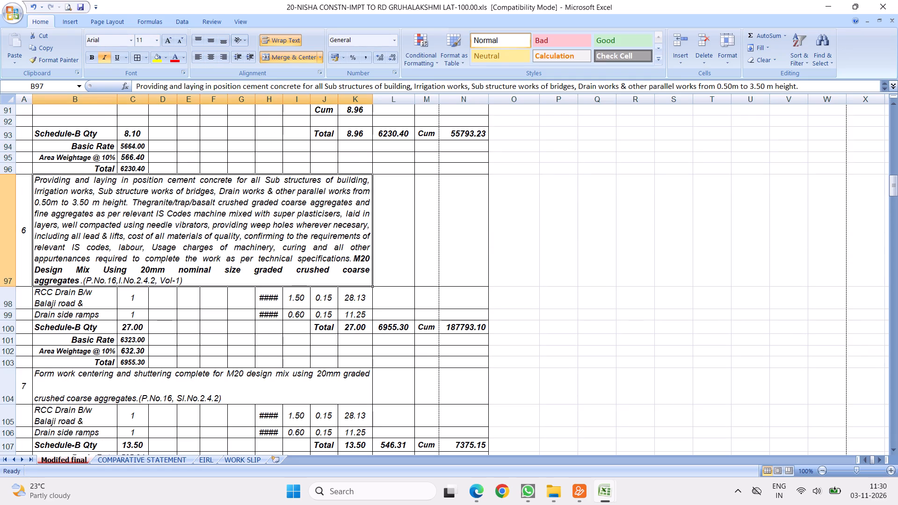
pyautogui.scroll(2, 206, 270)
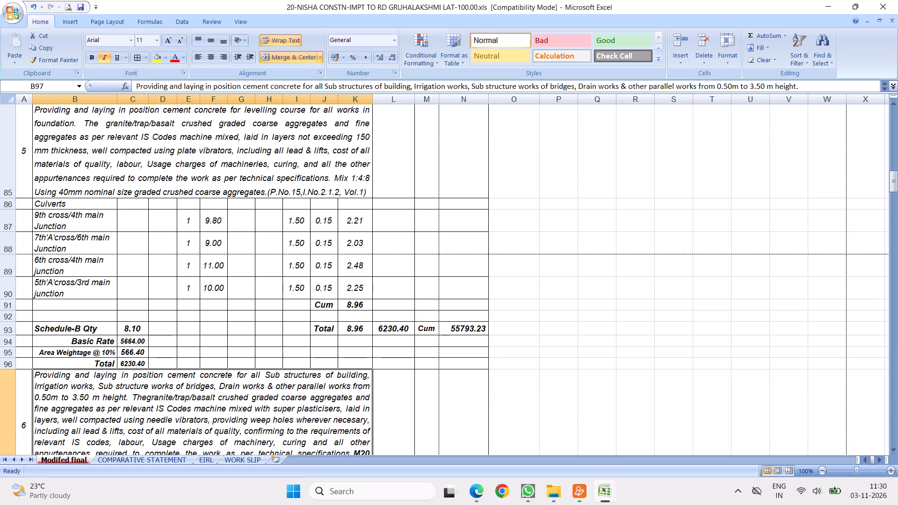
pyautogui.doubleClick(71, 204)
pyautogui.press('space')
pyautogui.write('bed concrete')
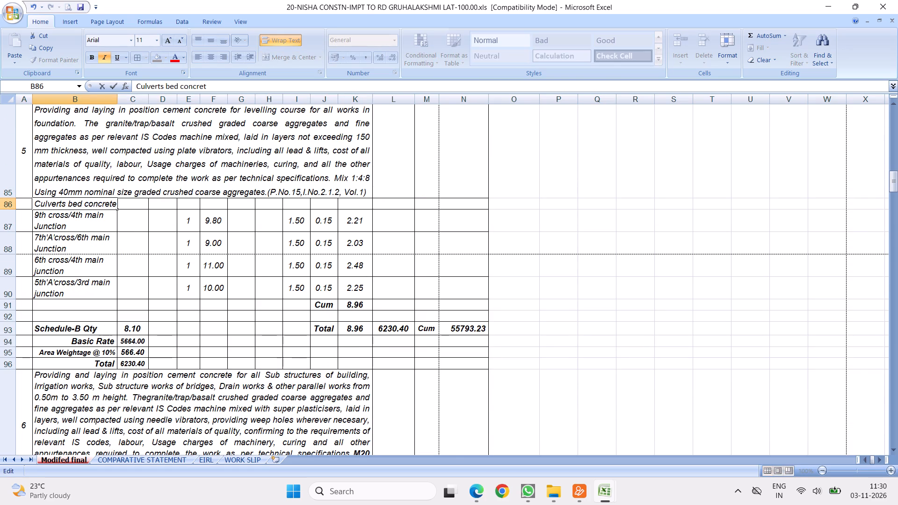
pyautogui.click(174, 306)
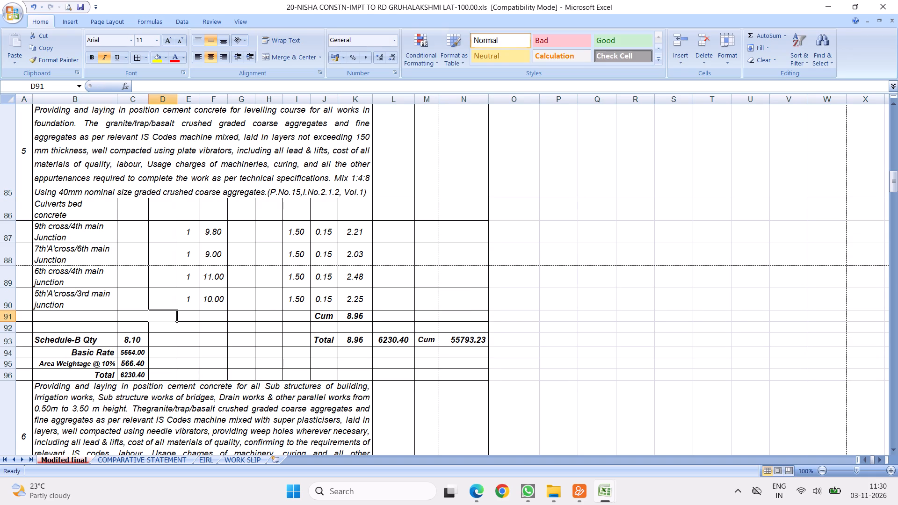
# Copy item 5's culvert bed concrete rows 86 to 92 and insert them above row 98, under item 6's description.
pyautogui.moveTo(3, 212); pyautogui.dragTo(7, 335)
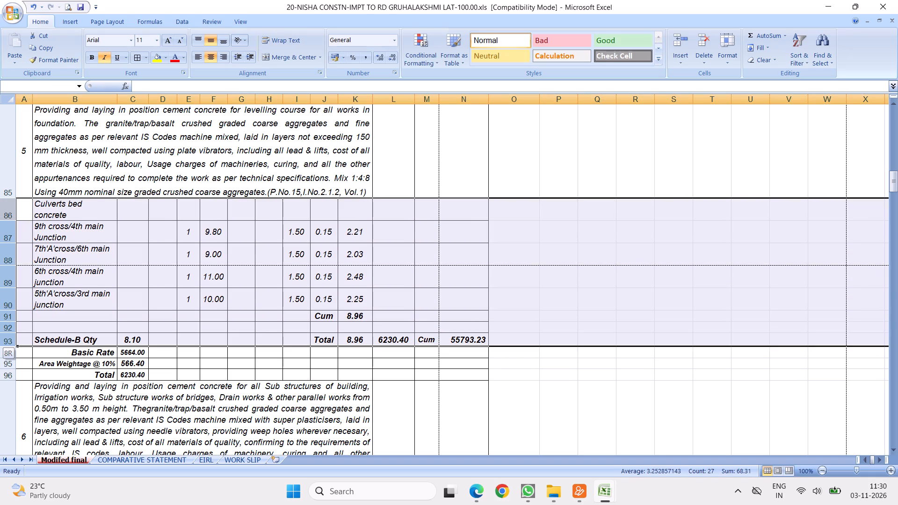
pyautogui.moveTo(7, 335); pyautogui.dragTo(19, 326)
pyautogui.rightClick(77, 238)
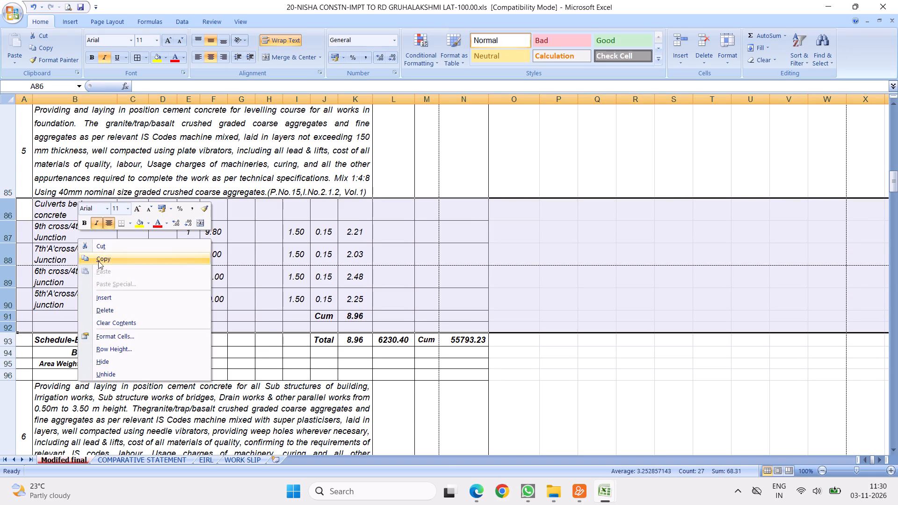
pyautogui.click(104, 257)
pyautogui.scroll(-2, 146, 266)
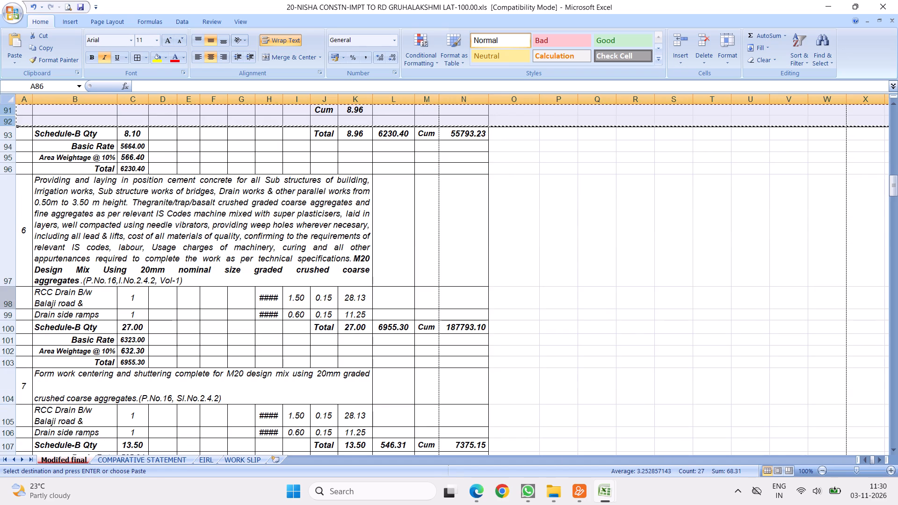
pyautogui.rightClick(8, 295)
pyautogui.click(59, 354)
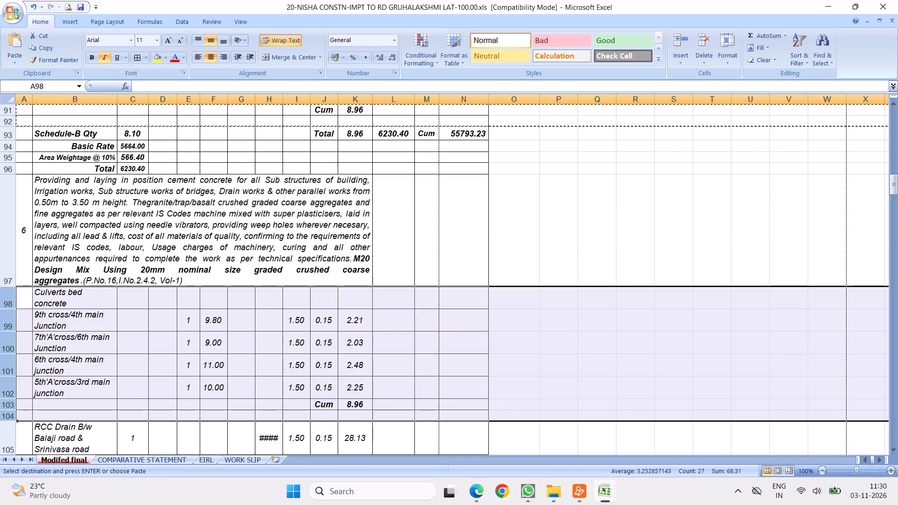
pyautogui.scroll(-2, 209, 335)
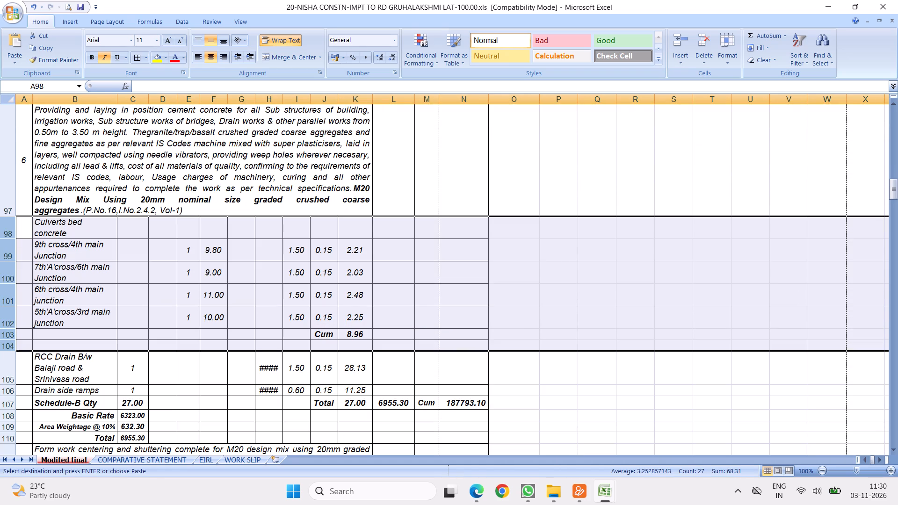
# Change item 6's copied heading in B98 to read "Culverts bottom raft".
pyautogui.doubleClick(72, 236)
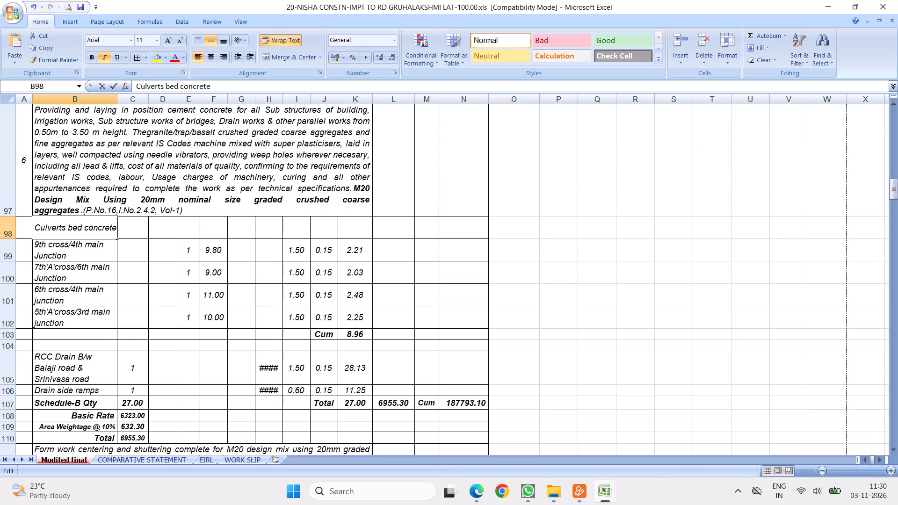
pyautogui.moveTo(67, 227); pyautogui.dragTo(167, 238)
pyautogui.press('Delete')
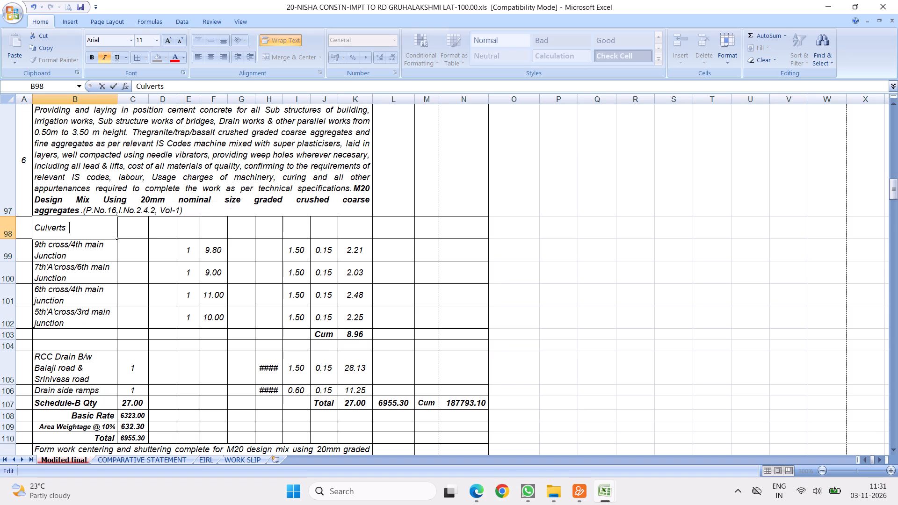
pyautogui.write('bottom raft')
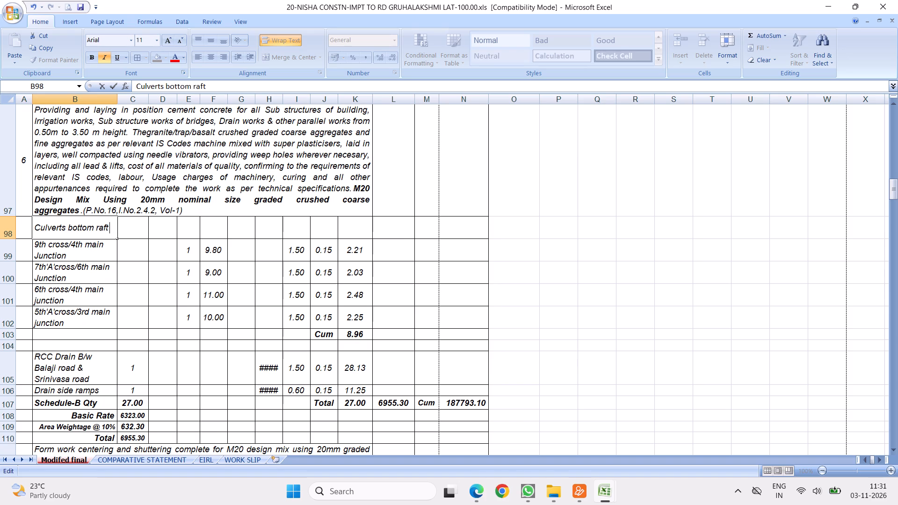
pyautogui.click(253, 283)
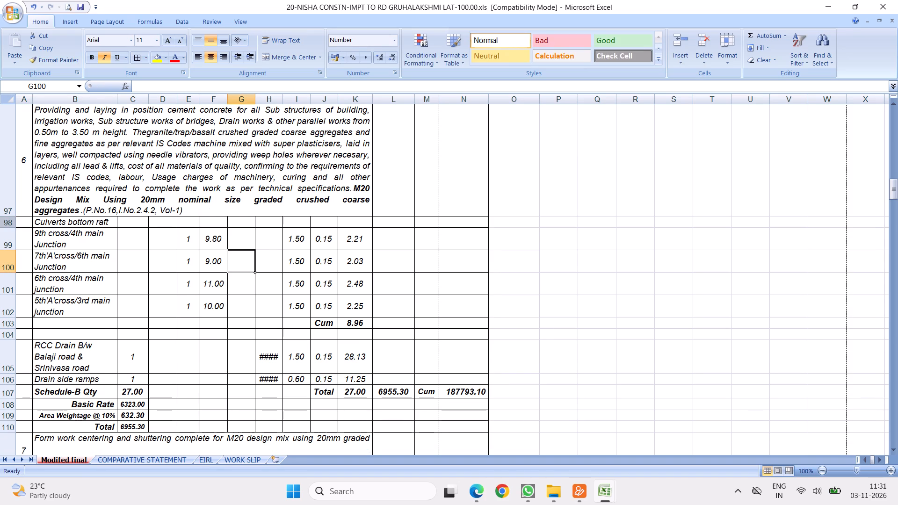
# Copy the culvert bottom raft rows 98 to 102 and insert them above item 6's Cum sum row 103.
pyautogui.moveTo(10, 224); pyautogui.dragTo(16, 301)
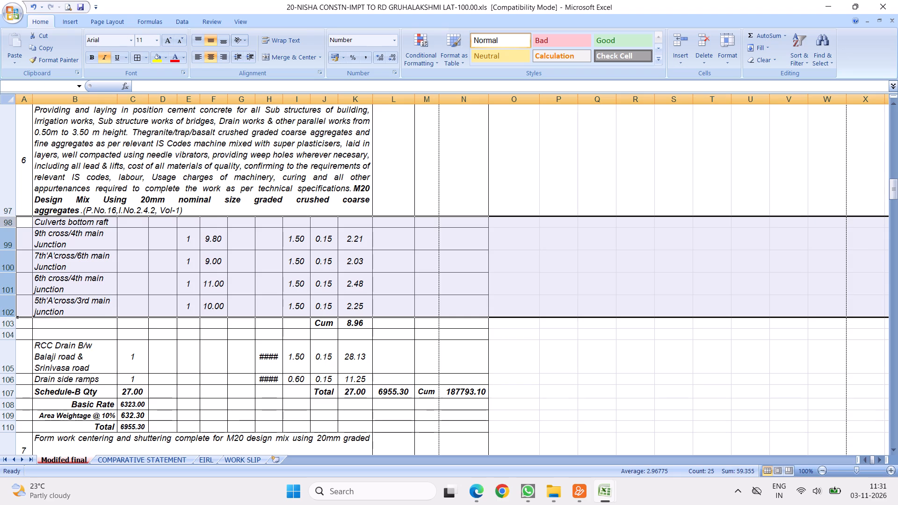
pyautogui.rightClick(78, 251)
pyautogui.click(103, 273)
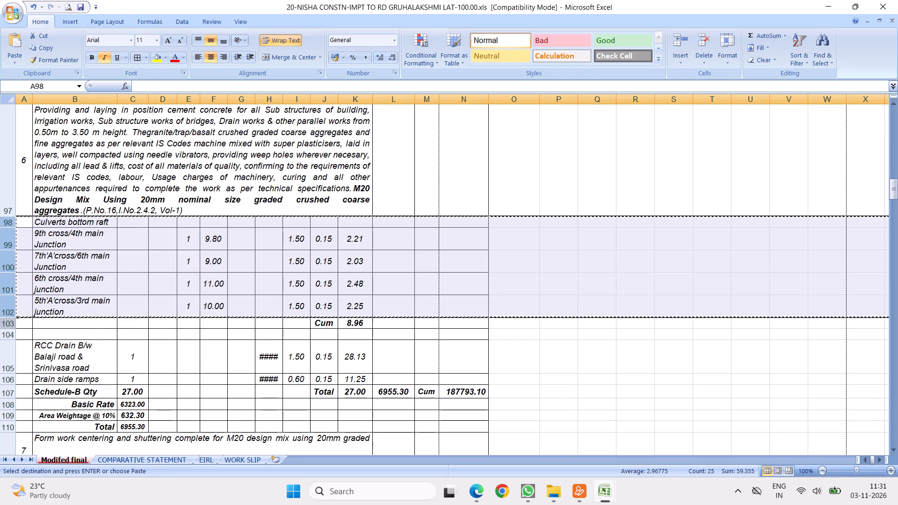
pyautogui.rightClick(11, 325)
pyautogui.click(67, 384)
pyautogui.scroll(-2, 189, 299)
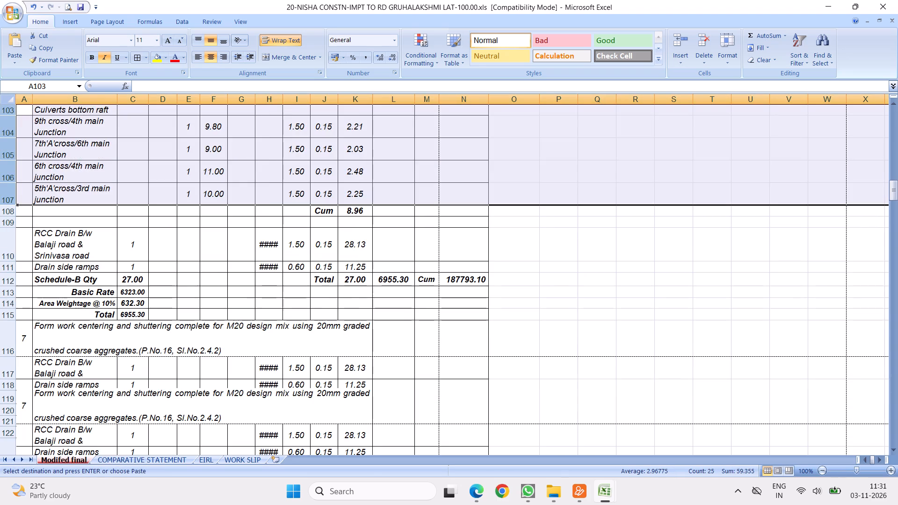
# Change the duplicated heading in B103 to read "Culverts side walls".
pyautogui.scroll(1, 87, 157)
pyautogui.doubleClick(109, 178)
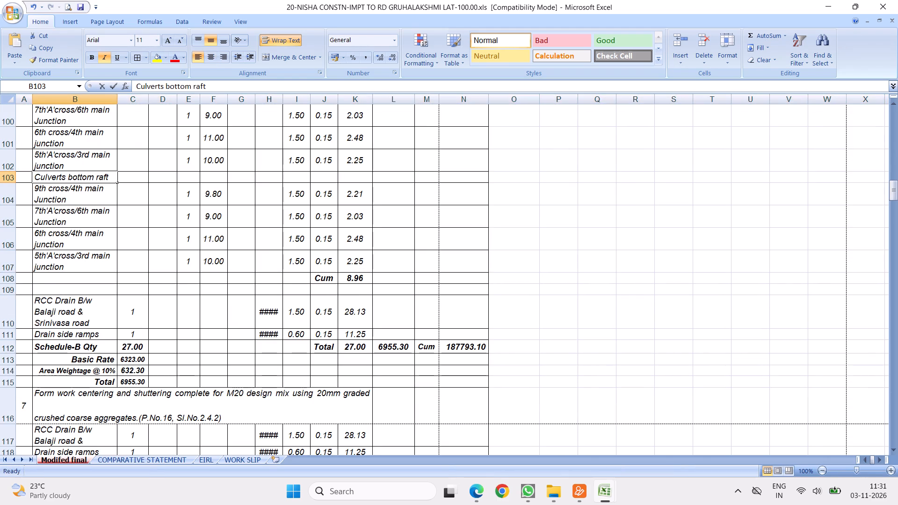
pyautogui.press('BackSpace')
pyautogui.press('BackSpace')
pyautogui.press('BackSpace')
pyautogui.press('BackSpace')
pyautogui.press('BackSpace')
pyautogui.press('BackSpace')
pyautogui.press('BackSpace')
pyautogui.press('BackSpace')
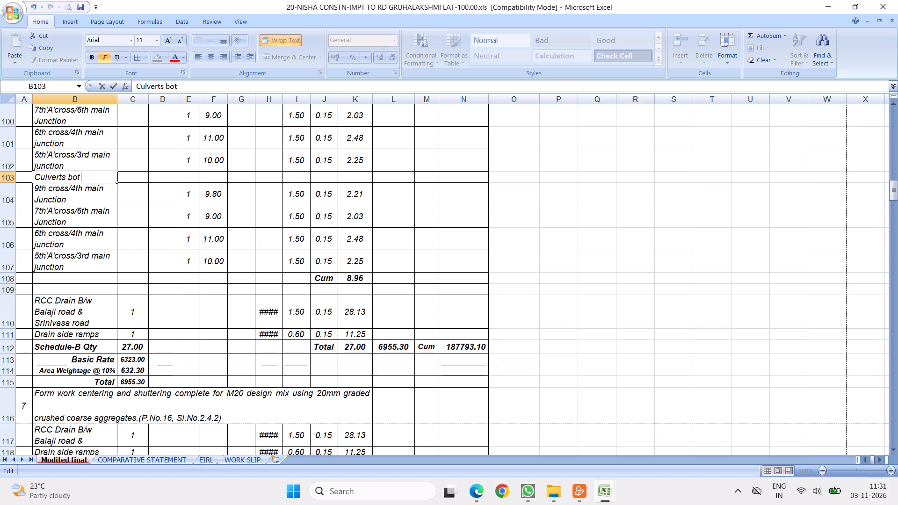
pyautogui.press('BackSpace')
pyautogui.press('BackSpace')
pyautogui.press('BackSpace')
pyautogui.write('side wall')
pyautogui.press('s')
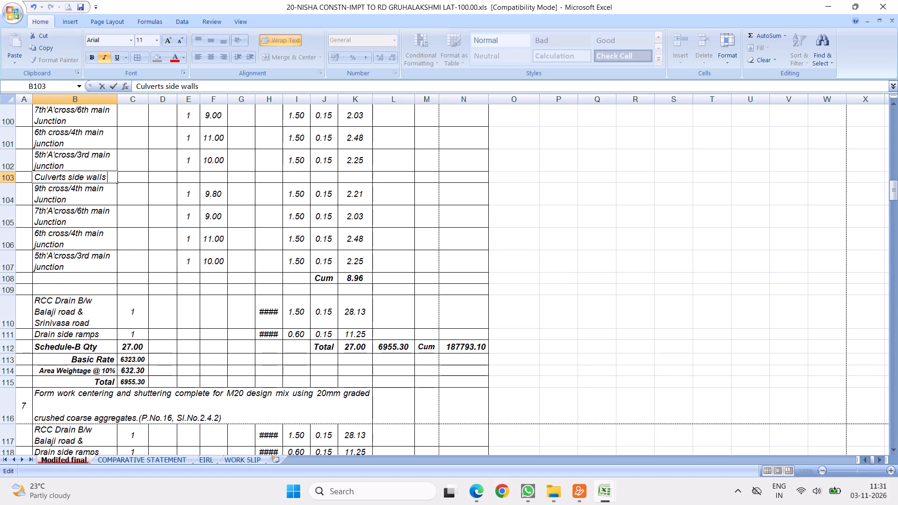
pyautogui.click(119, 201)
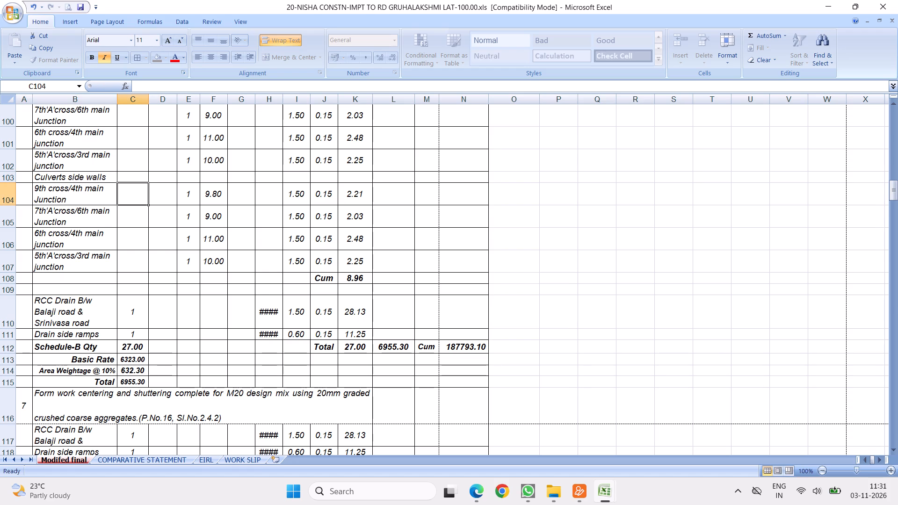
# Set the number in column E to 2 for all four culvert side wall rows, E104 to E107.
pyautogui.click(186, 194)
pyautogui.press('2')
pyautogui.click(246, 252)
pyautogui.click(188, 198)
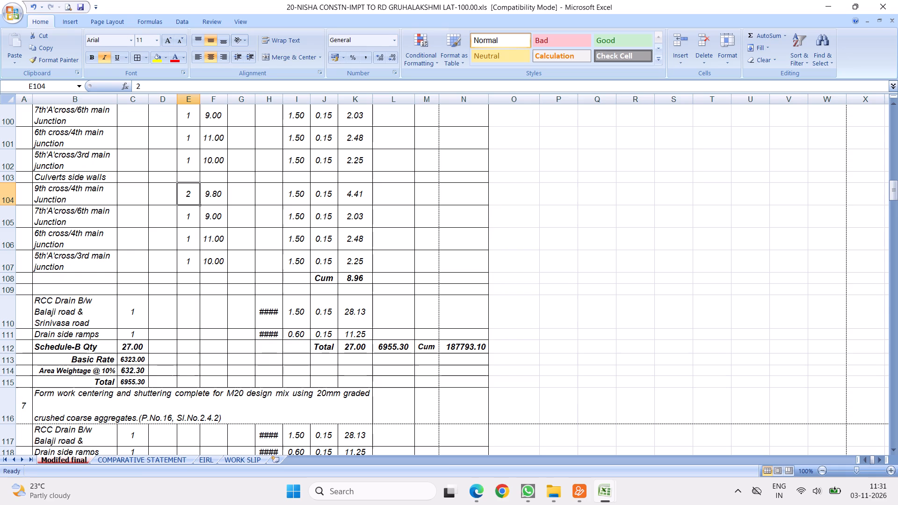
pyautogui.moveTo(198, 206); pyautogui.dragTo(193, 266)
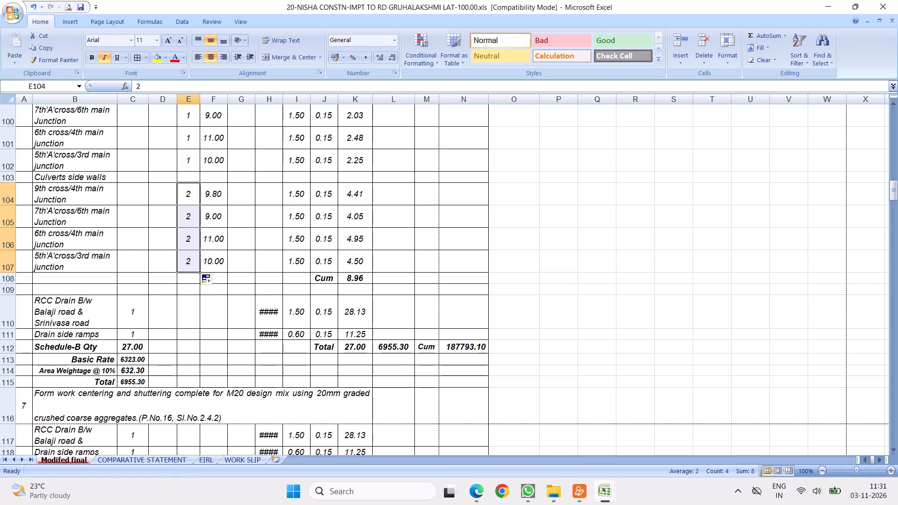
# Set the column I width to 0.25 for all four culvert side wall rows, 104 to 107.
pyautogui.click(299, 194)
pyautogui.press('.')
pyautogui.press('2')
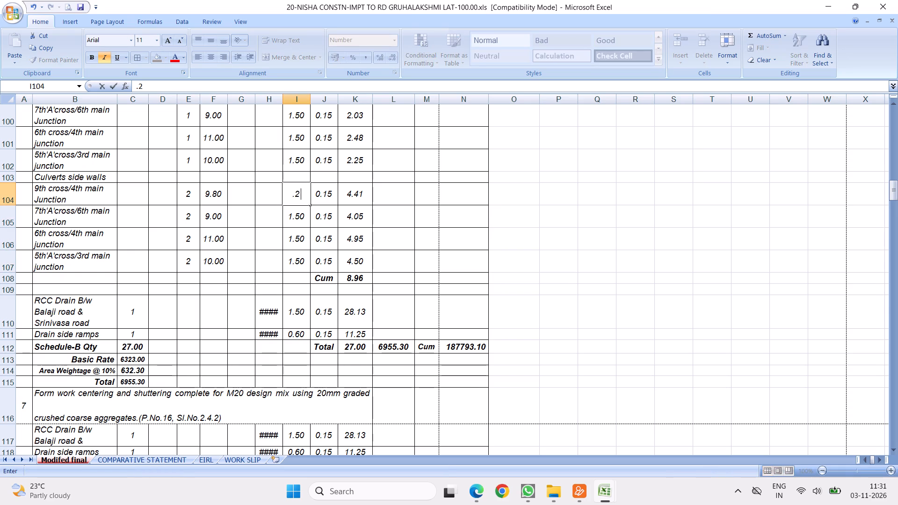
pyautogui.press('5')
pyautogui.click(337, 224)
pyautogui.click(291, 188)
pyautogui.moveTo(311, 207); pyautogui.dragTo(304, 267)
# Set the column J depth to 0.6 for all four culvert side wall rows, 104 to 107.
pyautogui.click(331, 193)
pyautogui.press('.')
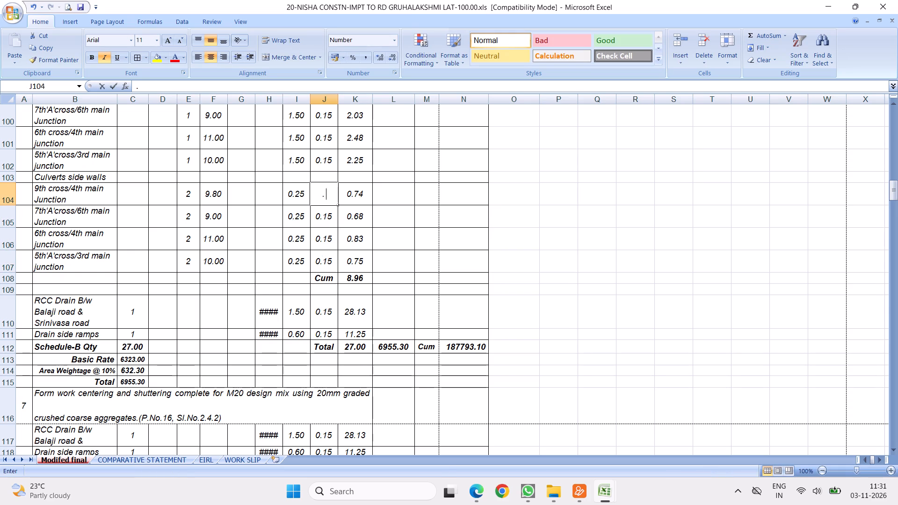
pyautogui.press('6')
pyautogui.click(386, 224)
pyautogui.click(320, 195)
pyautogui.moveTo(337, 206); pyautogui.dragTo(330, 269)
# Extend item 6's sum formula in K108 to cover K99:K107, including the side wall rows.
pyautogui.click(358, 276)
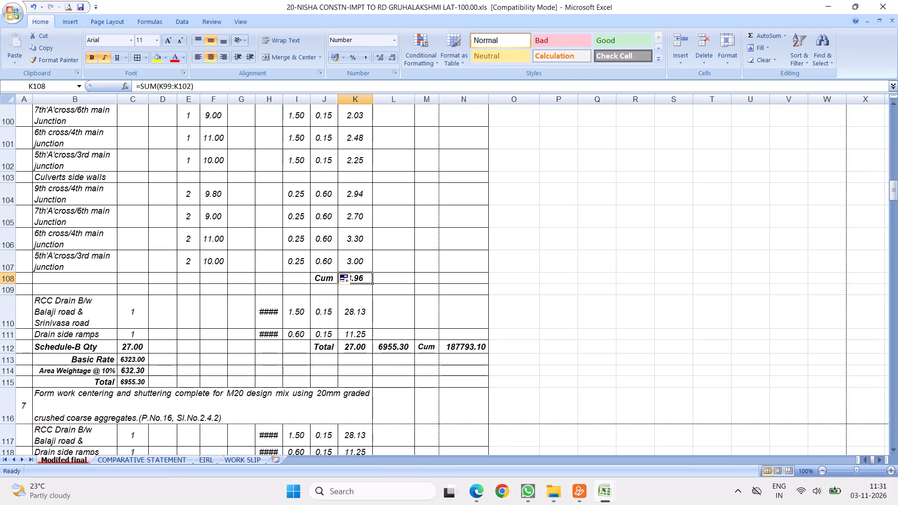
pyautogui.click(200, 86)
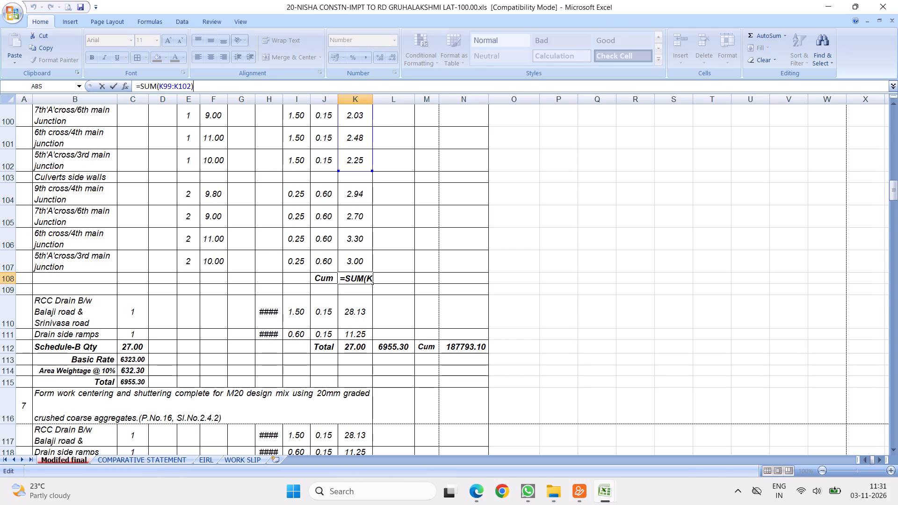
pyautogui.moveTo(371, 169); pyautogui.dragTo(369, 253)
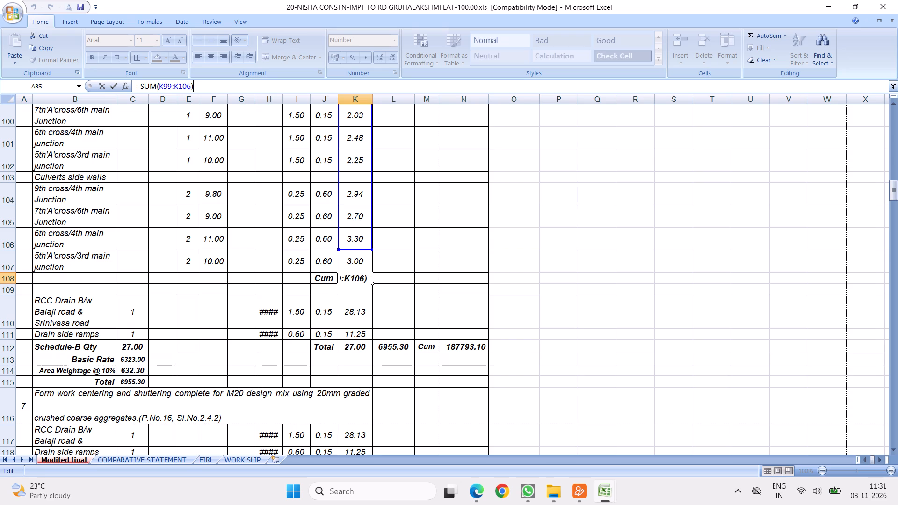
pyautogui.moveTo(369, 253); pyautogui.dragTo(366, 265)
pyautogui.click(754, 32)
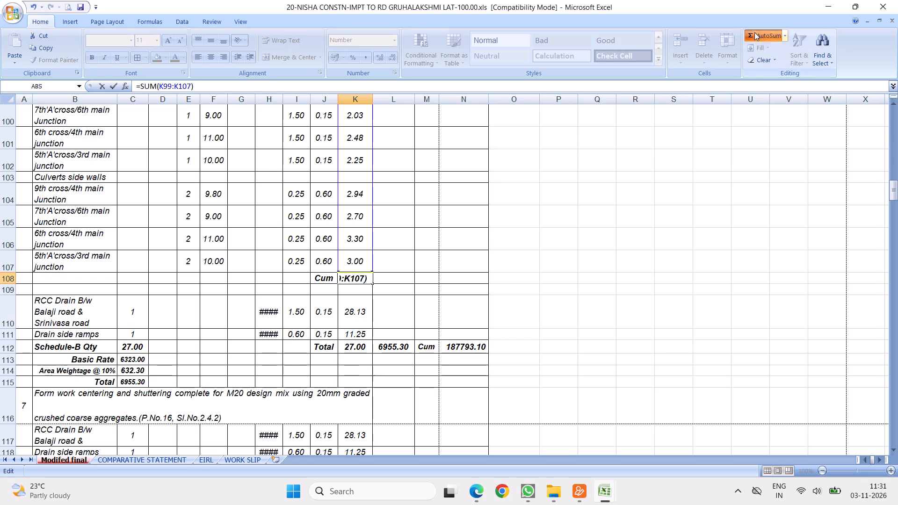
# Delete item 6's old RCC Drain and Drain side ramps measurement rows 110 and 111.
pyautogui.moveTo(2, 304); pyautogui.dragTo(3, 331)
pyautogui.rightClick(51, 321)
pyautogui.click(82, 388)
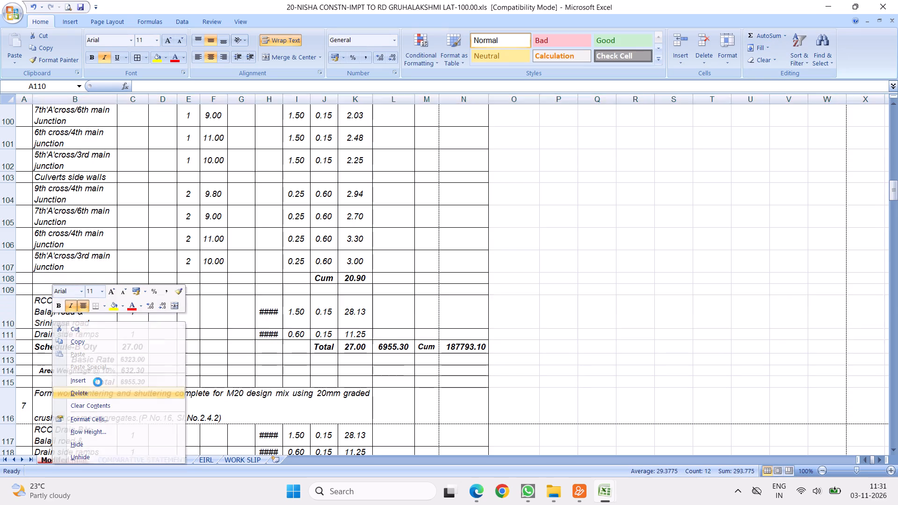
# Link item 6's total quantity in K110 to its culvert measurement sum in K108.
pyautogui.click(348, 307)
pyautogui.press('=')
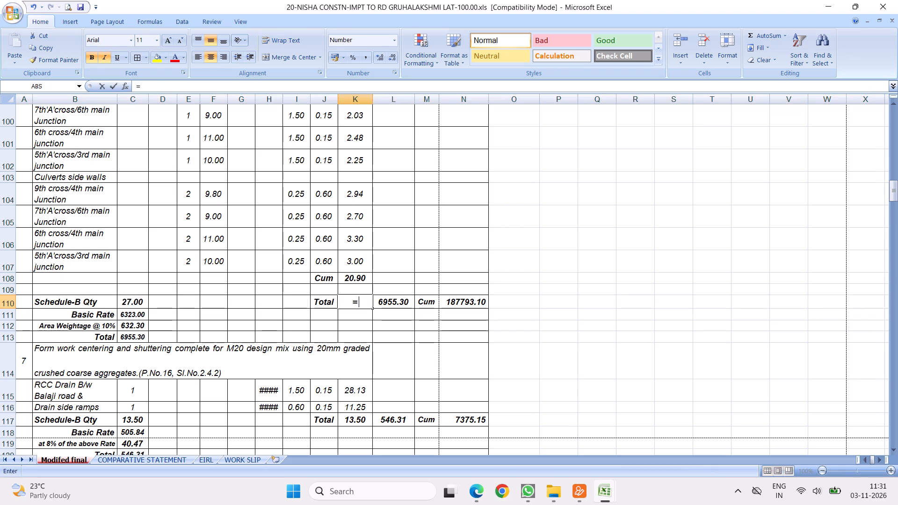
pyautogui.click(353, 281)
pyautogui.press('Return')
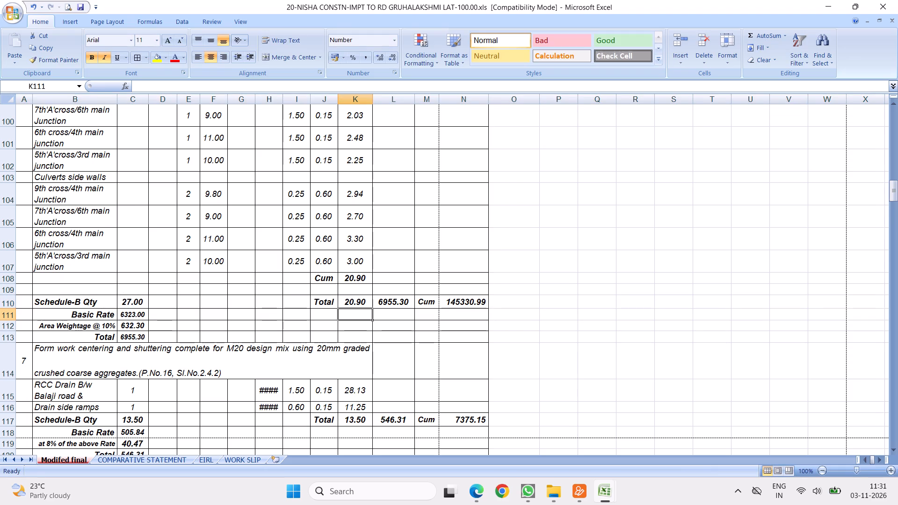
# Copy item 6's culvert raft and side wall rows 98 to 109 and insert them above row 115, under item 7's description.
pyautogui.scroll(-2, 228, 238)
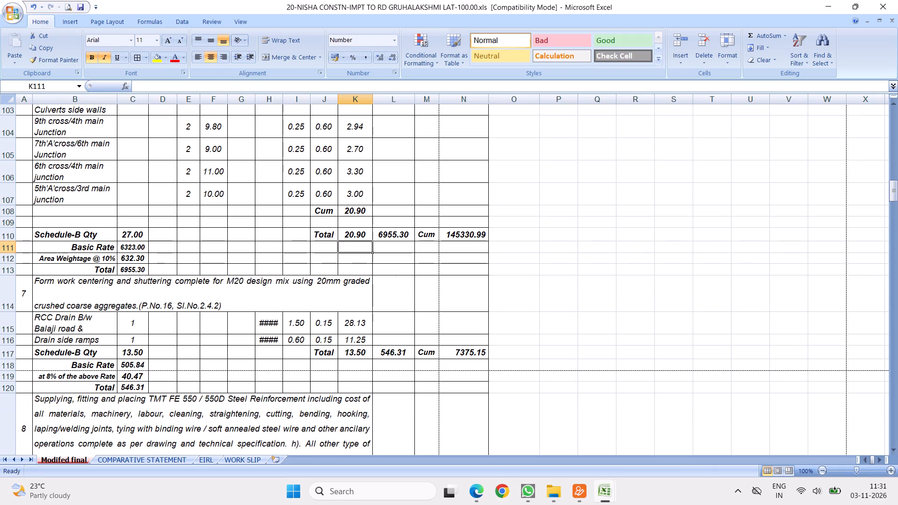
pyautogui.click(160, 237)
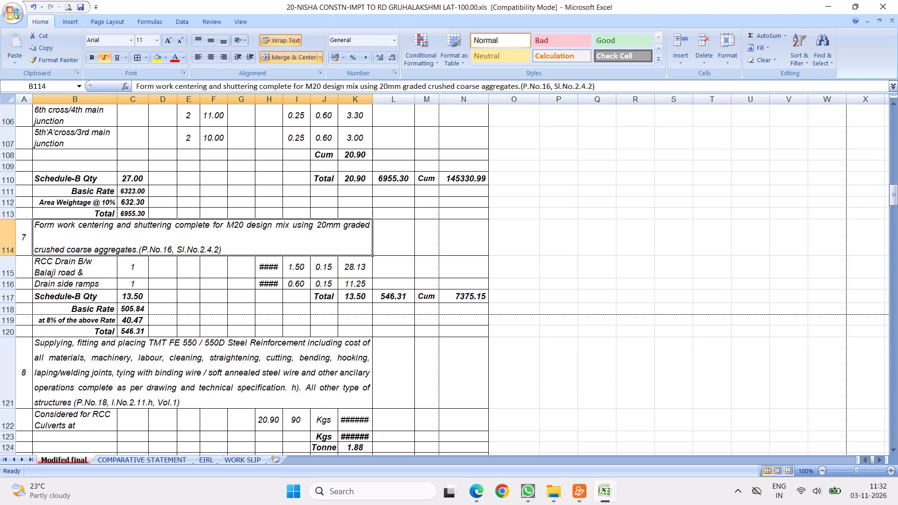
pyautogui.scroll(3, 150, 233)
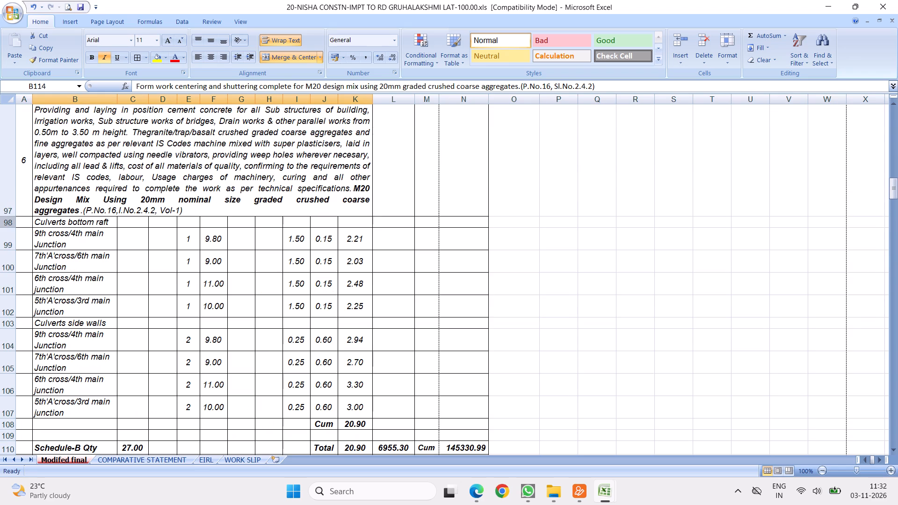
pyautogui.moveTo(14, 223); pyautogui.dragTo(7, 437)
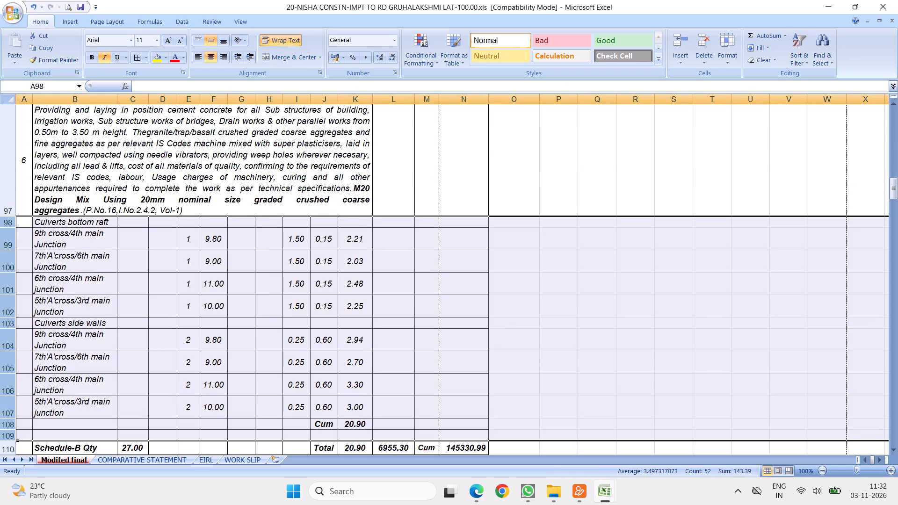
pyautogui.rightClick(179, 252)
pyautogui.click(206, 273)
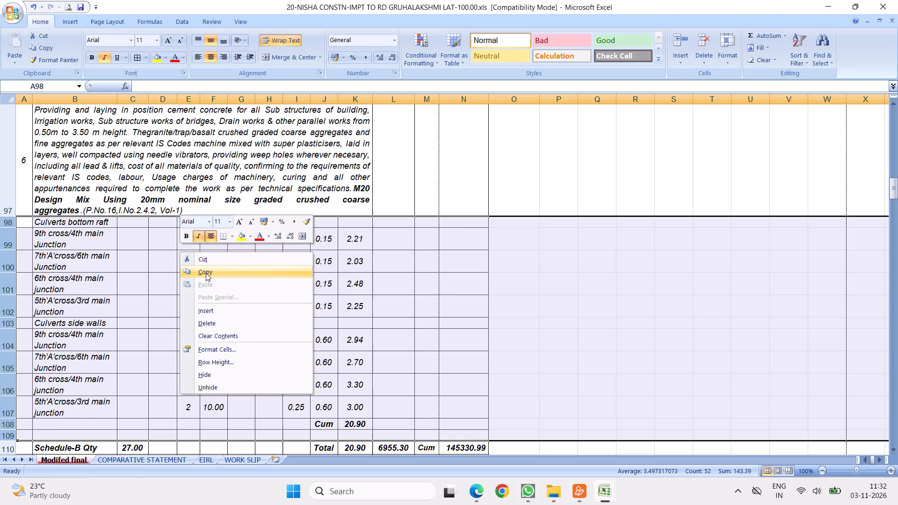
pyautogui.scroll(-3, 246, 275)
pyautogui.scroll(-2, 94, 247)
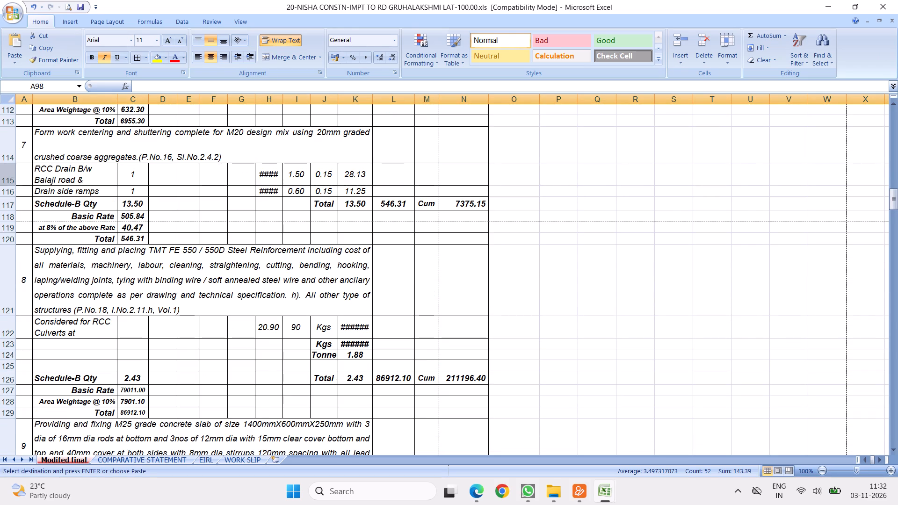
pyautogui.click(4, 176)
pyautogui.rightClick(4, 176)
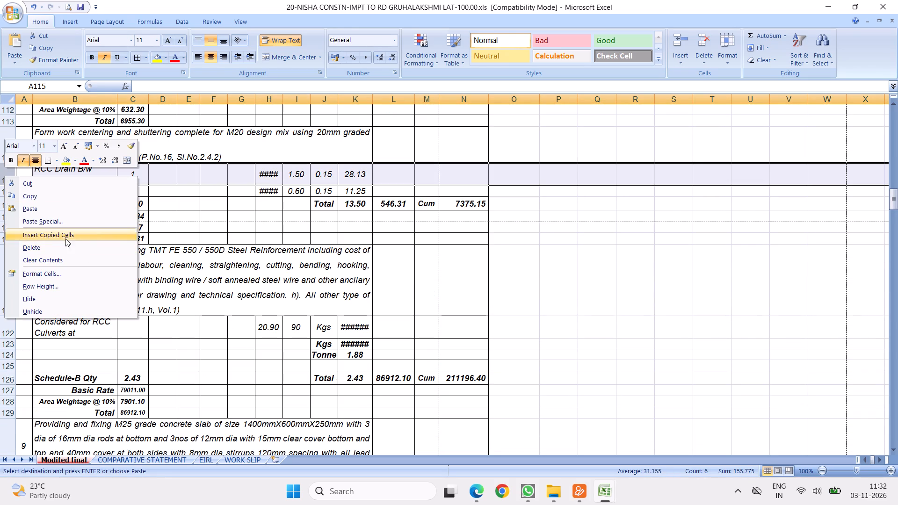
pyautogui.click(61, 232)
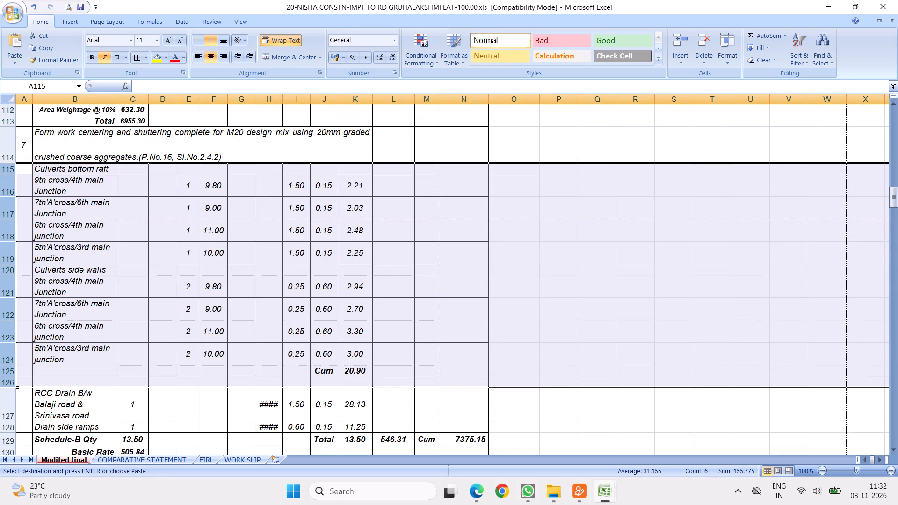
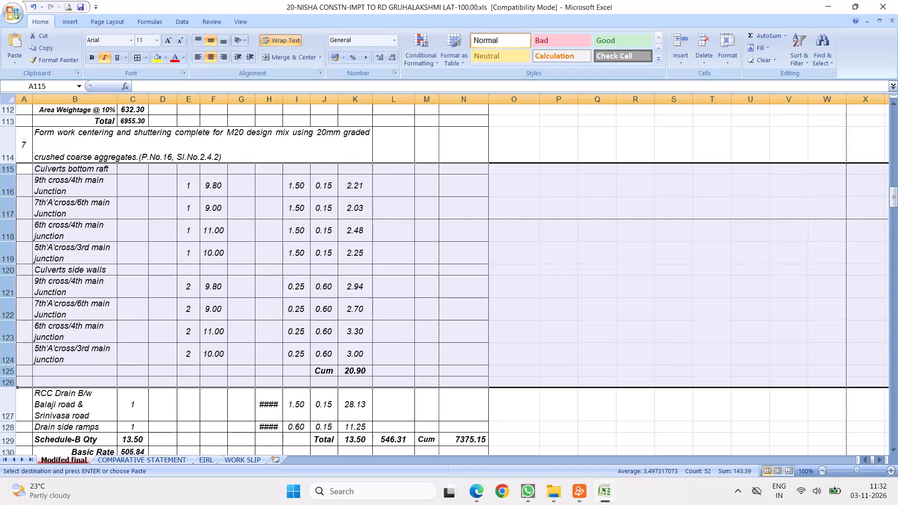
# Delete item 7's old RCC Drain and Drain side ramps measurement rows 127 and 128.
pyautogui.scroll(-2, 159, 238)
pyautogui.click(257, 244)
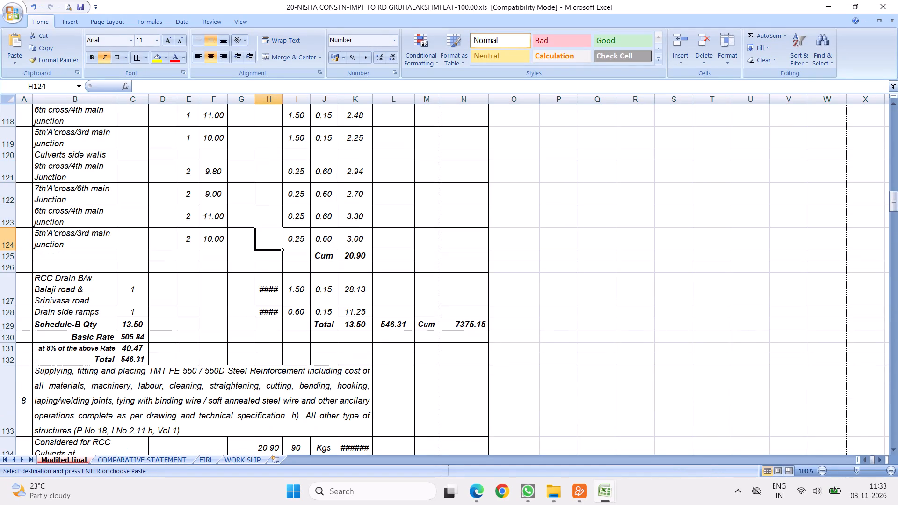
pyautogui.moveTo(2, 286); pyautogui.dragTo(2, 307)
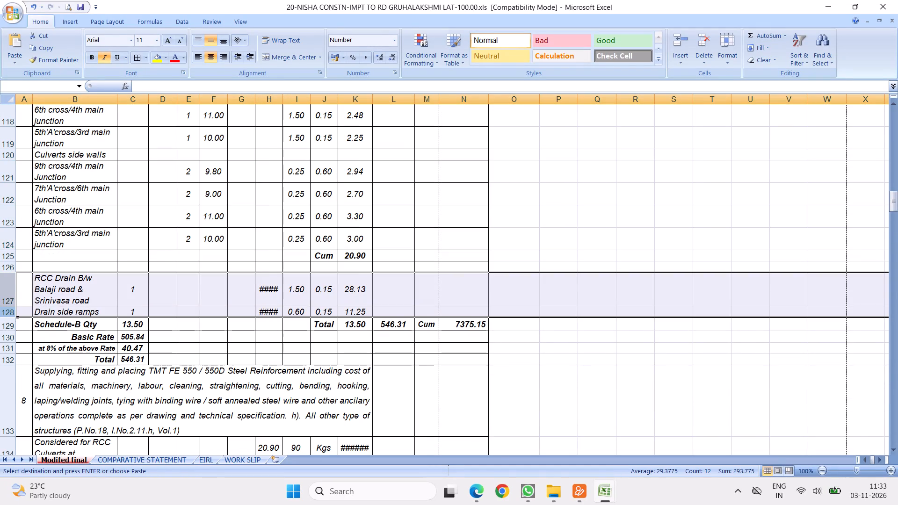
pyautogui.rightClick(59, 291)
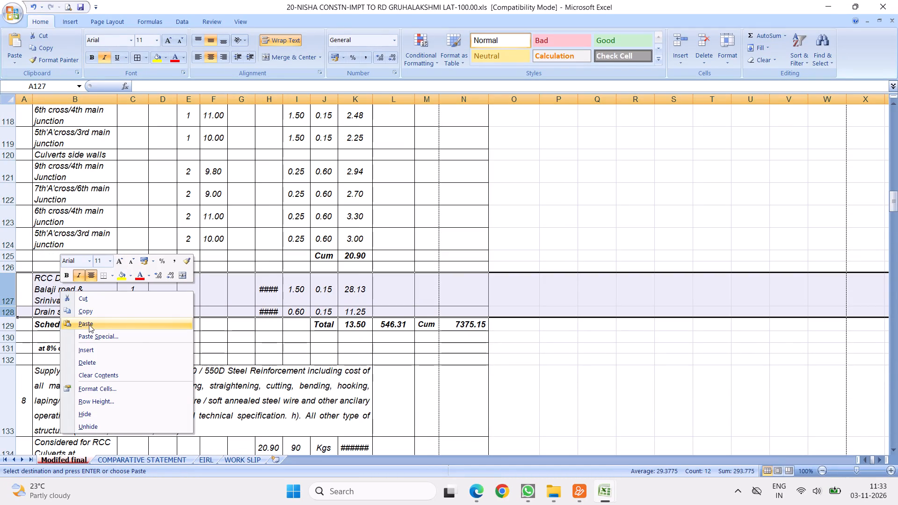
pyautogui.click(89, 325)
pyautogui.press('Escape')
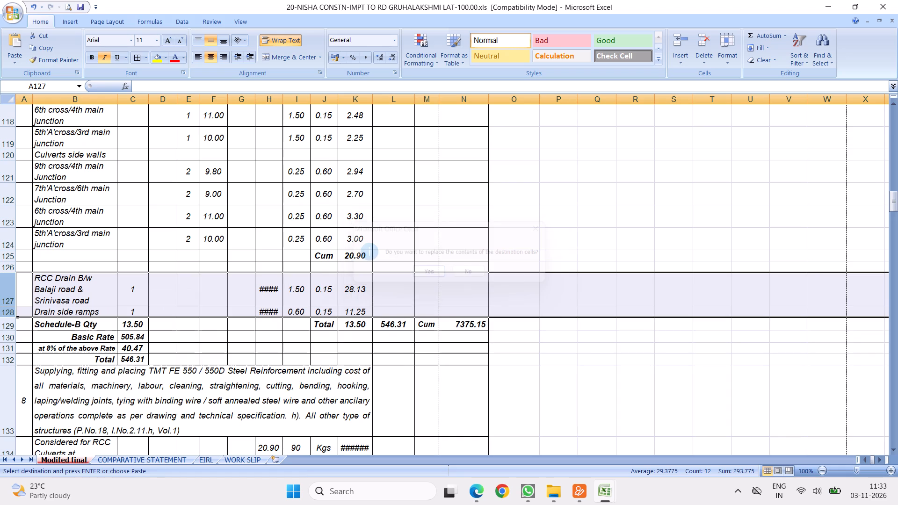
pyautogui.rightClick(189, 290)
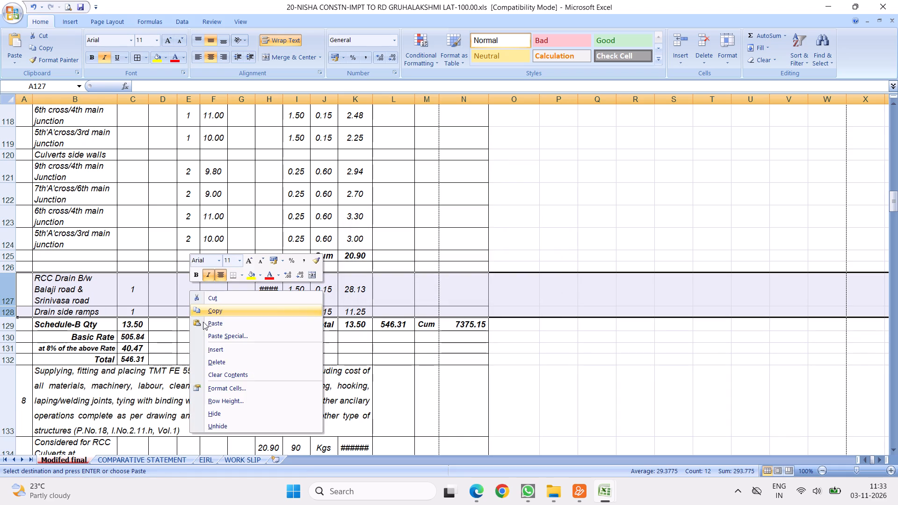
pyautogui.click(216, 362)
# Delete the culvert bottom raft rows 115 to 119 from item 7's form work measurements.
pyautogui.scroll(2, 266, 302)
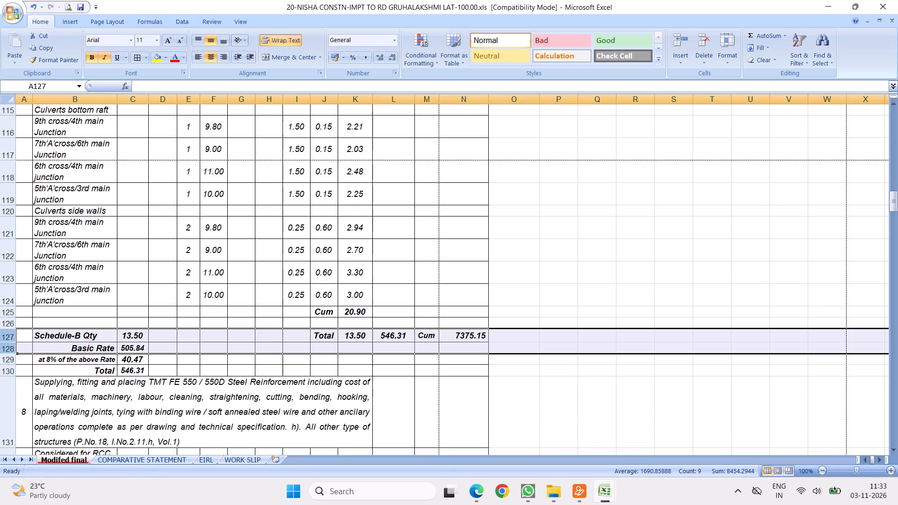
pyautogui.moveTo(7, 171); pyautogui.dragTo(5, 264)
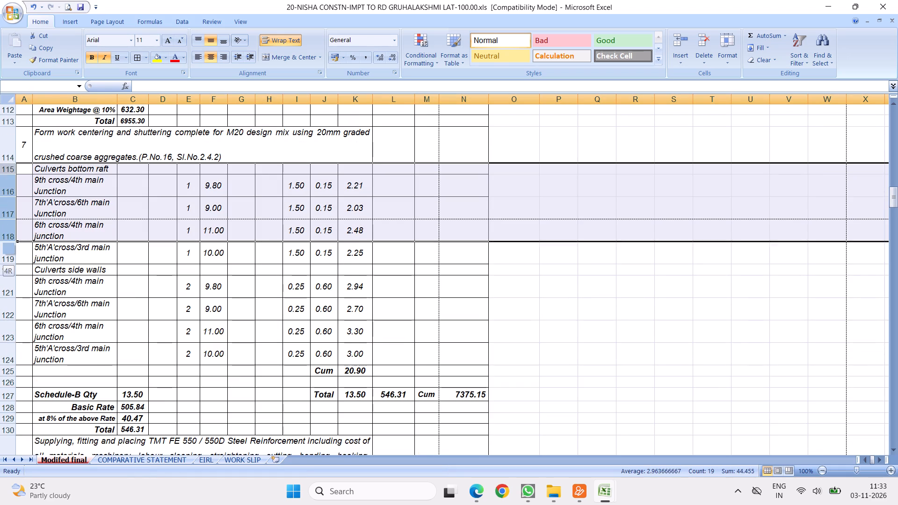
pyautogui.moveTo(5, 264); pyautogui.dragTo(15, 259)
pyautogui.rightClick(83, 216)
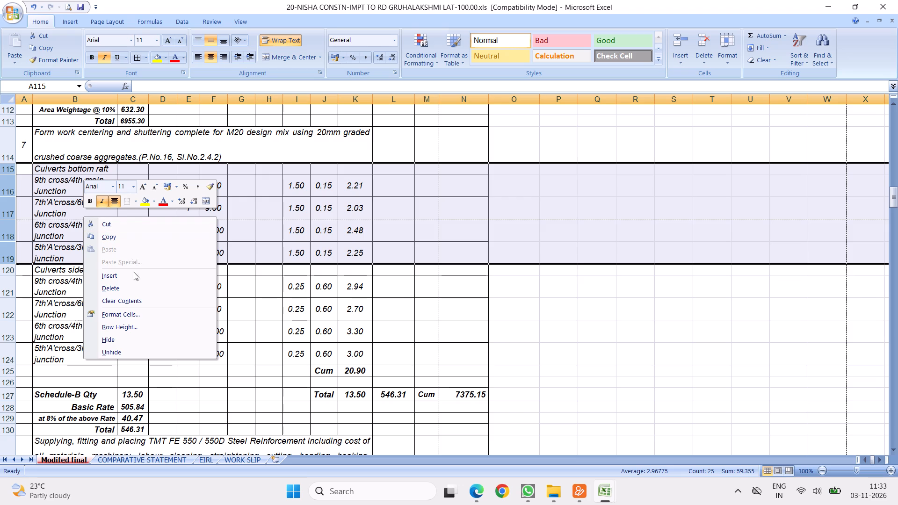
pyautogui.click(112, 286)
# Link item 7's total quantity in K122 to its side wall measurement sum in K120.
pyautogui.click(354, 294)
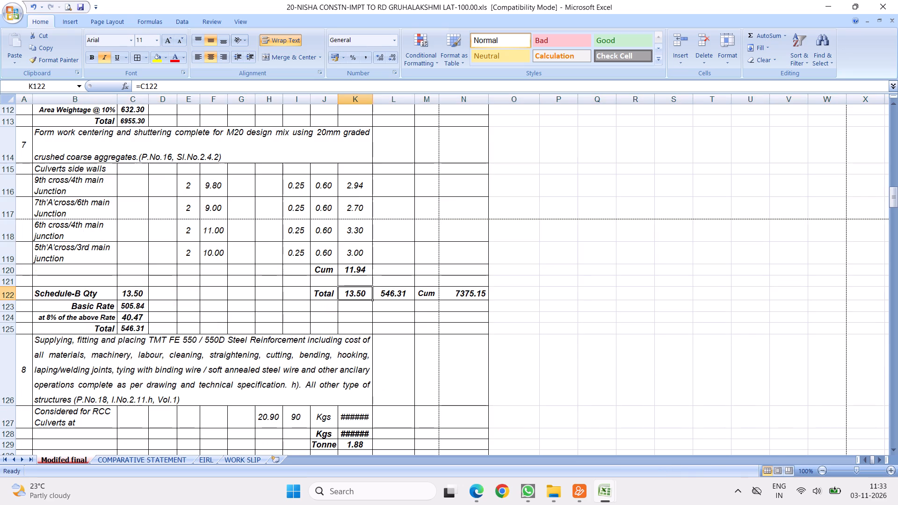
pyautogui.press('=')
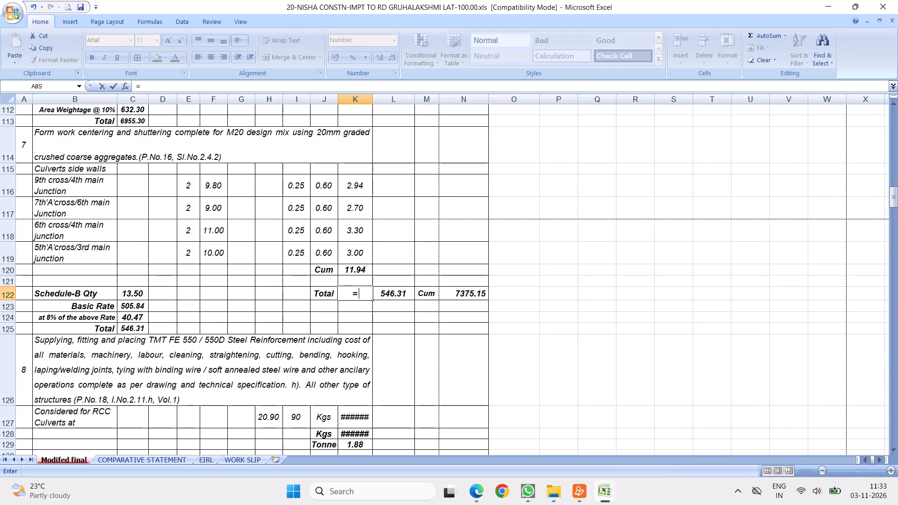
pyautogui.click(355, 272)
pyautogui.press('Return')
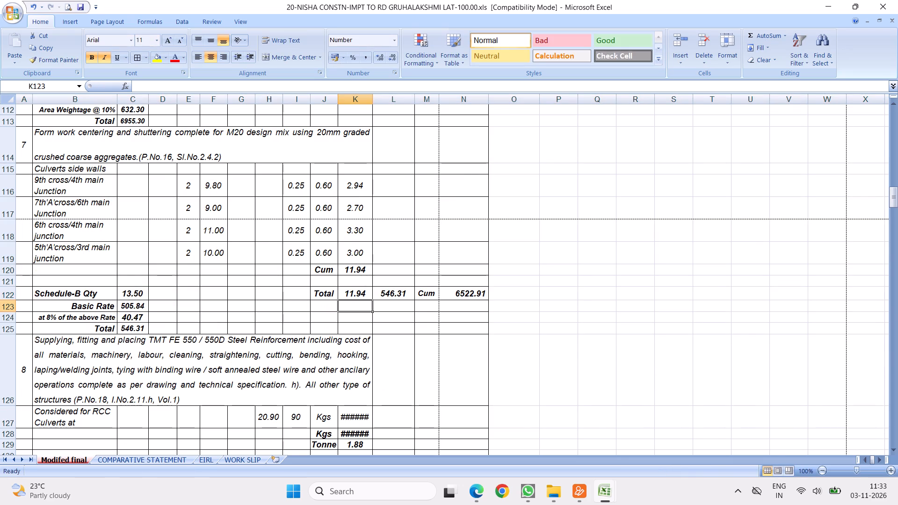
# Link item 8's RCC culvert concrete quantity in H127 to item 6's measurement sum in K108.
pyautogui.scroll(-2, 362, 277)
pyautogui.click(241, 250)
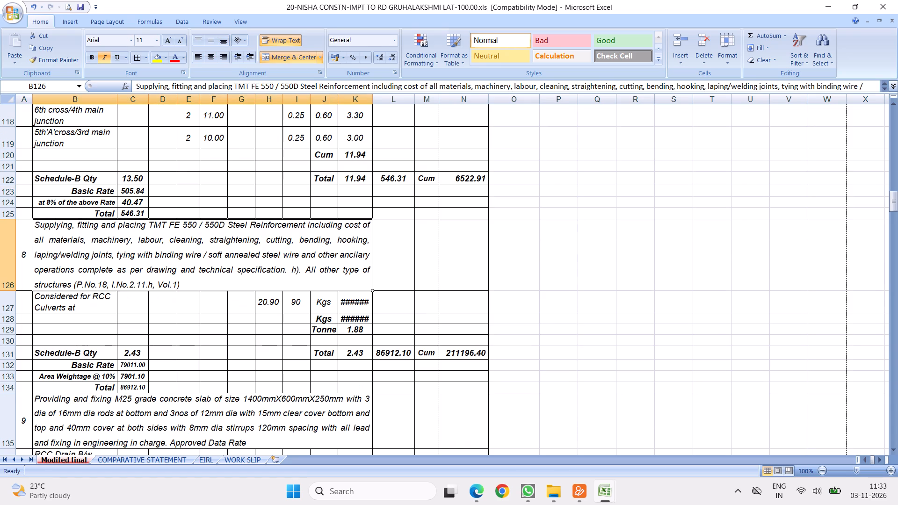
pyautogui.click(267, 302)
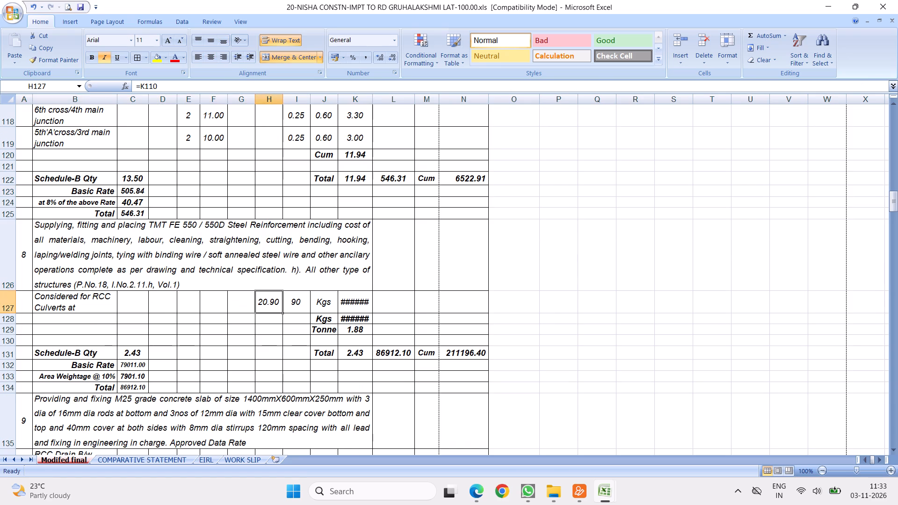
pyautogui.scroll(2, 281, 300)
pyautogui.press('=')
pyautogui.scroll(1, 325, 283)
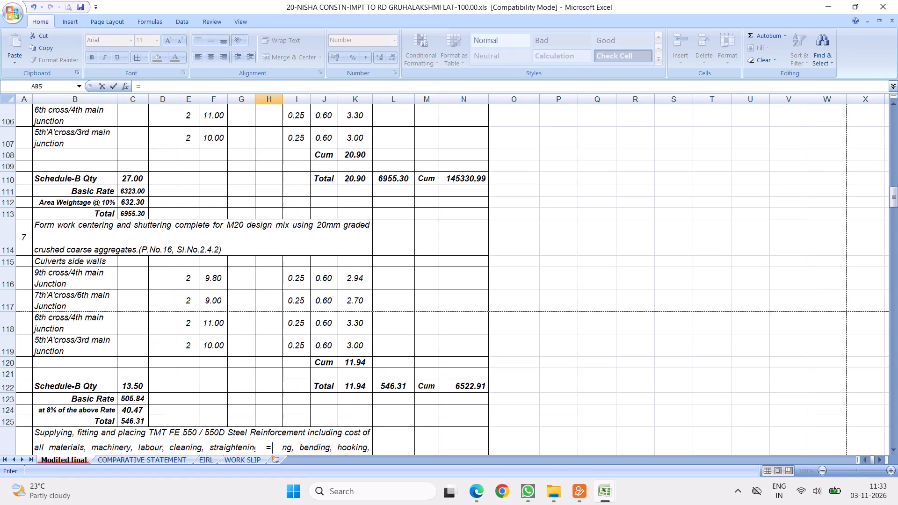
pyautogui.scroll(4, 321, 284)
pyautogui.scroll(-1, 397, 337)
pyautogui.click(351, 278)
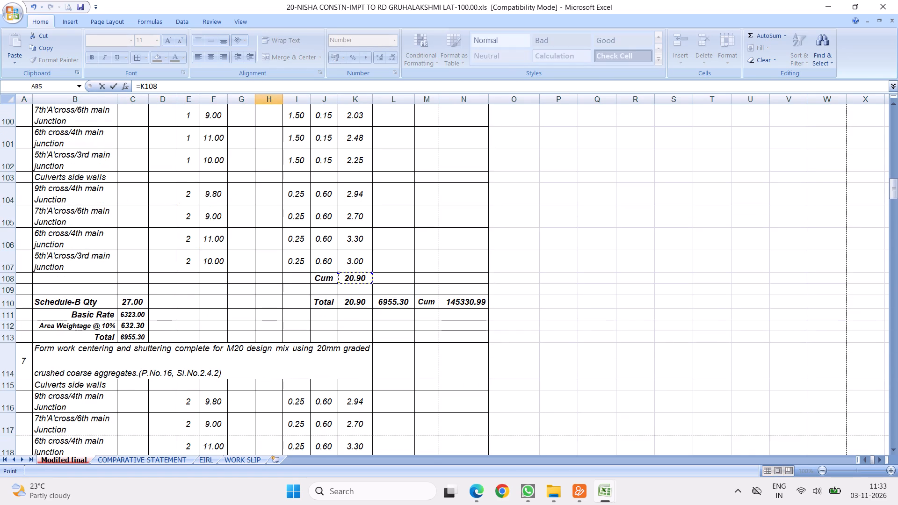
pyautogui.press('Return')
# Apply shrink to fit to item 8's Kgs quantity cells K127:K128.
pyautogui.scroll(-2, 378, 331)
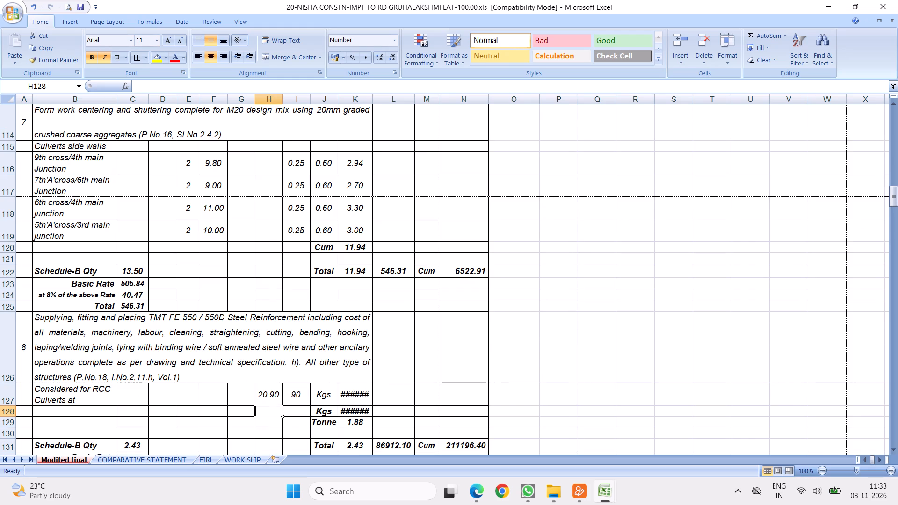
pyautogui.moveTo(358, 328); pyautogui.dragTo(357, 337)
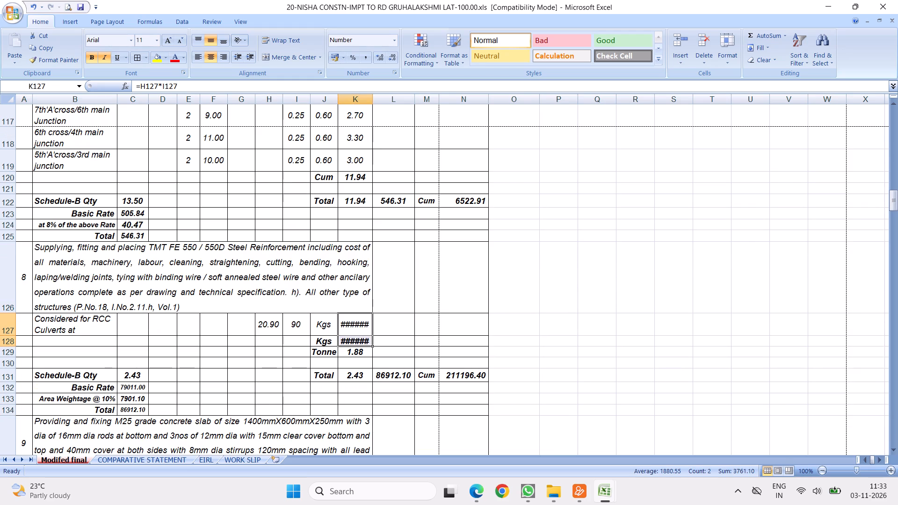
pyautogui.rightClick(357, 337)
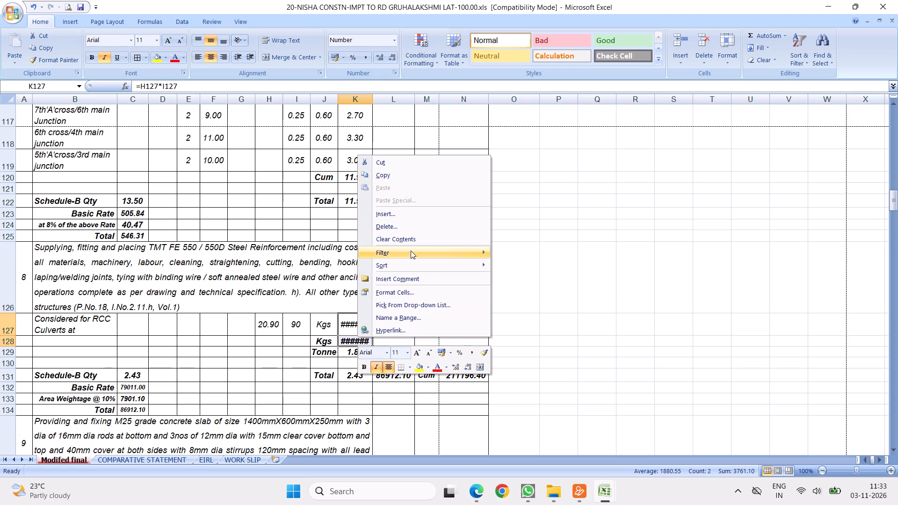
pyautogui.click(406, 289)
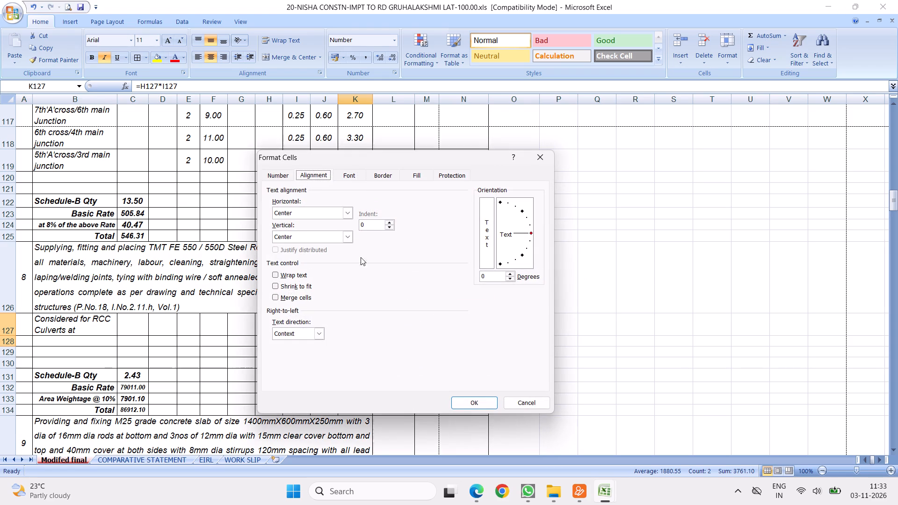
pyautogui.click(287, 286)
pyautogui.click(474, 401)
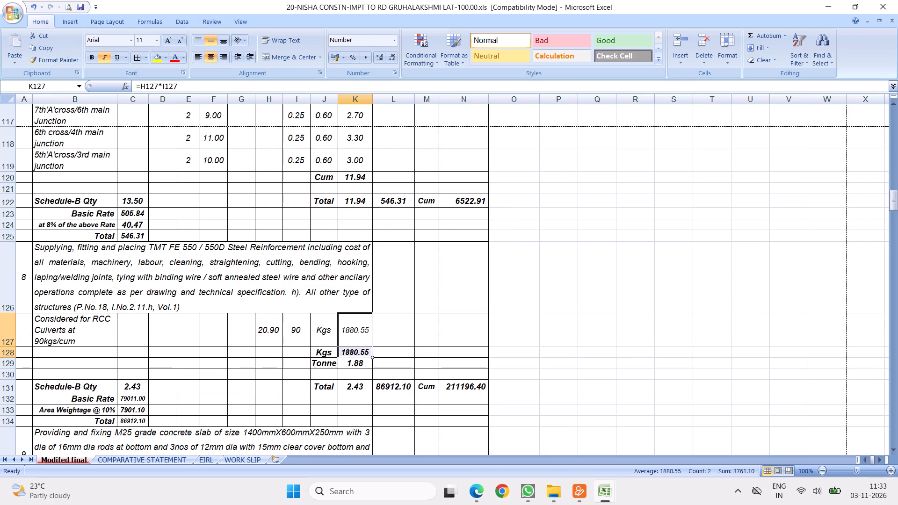
# Link item 8's total quantity in K131 to its tonne quantity in K129.
pyautogui.click(13, 353)
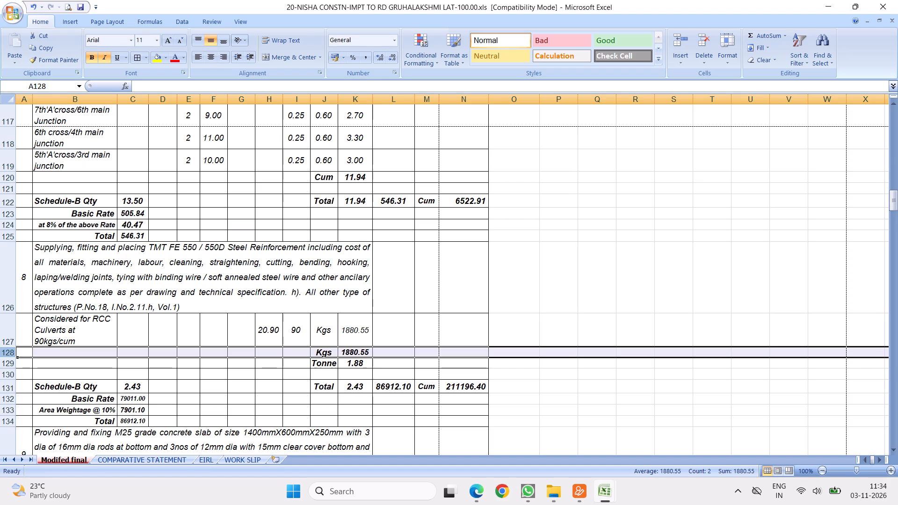
pyautogui.click(354, 387)
pyautogui.press('=')
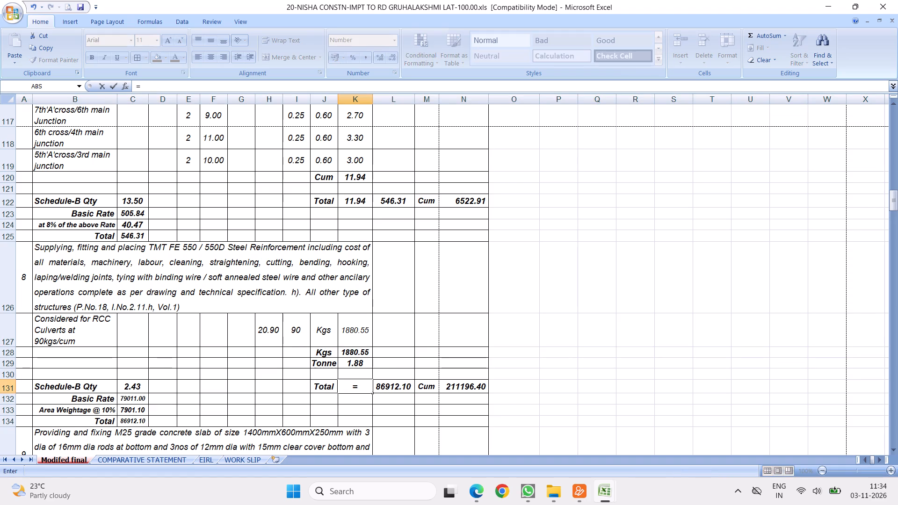
pyautogui.click(351, 365)
pyautogui.press('Return')
# Copy item 5's culvert bed concrete rows 86 to 92 and insert them above row 136, under item 9's description.
pyautogui.scroll(-3, 380, 332)
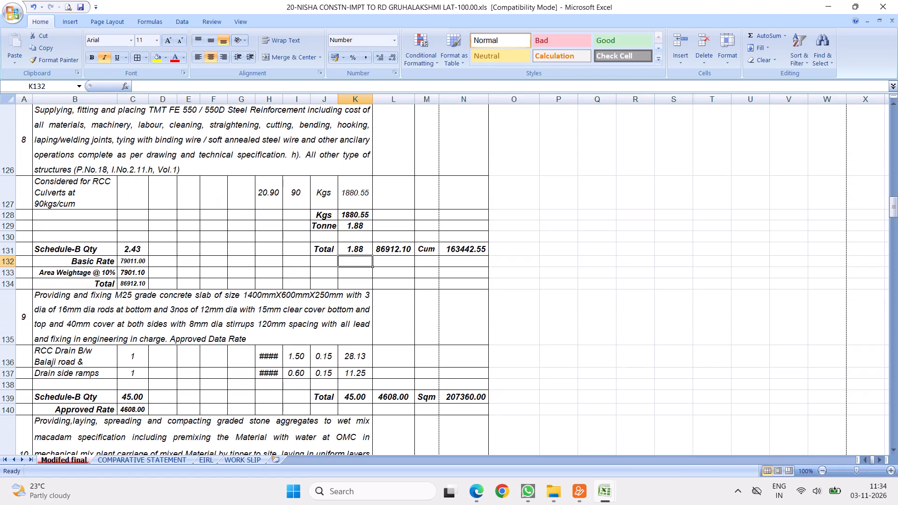
pyautogui.click(246, 303)
pyautogui.scroll(-2, 243, 305)
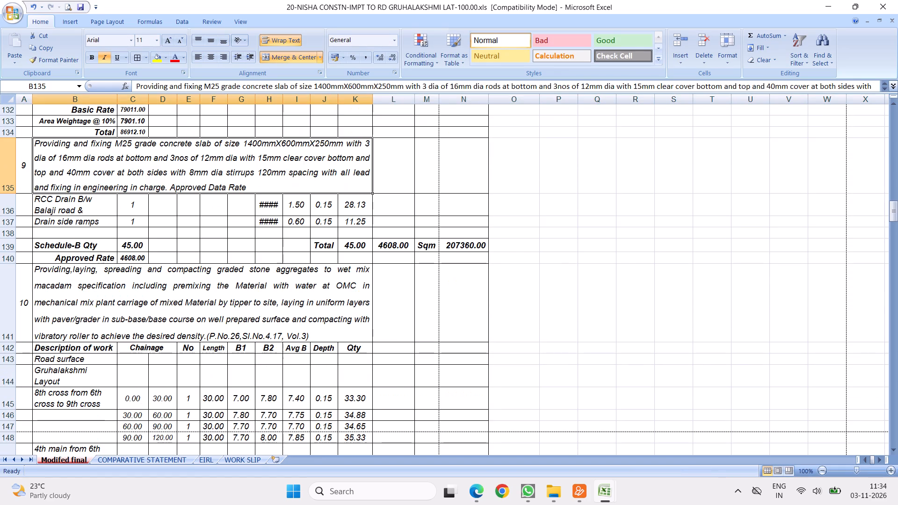
pyautogui.scroll(10, 255, 238)
pyautogui.scroll(-2, 272, 224)
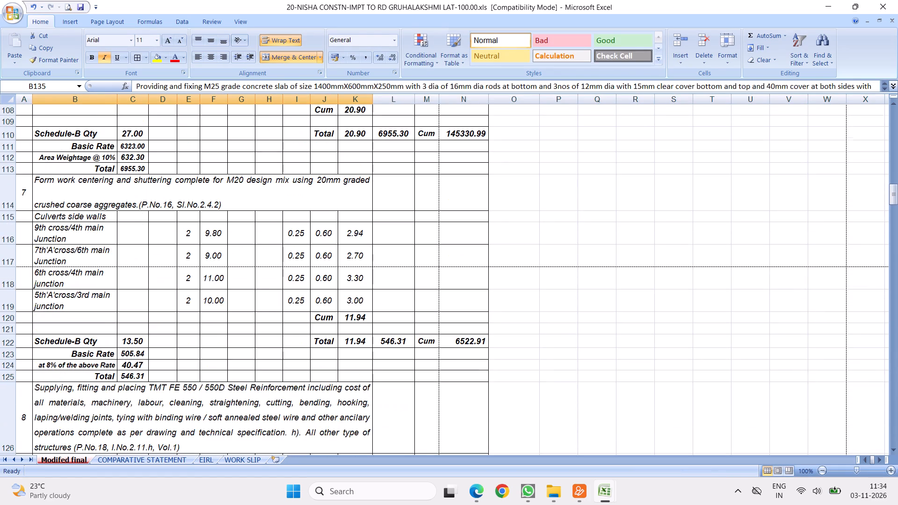
pyautogui.scroll(4, 260, 220)
pyautogui.scroll(5, 200, 243)
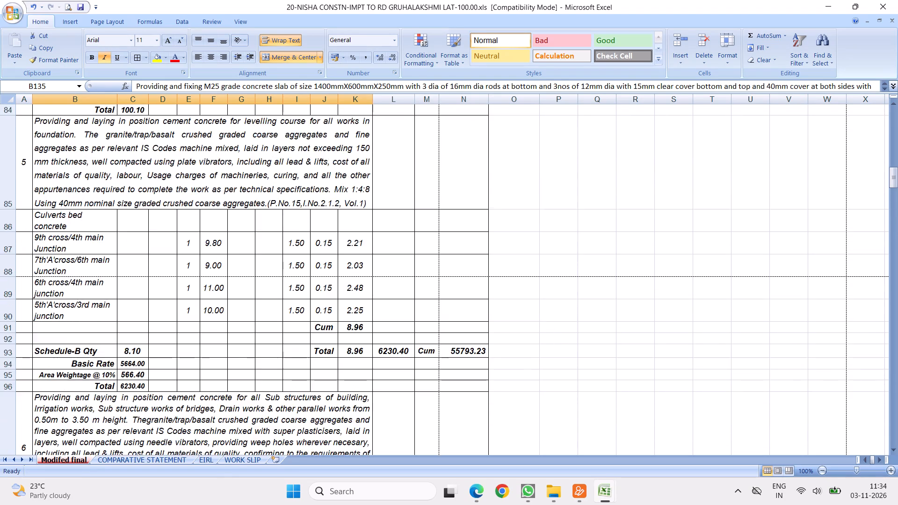
pyautogui.scroll(3, 207, 242)
pyautogui.scroll(-4, 237, 239)
pyautogui.moveTo(9, 223); pyautogui.dragTo(17, 339)
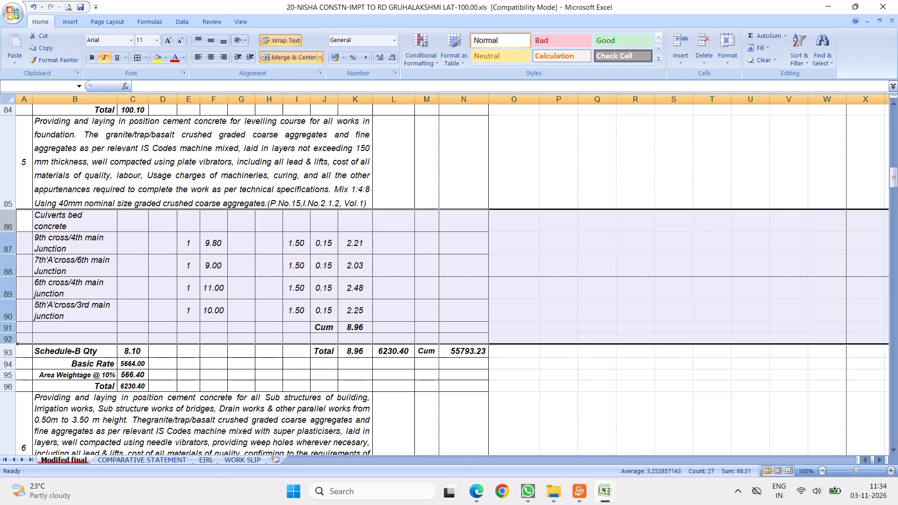
pyautogui.rightClick(105, 271)
pyautogui.click(134, 289)
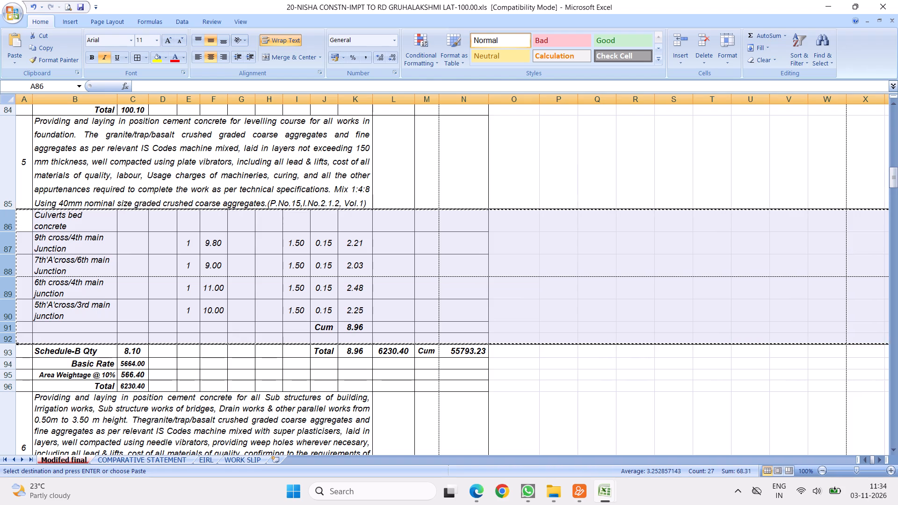
pyautogui.scroll(-8, 206, 338)
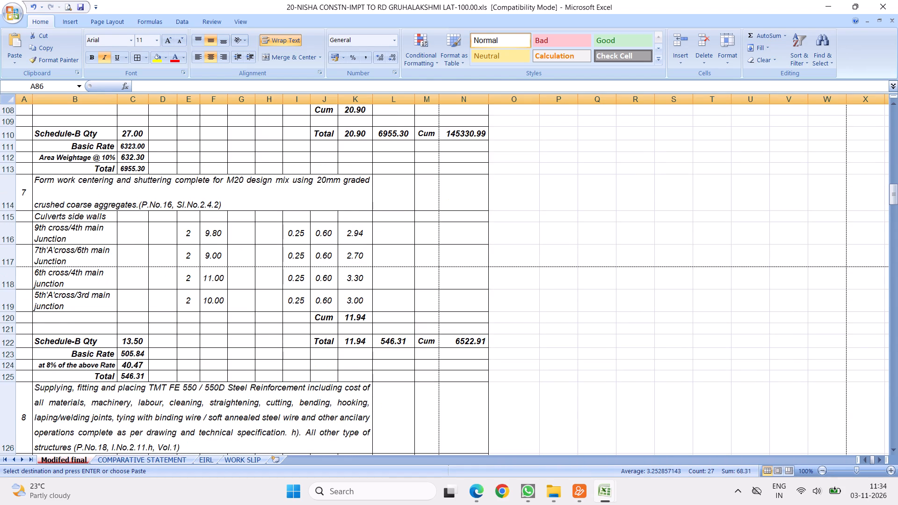
pyautogui.scroll(-4, 272, 256)
pyautogui.scroll(-3, 180, 252)
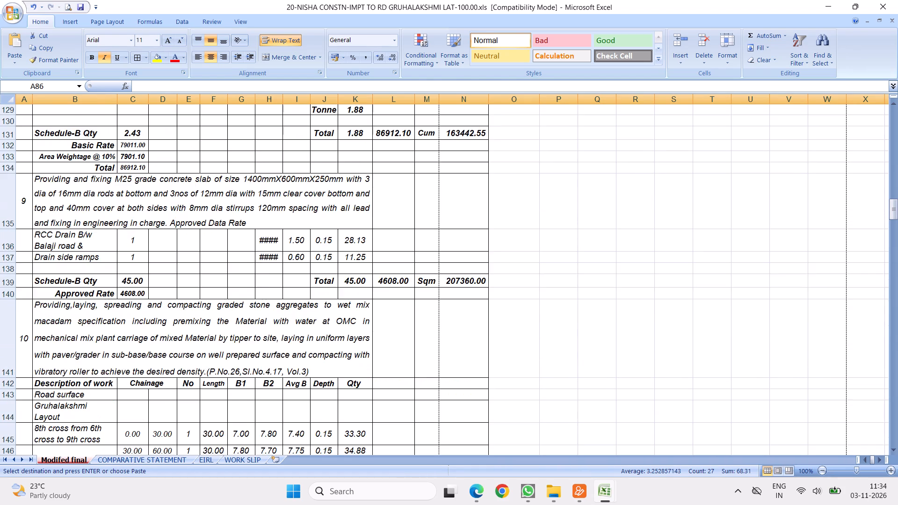
pyautogui.scroll(-2, 194, 248)
pyautogui.click(11, 173)
pyautogui.rightClick(11, 173)
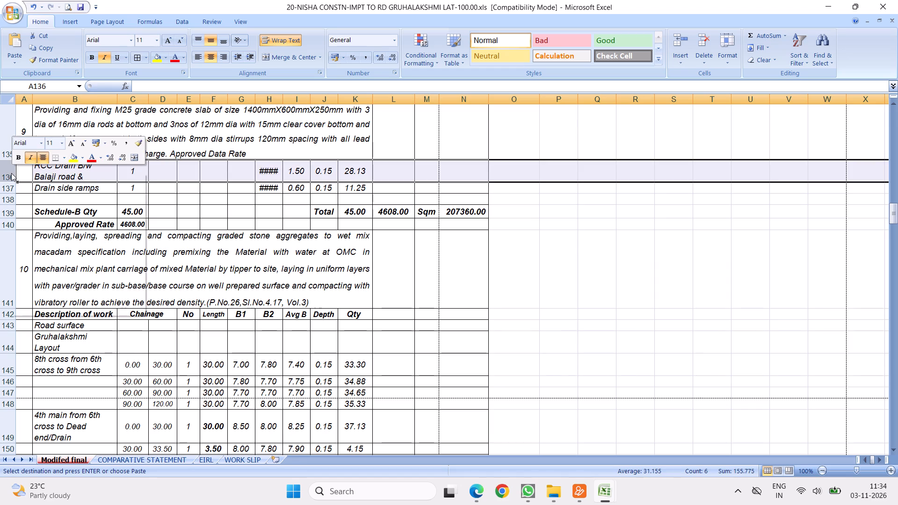
pyautogui.click(80, 232)
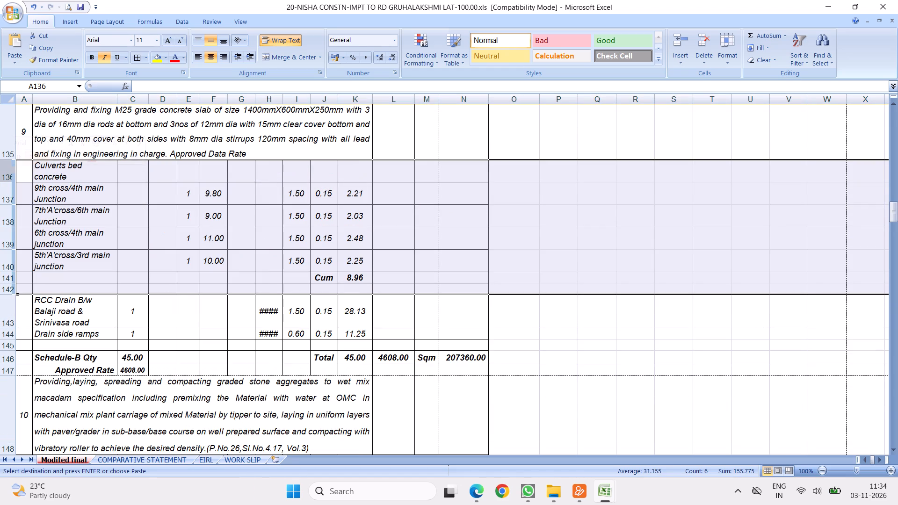
# Delete item 9's old RCC Drain and Drain side ramps rows and the blank row below them, rows 143 to 145.
pyautogui.moveTo(7, 309); pyautogui.dragTo(8, 340)
pyautogui.rightClick(60, 319)
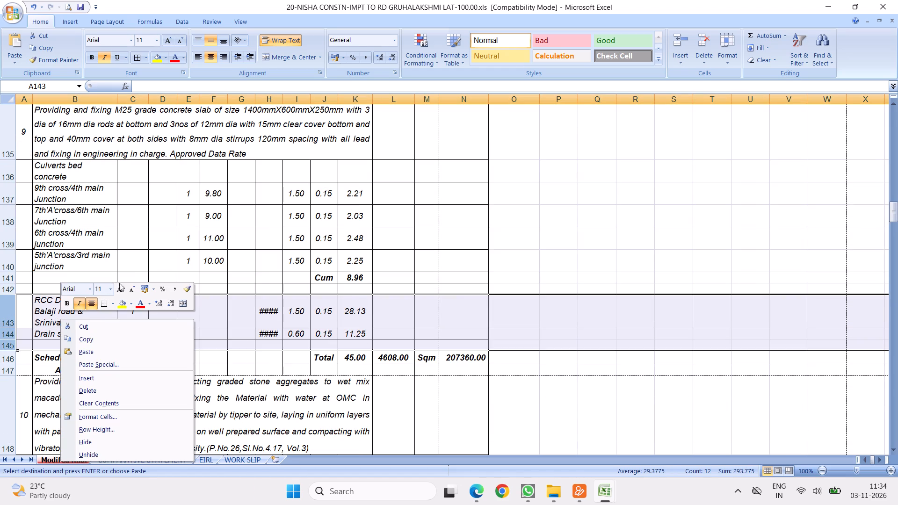
pyautogui.click(93, 388)
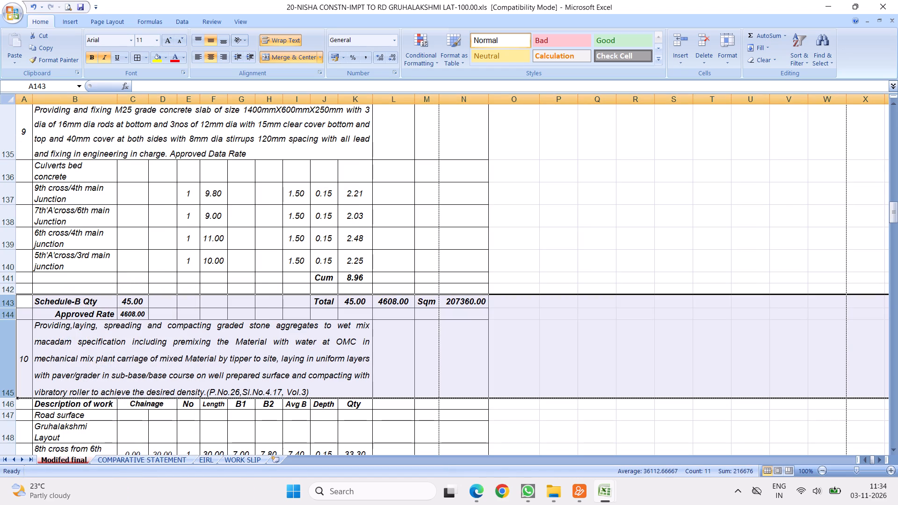
# Change item 9's measurement heading in B136 to "Culvert covering slabs".
pyautogui.click(68, 169)
pyautogui.doubleClick(68, 169)
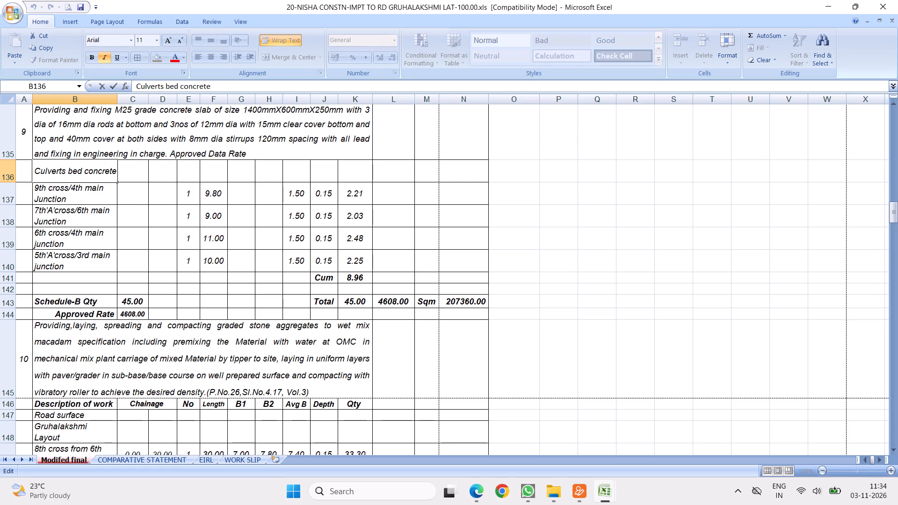
pyautogui.moveTo(69, 172); pyautogui.dragTo(179, 188)
pyautogui.press('Delete')
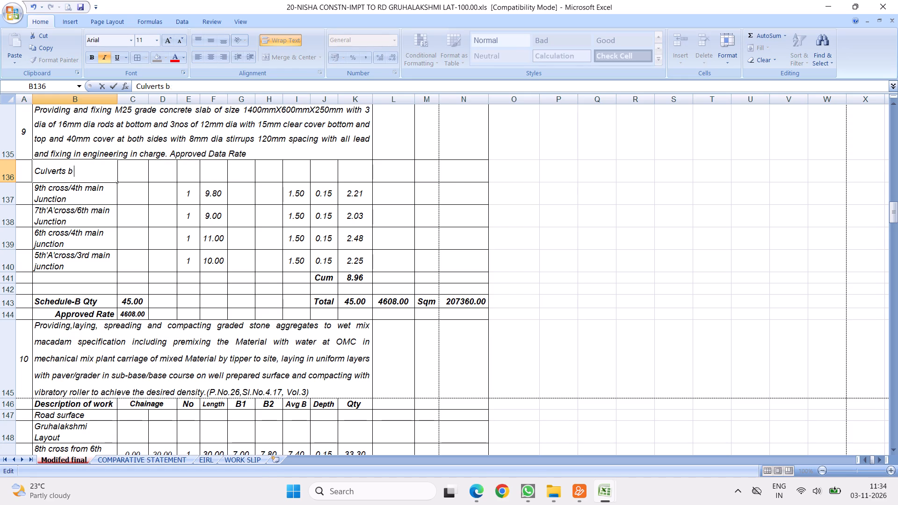
pyautogui.press('BackSpace')
pyautogui.write('co')
pyautogui.press('BackSpace')
pyautogui.press('BackSpace')
pyautogui.press('BackSpace')
pyautogui.press('BackSpace')
pyautogui.press('space')
pyautogui.write('covering slabs')
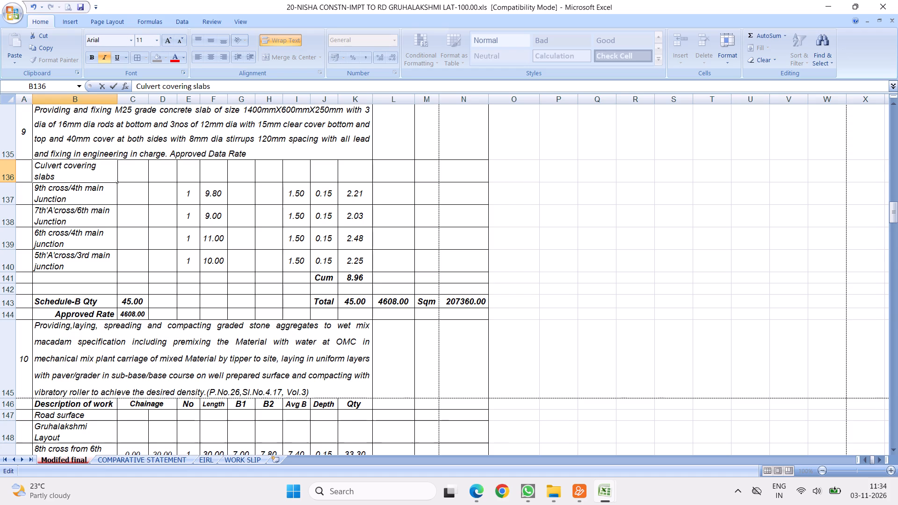
pyautogui.click(228, 256)
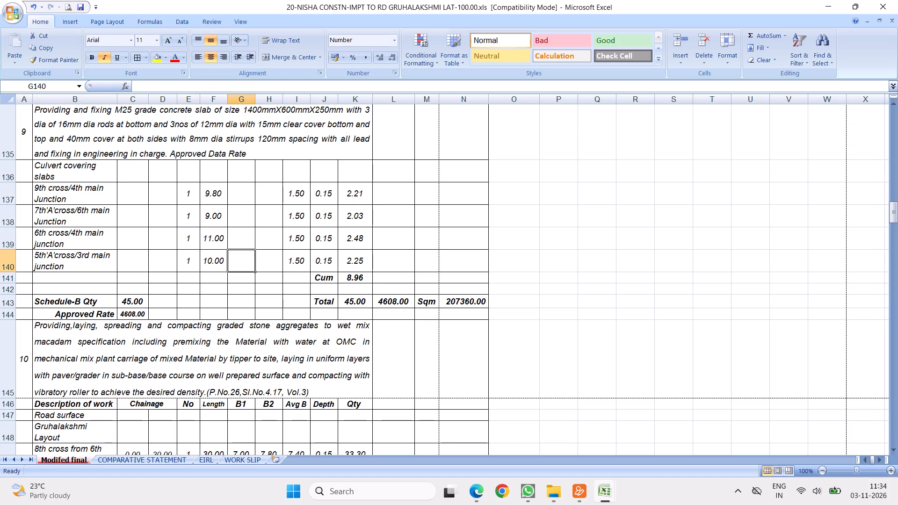
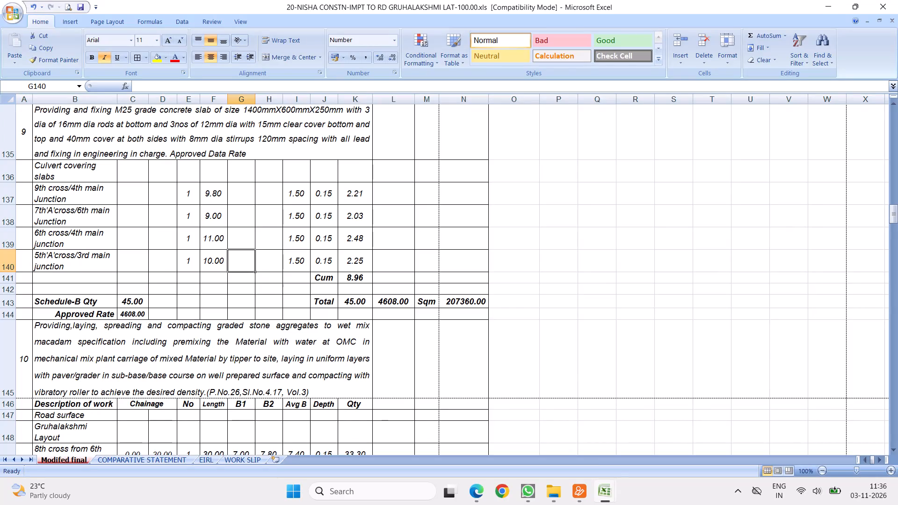
# Set the average breadth to 1.2 for all four junction rows of the item 9 culvert covering slabs.
pyautogui.click(440, 303)
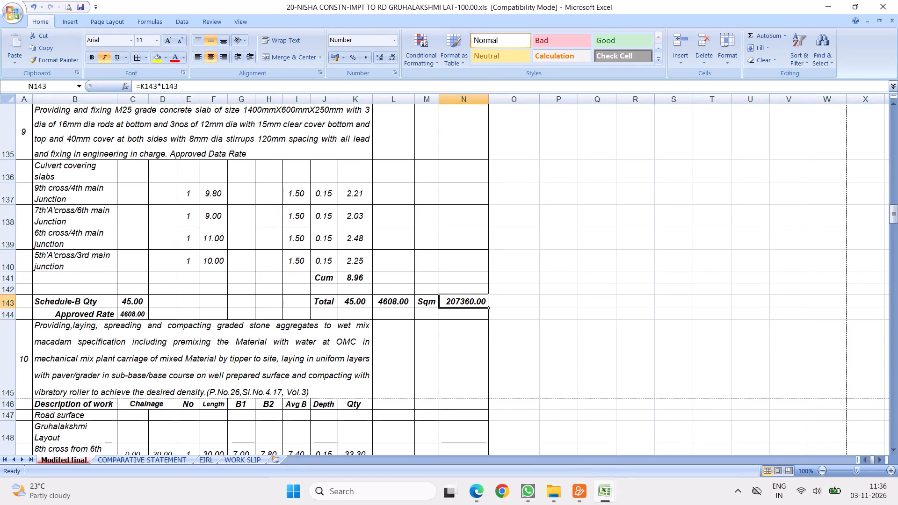
pyautogui.click(300, 195)
pyautogui.write('1.2')
pyautogui.press('Return')
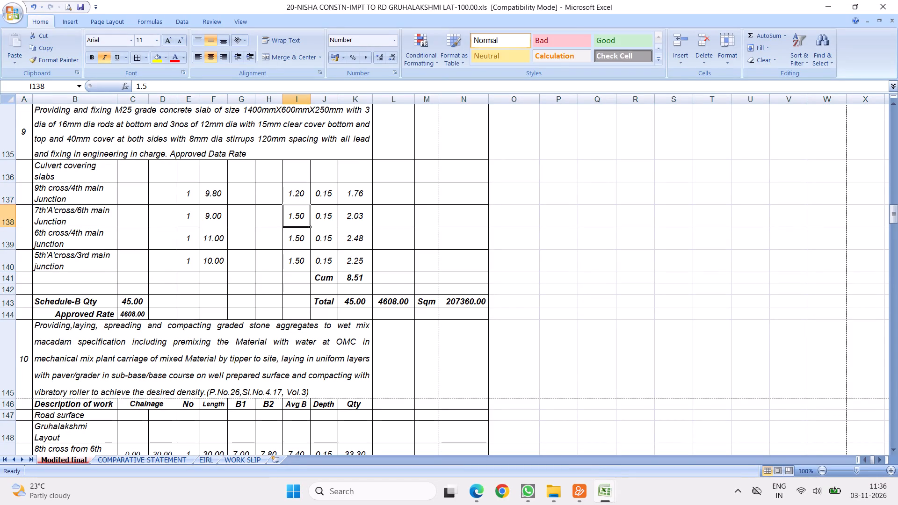
pyautogui.click(300, 195)
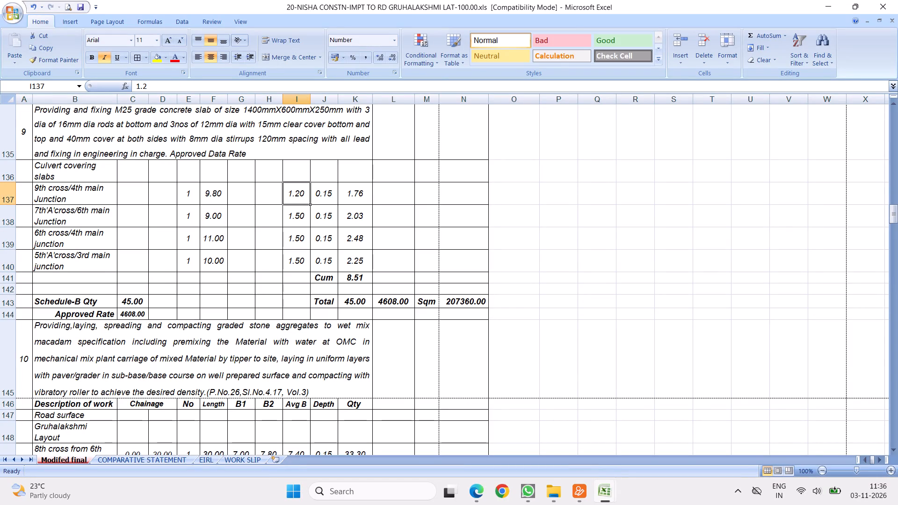
pyautogui.moveTo(310, 205); pyautogui.dragTo(308, 239)
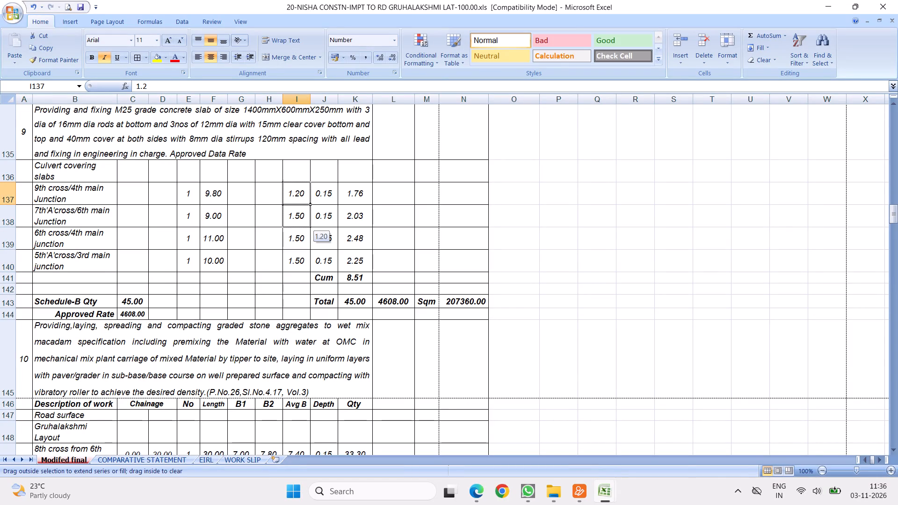
pyautogui.moveTo(308, 239); pyautogui.dragTo(305, 267)
# Clear the depth values of the four culvert covering slab rows in item 9.
pyautogui.moveTo(326, 193); pyautogui.dragTo(328, 259)
pyautogui.press('Delete')
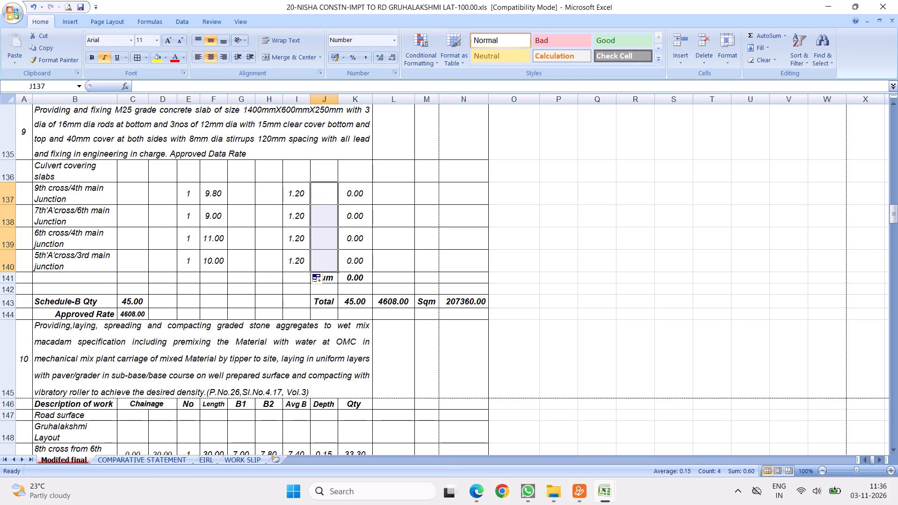
# Change the 9th cross/4th main junction quantity formula to =E137*F137*I137 and fill it down through the 5th'A'cross row.
pyautogui.click(357, 195)
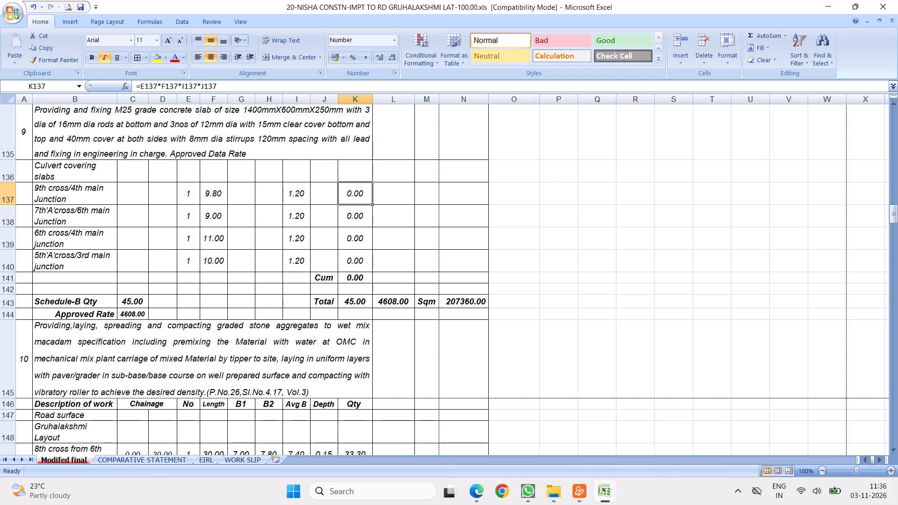
pyautogui.click(223, 83)
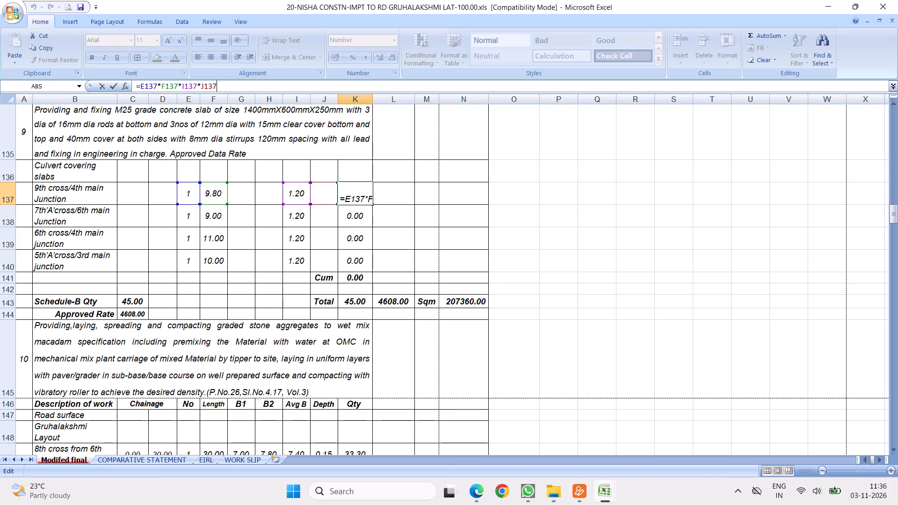
pyautogui.press('BackSpace')
pyautogui.press('BackSpace')
pyautogui.press('BackSpace')
pyautogui.press('BackSpace')
pyautogui.press('BackSpace')
pyautogui.press('Return')
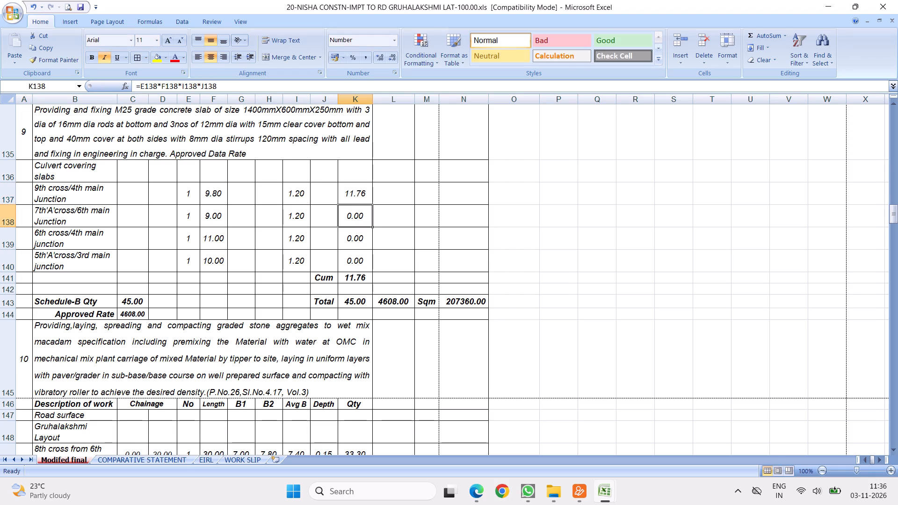
pyautogui.click(352, 192)
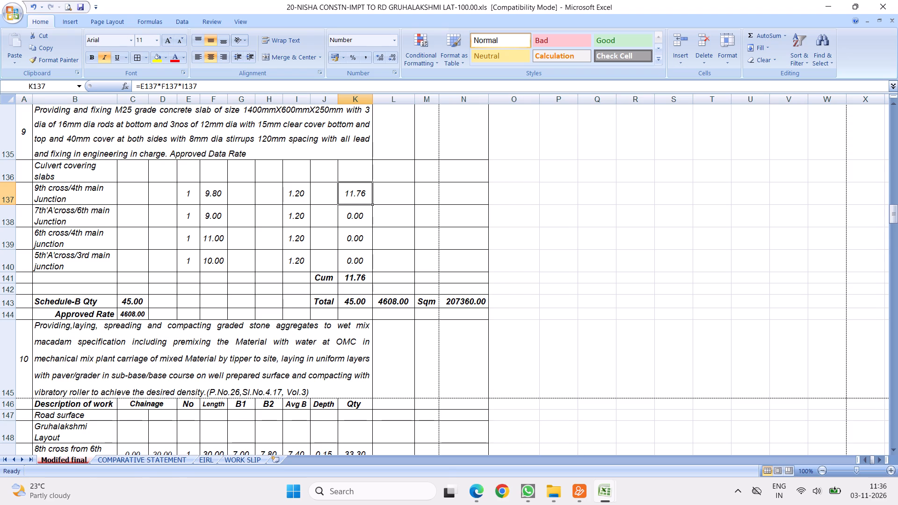
pyautogui.moveTo(374, 206); pyautogui.dragTo(367, 268)
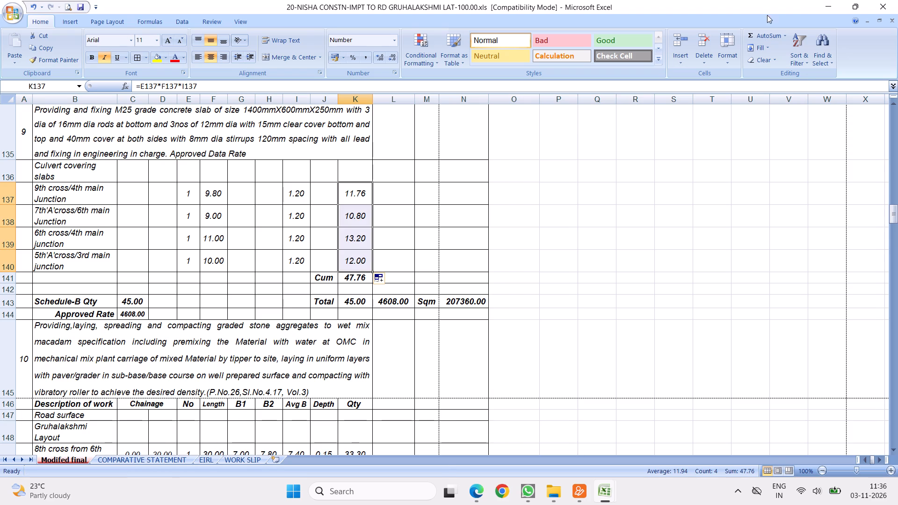
pyautogui.click(750, 31)
# Change the unit label beside the item 9 slab quantity sum to Sqm.
pyautogui.click(321, 281)
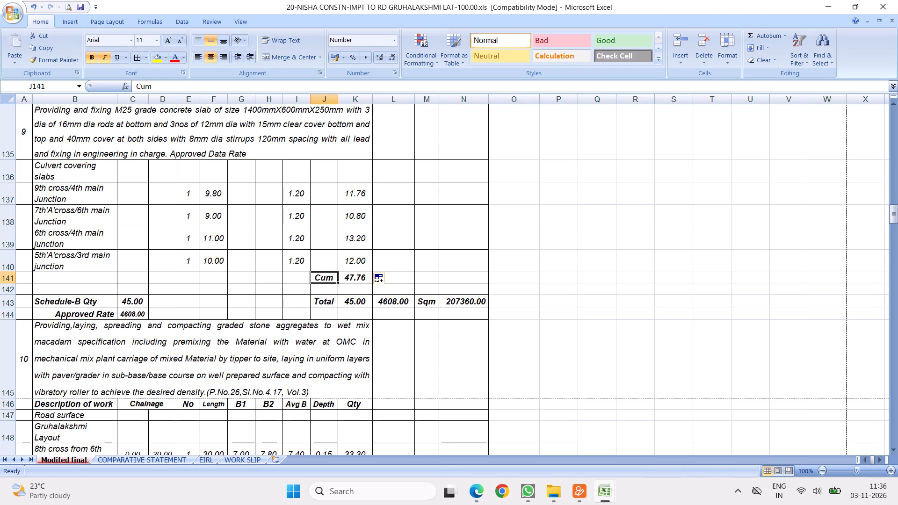
pyautogui.write('Sqm')
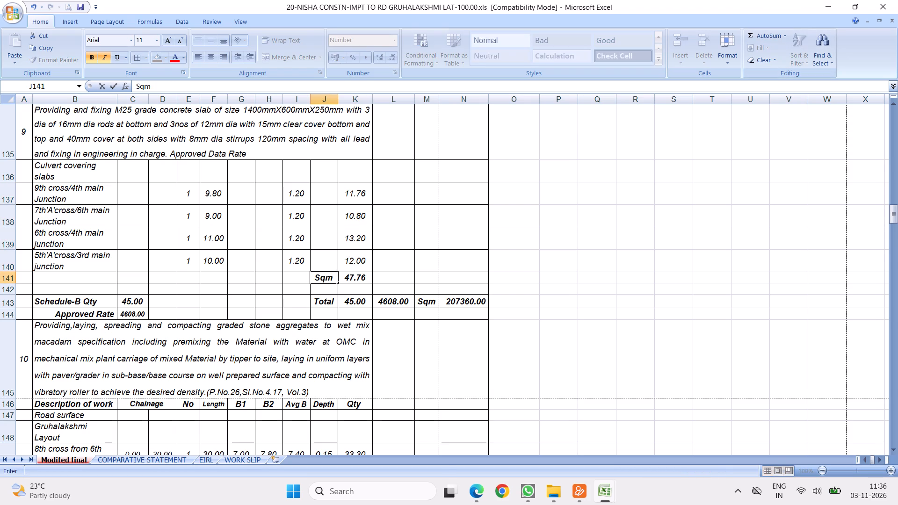
pyautogui.click(414, 315)
# Link the item 9 Total quantity in K143 to the summed slab quantity in K141.
pyautogui.click(353, 301)
pyautogui.press('=')
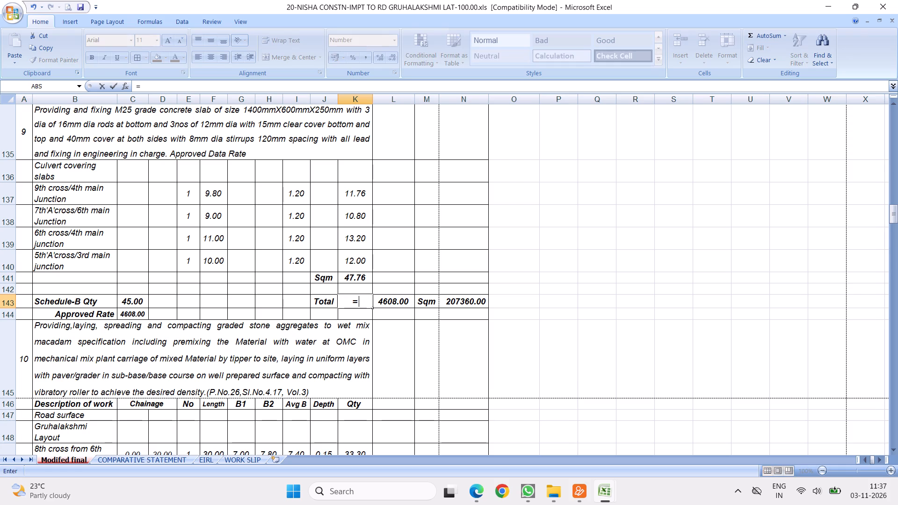
pyautogui.click(349, 275)
pyautogui.press('Return')
# Review the descriptions, measurements and total quantities of items 10 to 17 on the Modifed final sheet.
pyautogui.scroll(-3, 344, 318)
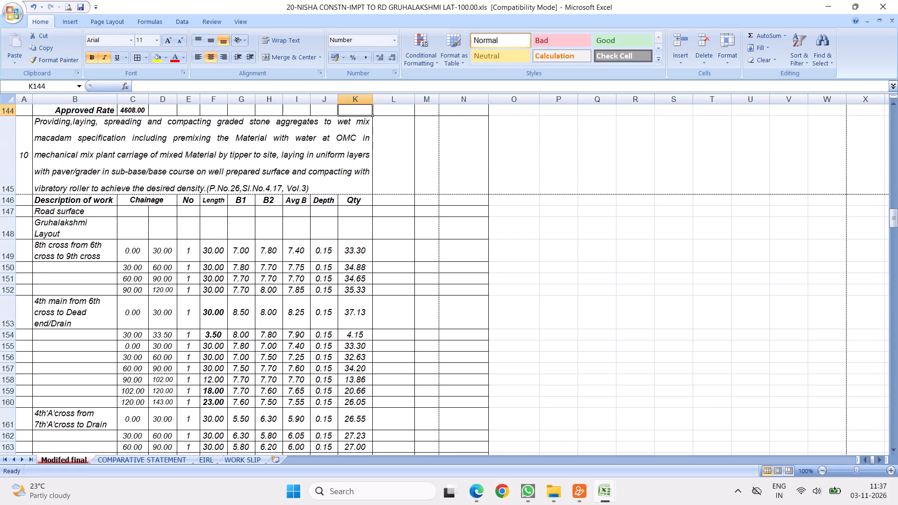
pyautogui.scroll(2, 189, 201)
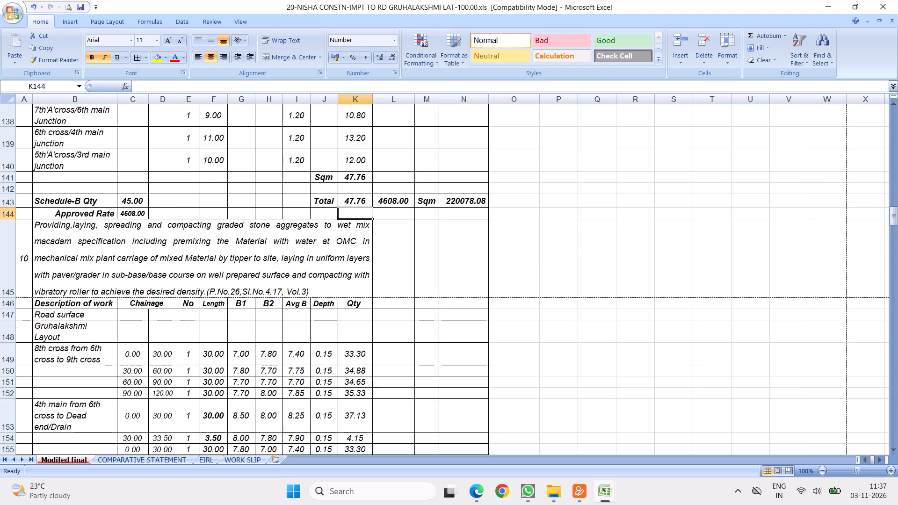
pyautogui.click(220, 253)
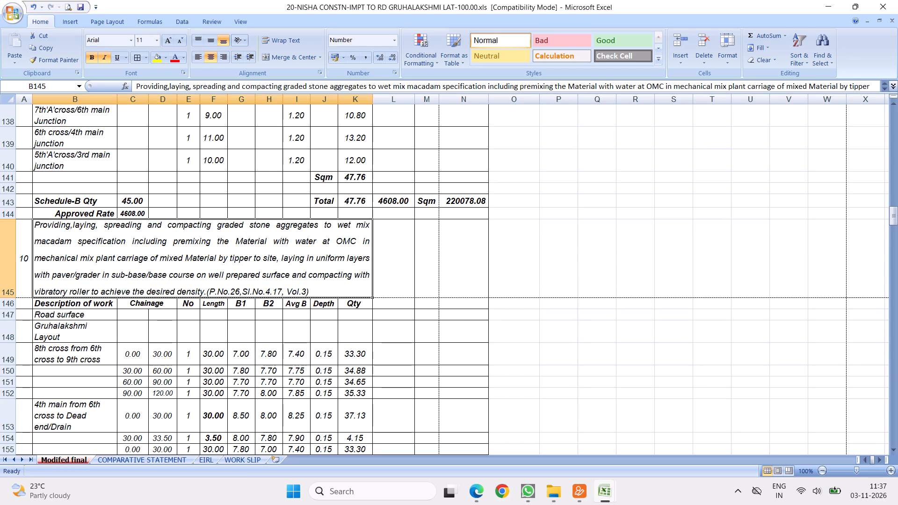
pyautogui.scroll(-4, 334, 245)
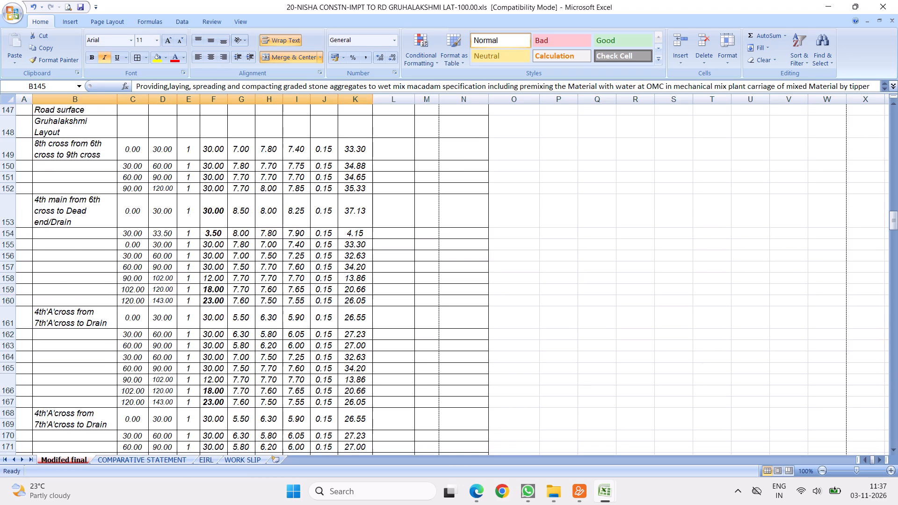
pyautogui.scroll(-5, 432, 287)
pyautogui.scroll(-8, 391, 275)
pyautogui.click(359, 245)
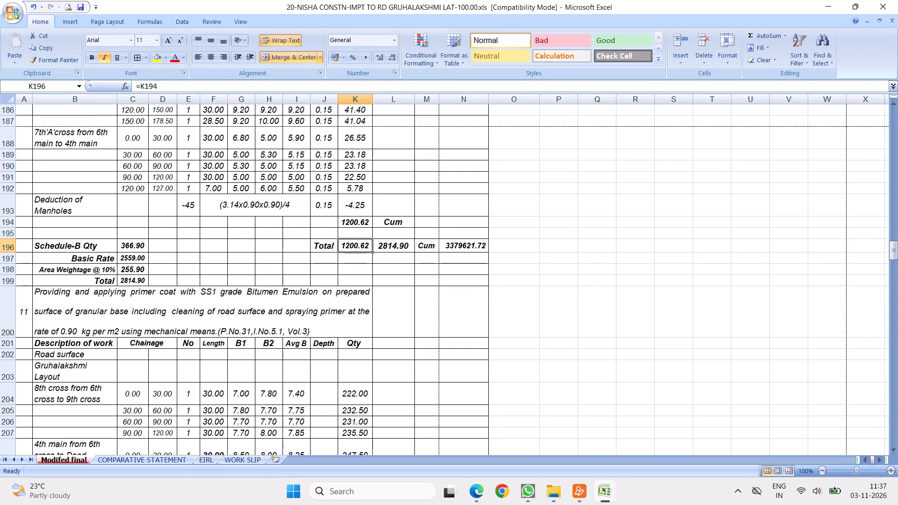
pyautogui.scroll(-3, 336, 266)
pyautogui.click(270, 186)
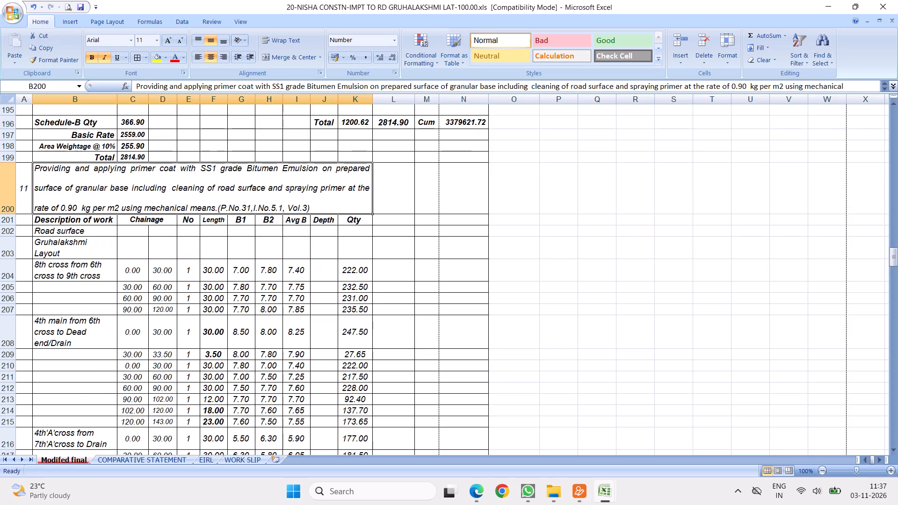
pyautogui.scroll(-7, 376, 252)
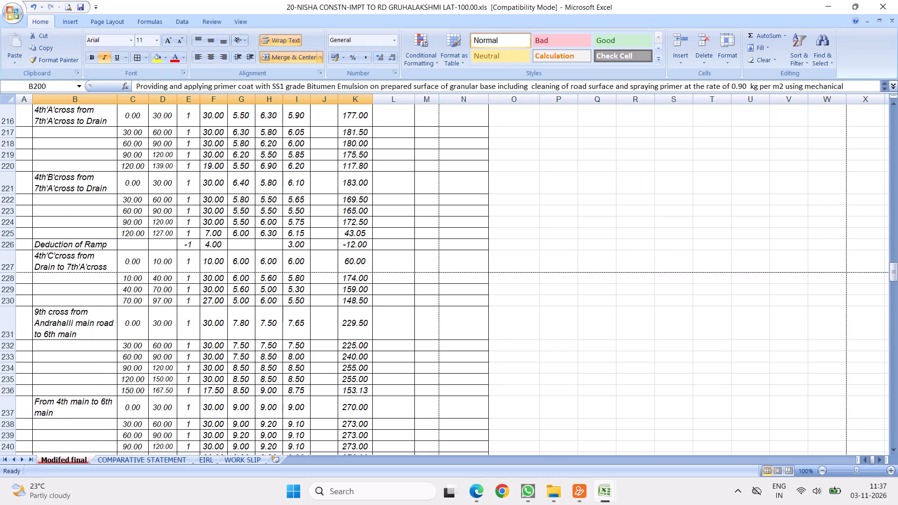
pyautogui.scroll(-10, 399, 271)
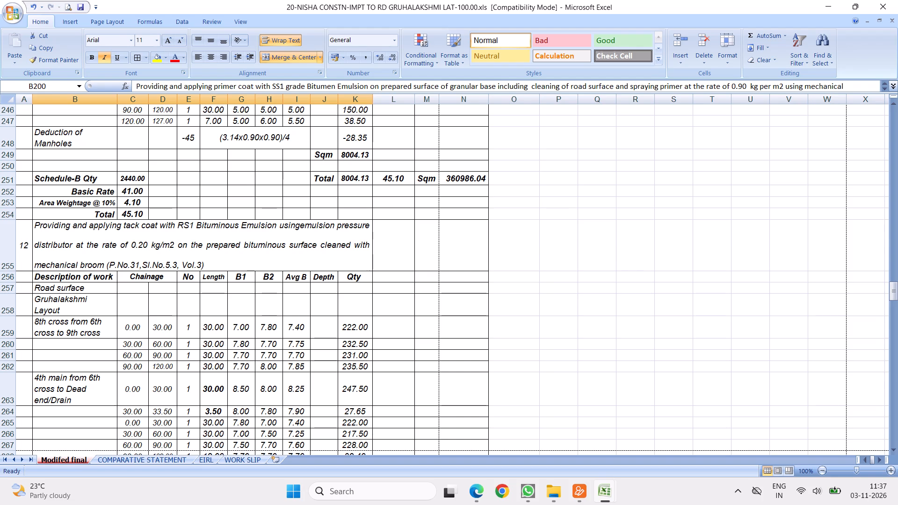
pyautogui.scroll(-16, 388, 259)
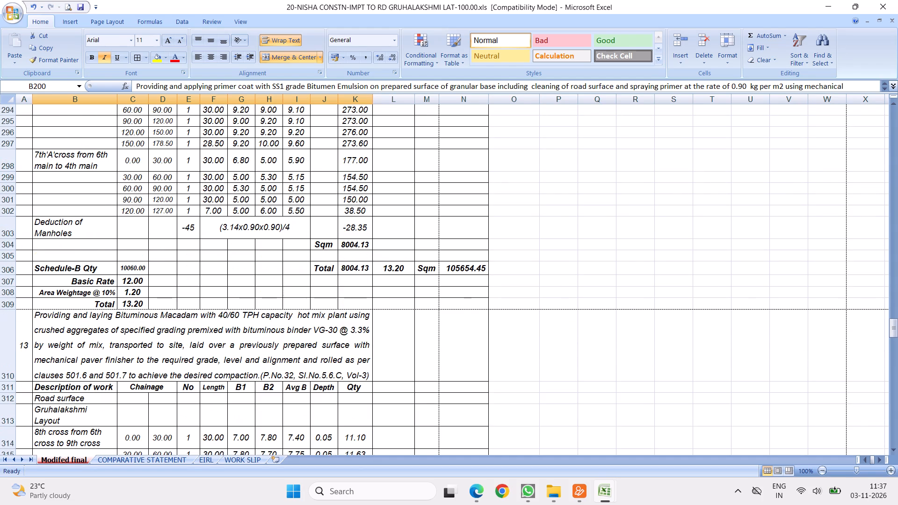
pyautogui.click(351, 271)
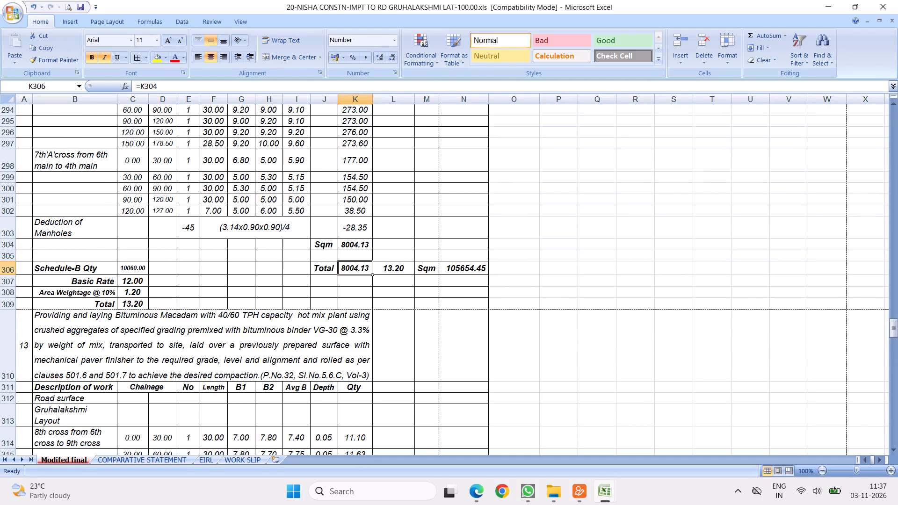
pyautogui.scroll(-7, 350, 280)
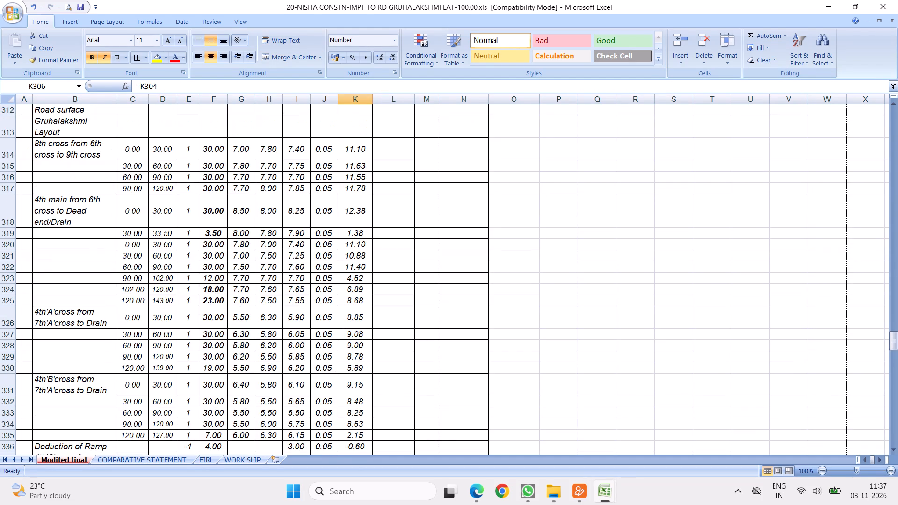
pyautogui.scroll(-13, 369, 261)
pyautogui.click(351, 245)
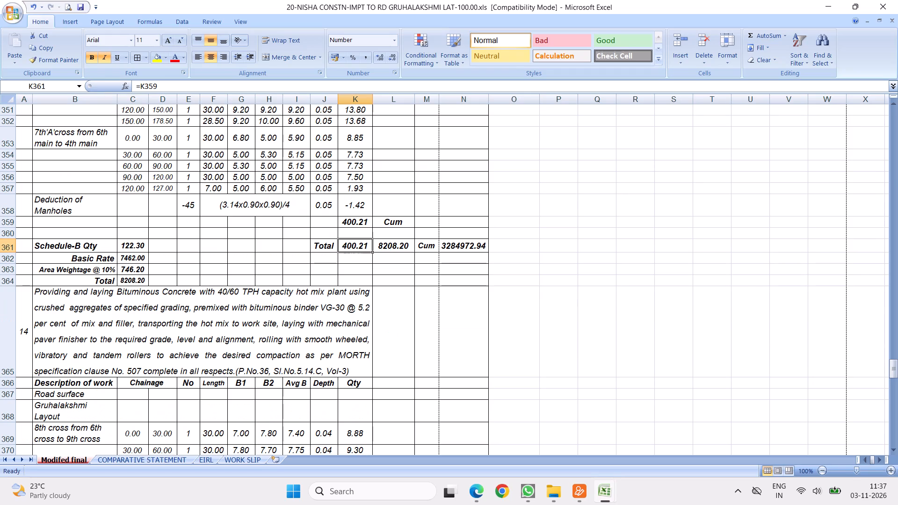
pyautogui.scroll(-6, 356, 286)
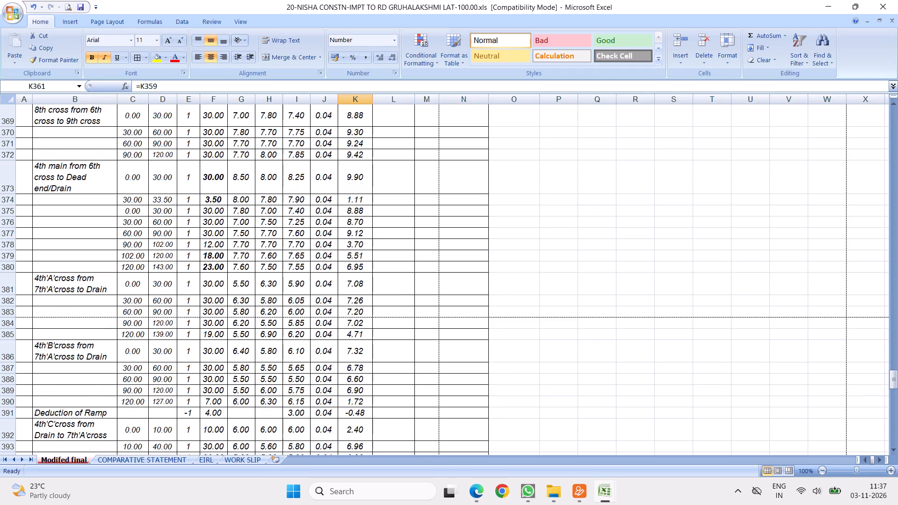
pyautogui.scroll(-6, 361, 293)
pyautogui.scroll(-7, 381, 262)
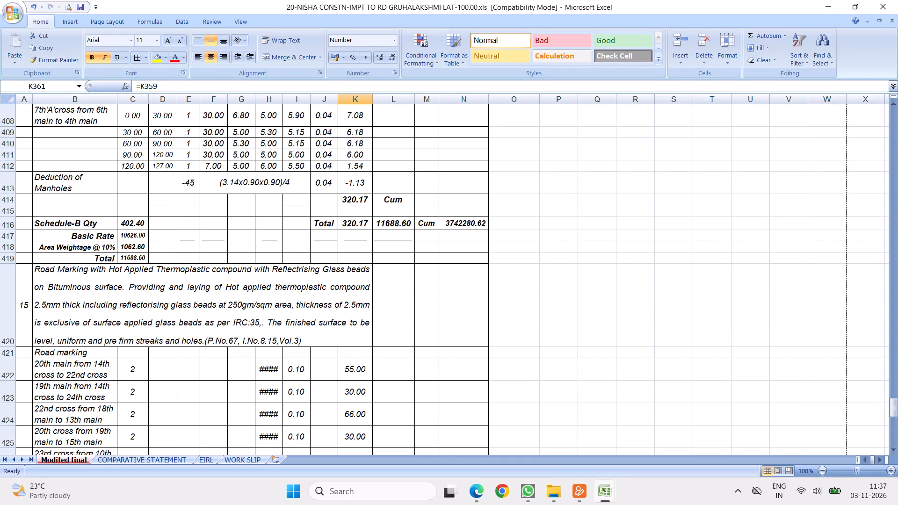
pyautogui.click(354, 223)
pyautogui.scroll(-3, 398, 292)
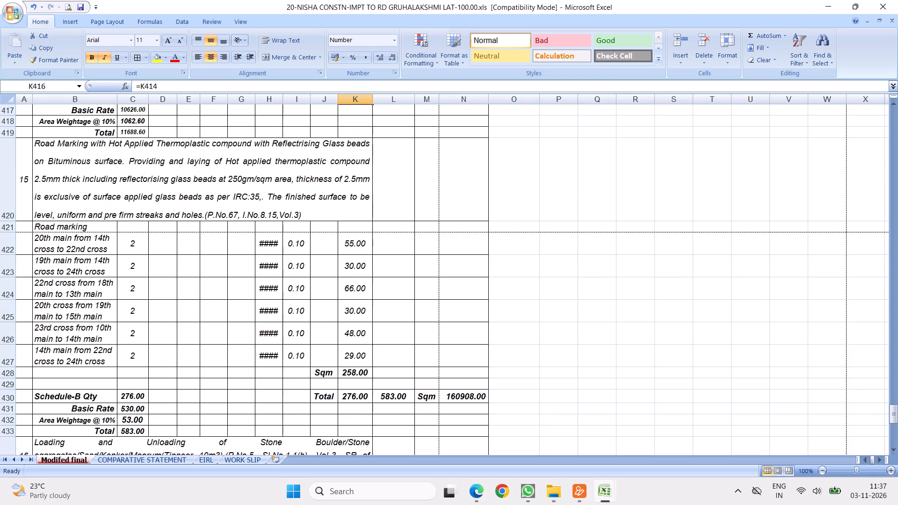
pyautogui.scroll(-3, 189, 259)
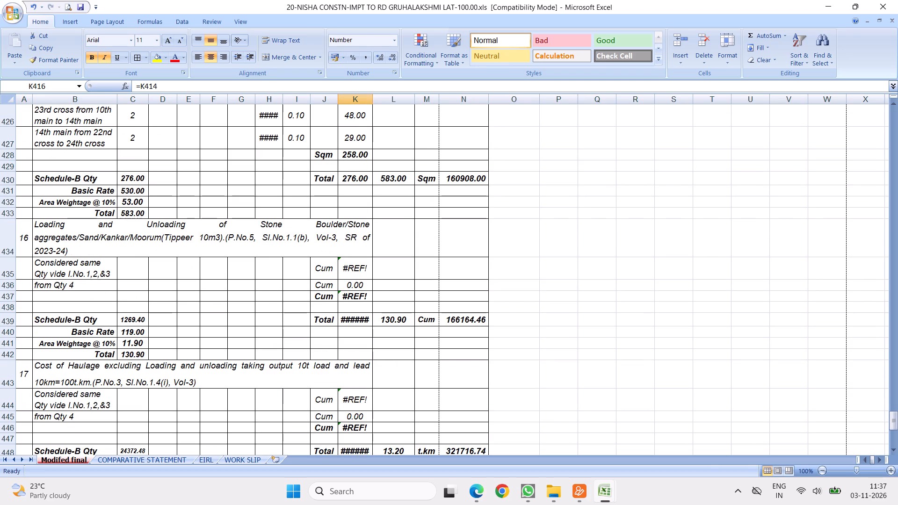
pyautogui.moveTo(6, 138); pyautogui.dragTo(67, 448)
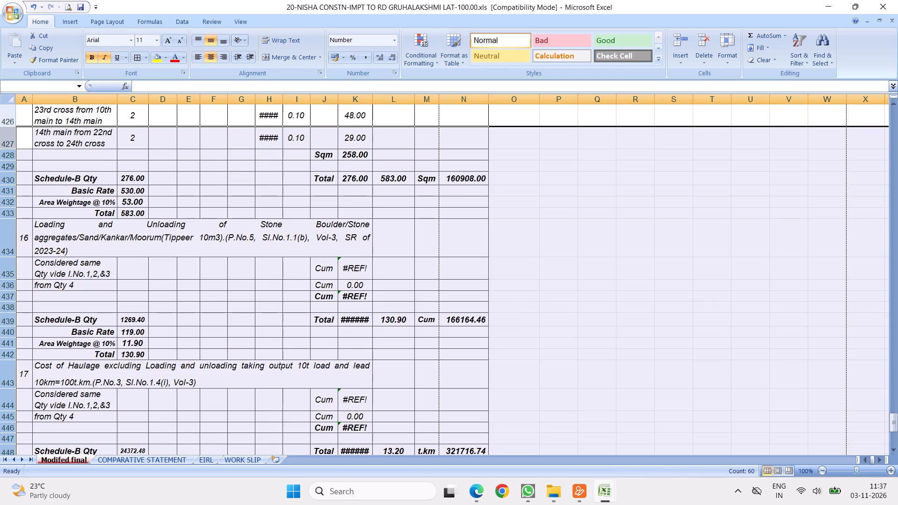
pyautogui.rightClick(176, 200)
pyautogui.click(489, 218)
# Copy item 14's measurement rows 366 to 415 and insert them below item 15's Road marking row, starting at row 422.
pyautogui.scroll(2, 301, 235)
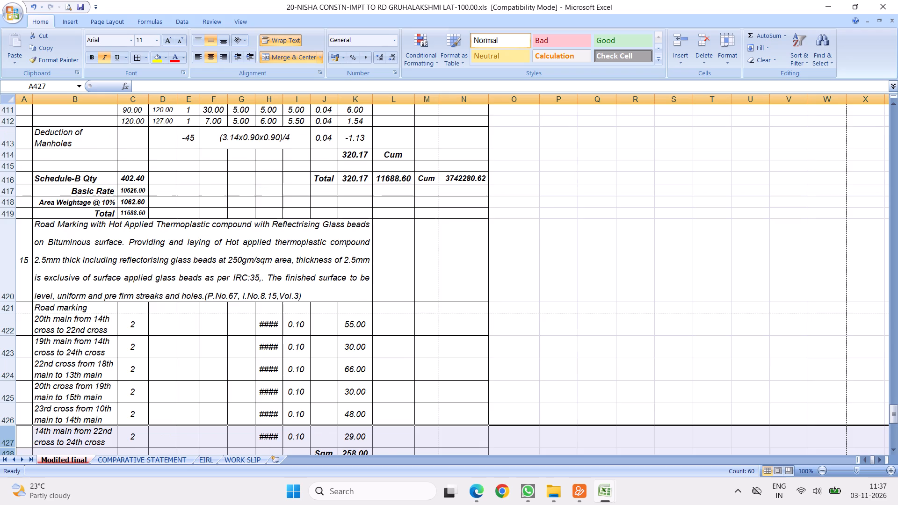
pyautogui.scroll(10, 292, 231)
pyautogui.scroll(6, 232, 225)
pyautogui.scroll(4, 174, 229)
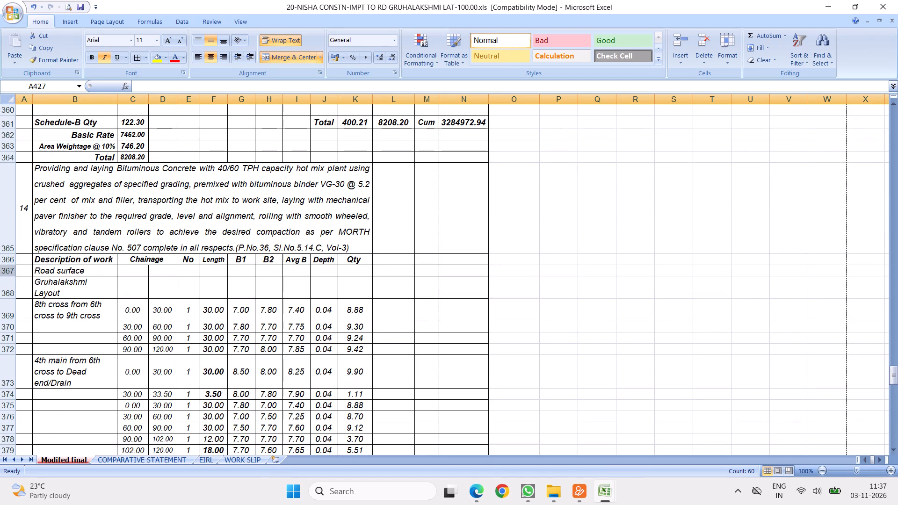
pyautogui.moveTo(10, 261); pyautogui.dragTo(70, 480)
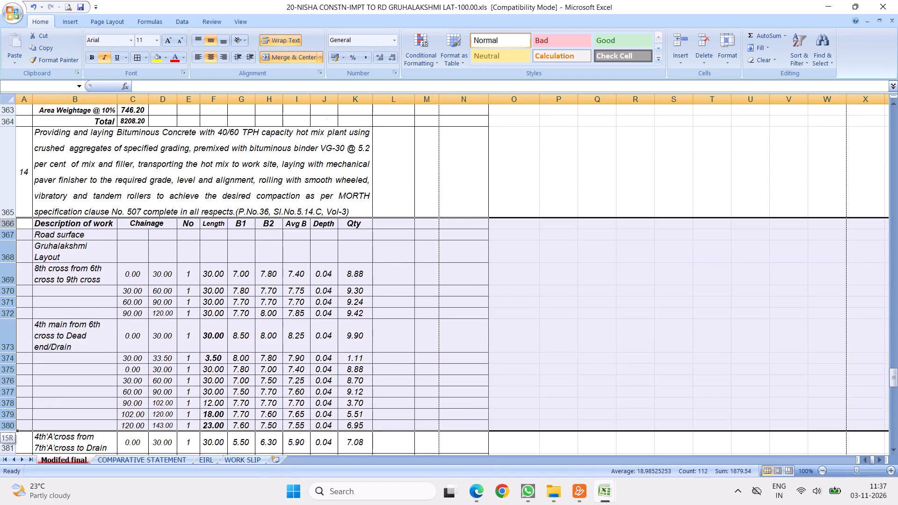
pyautogui.moveTo(70, 480); pyautogui.dragTo(282, 178)
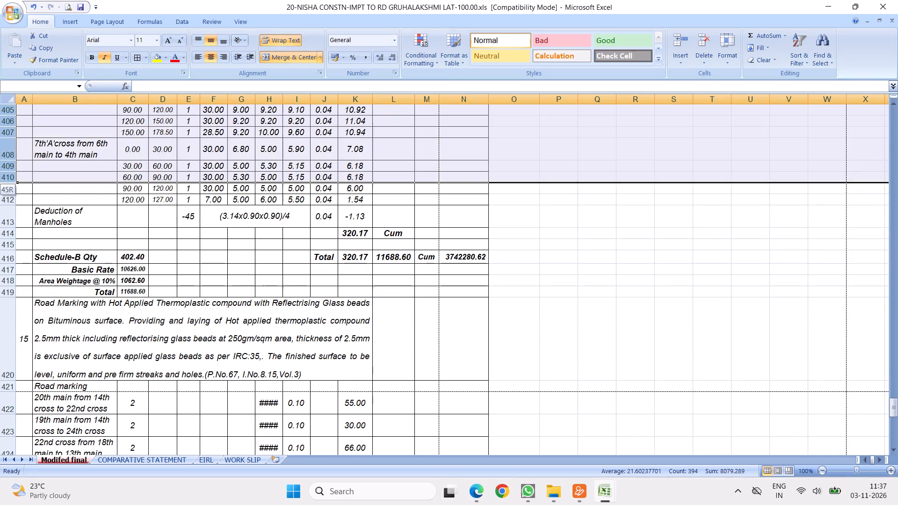
pyautogui.moveTo(282, 178); pyautogui.dragTo(289, 240)
pyautogui.rightClick(222, 192)
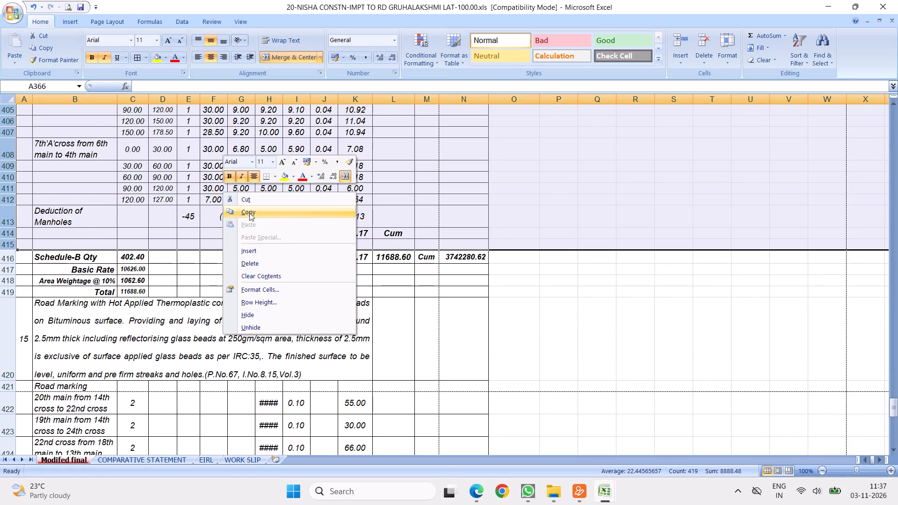
pyautogui.click(250, 211)
pyautogui.scroll(-19, 261, 269)
pyautogui.scroll(-1, 224, 242)
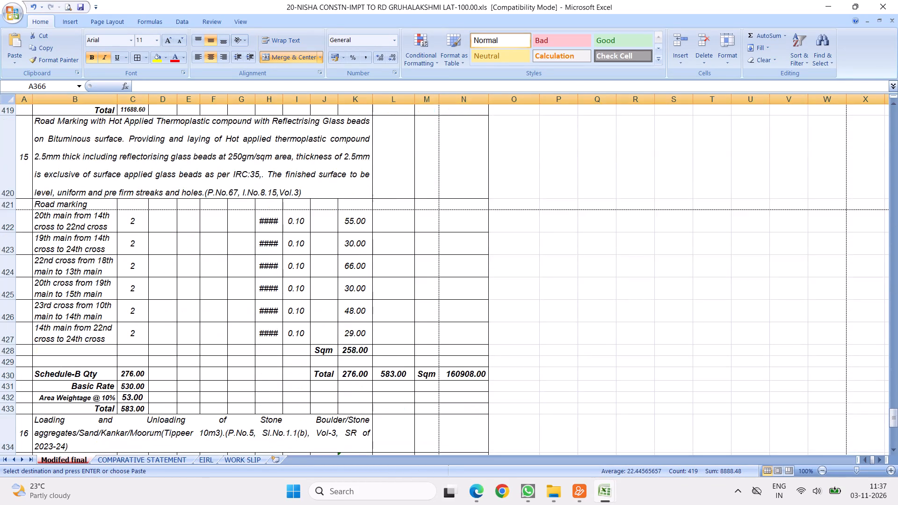
pyautogui.click(3, 218)
pyautogui.rightClick(3, 218)
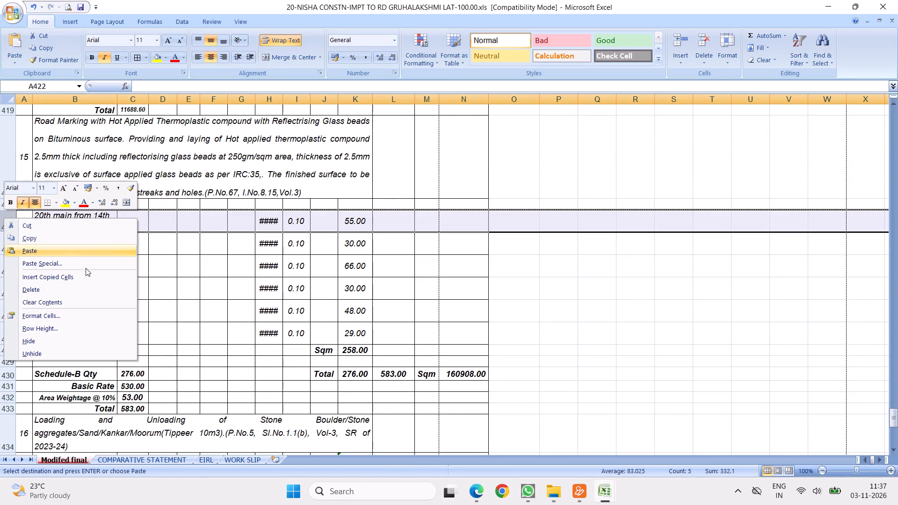
pyautogui.click(62, 276)
# Delete item 15's old road marking rows 472 to 479, from the 20th main entry through the blank row above Schedule-B Qty.
pyautogui.scroll(-12, 271, 277)
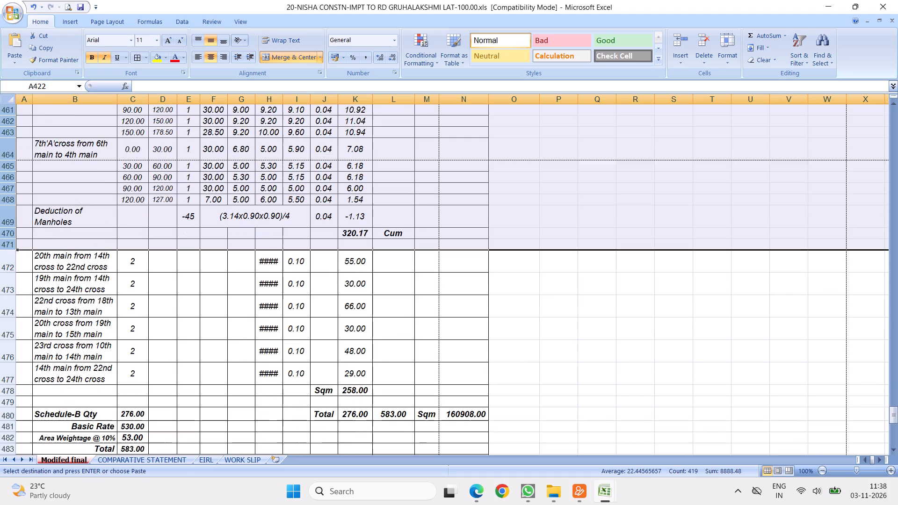
pyautogui.scroll(-5, 250, 249)
pyautogui.moveTo(1, 183); pyautogui.dragTo(33, 308)
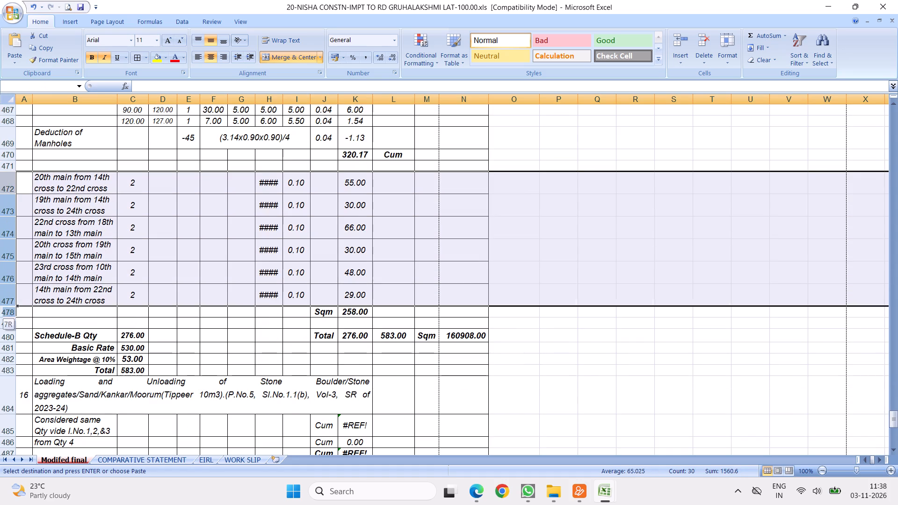
pyautogui.moveTo(33, 308); pyautogui.dragTo(47, 320)
pyautogui.rightClick(145, 228)
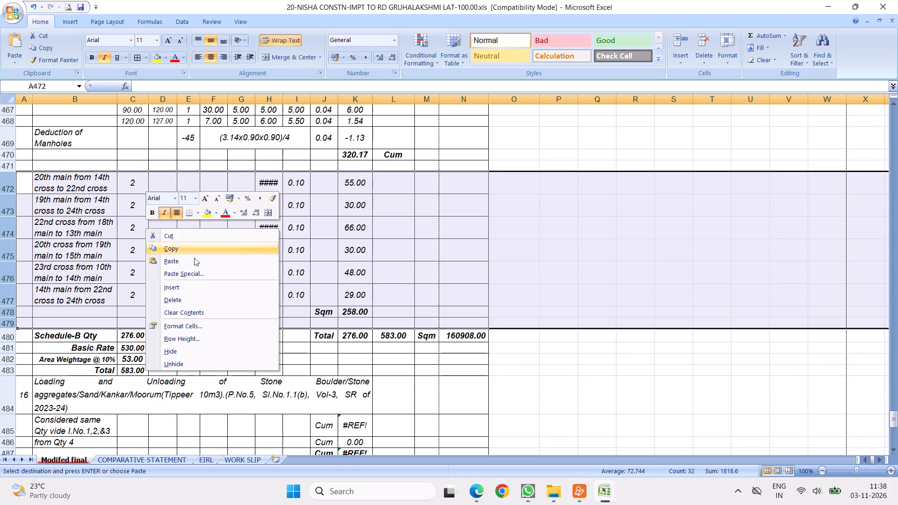
pyautogui.click(173, 300)
# Label item 15's quantity sum as Sqm in J470 and clear the Cum label from L470.
pyautogui.click(320, 153)
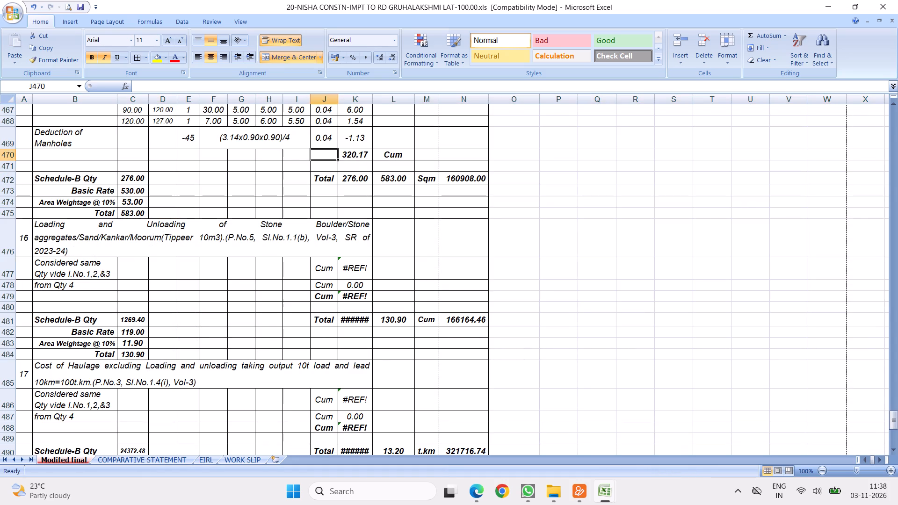
pyautogui.write('Sqm')
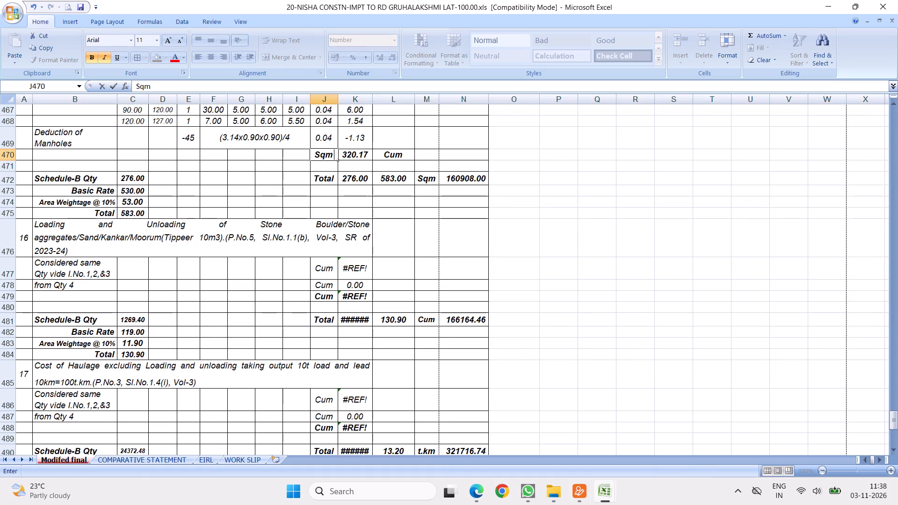
pyautogui.click(387, 154)
pyautogui.press('Delete')
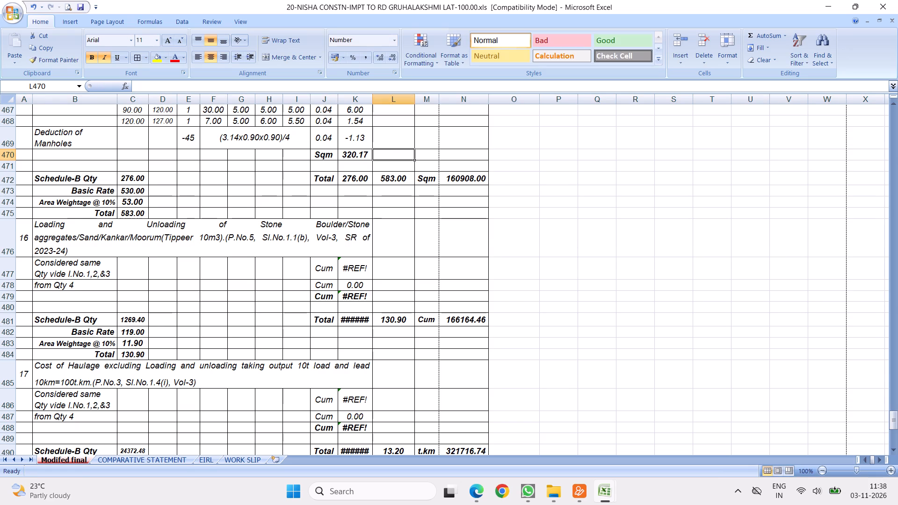
# Clear item 15's B1 and B2 widths from the first 8th cross row through the last 7th'A'cross row.
pyautogui.scroll(16, 316, 242)
pyautogui.scroll(-6, 182, 233)
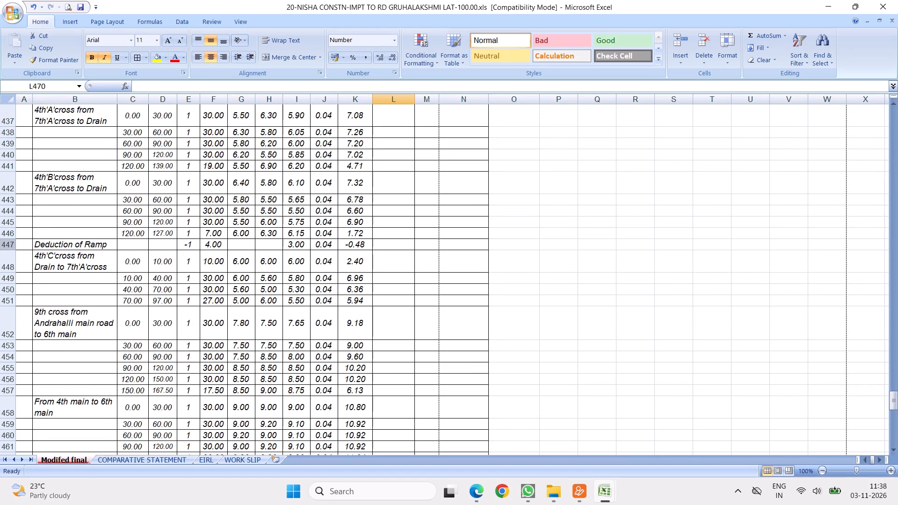
pyautogui.scroll(3, 268, 230)
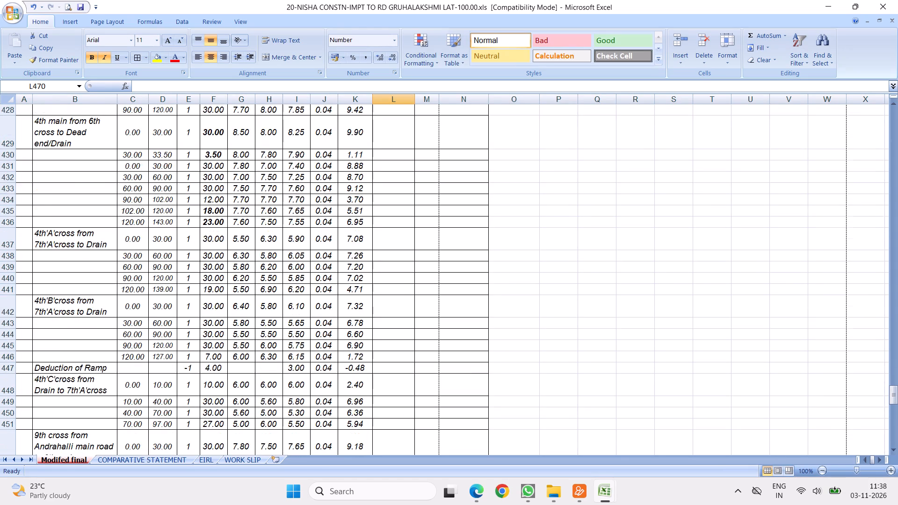
pyautogui.scroll(4, 266, 226)
pyautogui.moveTo(240, 301); pyautogui.dragTo(247, 303)
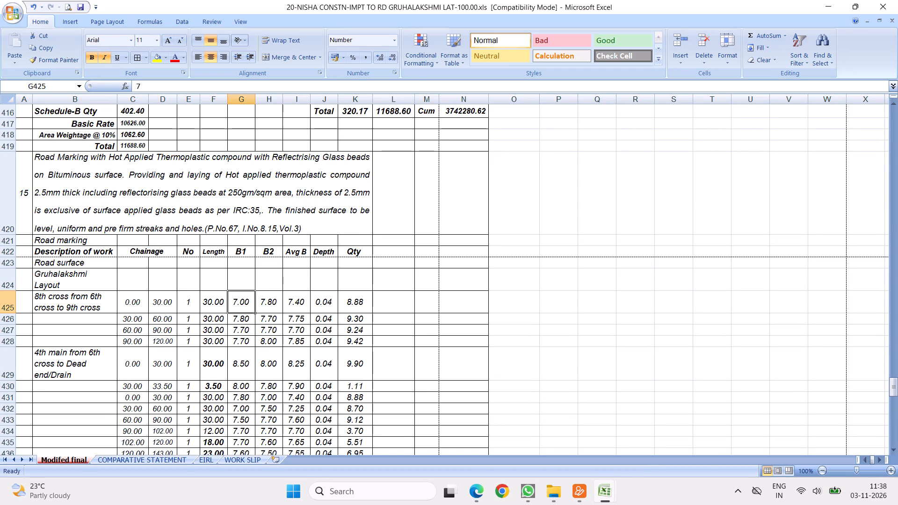
pyautogui.moveTo(247, 303); pyautogui.dragTo(245, 463)
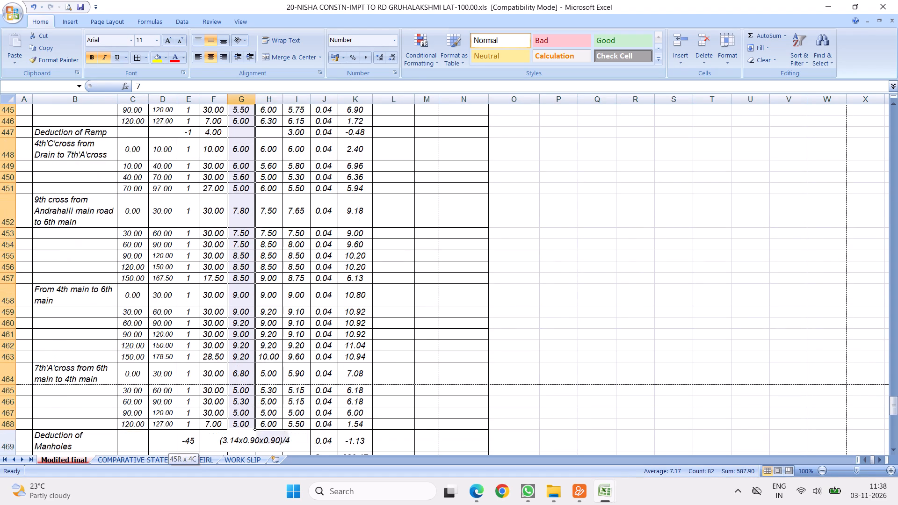
pyautogui.moveTo(245, 463); pyautogui.dragTo(266, 399)
pyautogui.press('Delete')
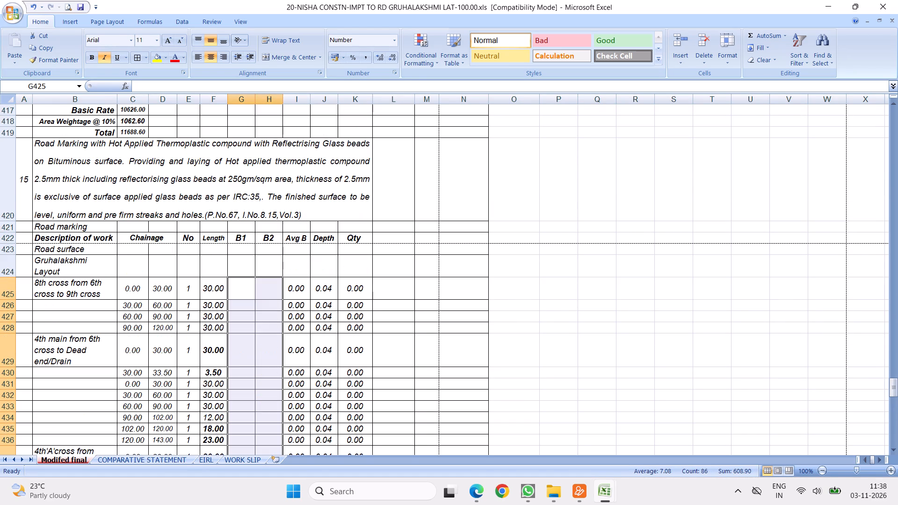
# Set item 15's Avg B to 0.1 in I425 and fill it down to row 468.
pyautogui.click(300, 286)
pyautogui.press('.')
pyautogui.press('1')
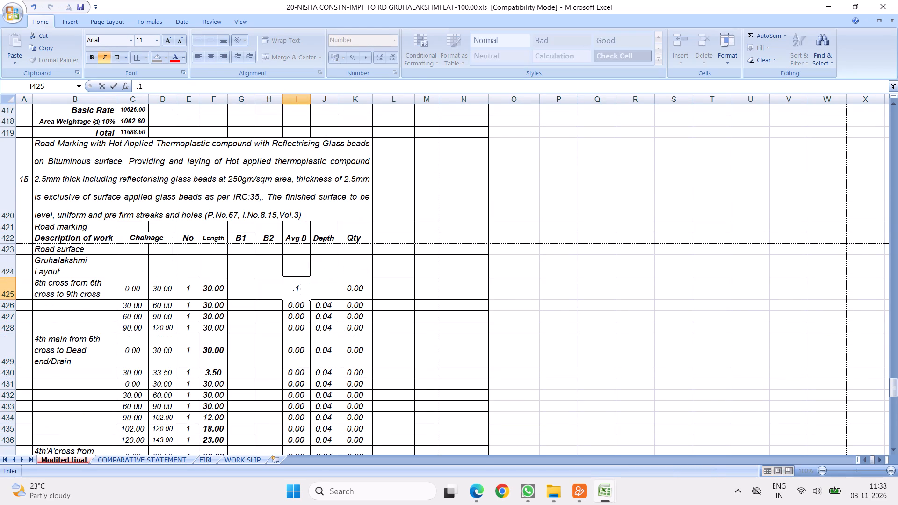
pyautogui.click(448, 322)
pyautogui.click(301, 283)
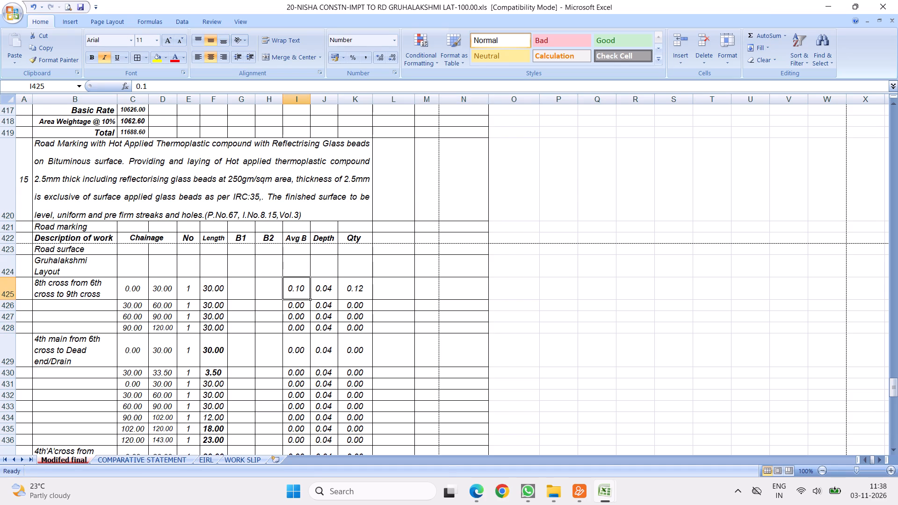
pyautogui.moveTo(309, 300); pyautogui.dragTo(307, 416)
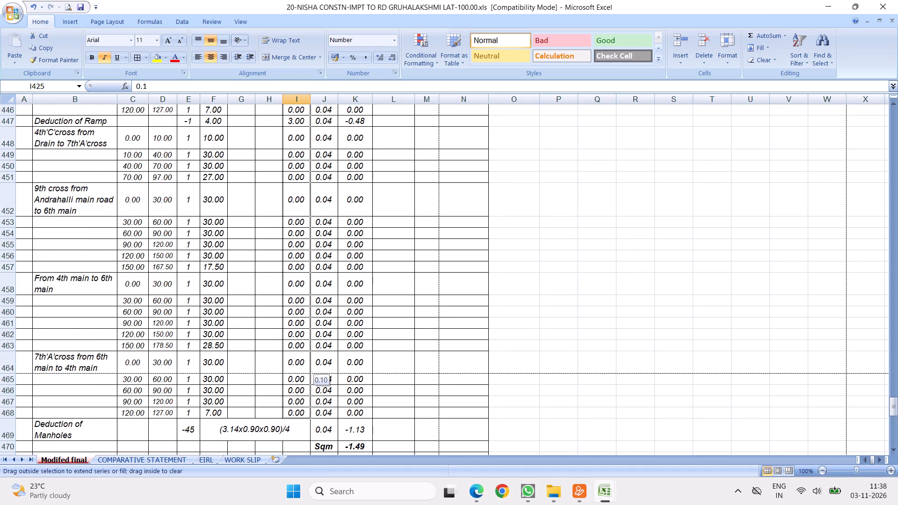
pyautogui.moveTo(307, 416); pyautogui.dragTo(303, 419)
# Clear item 15's Depth values from row 425 through the Deduction of Manholes row.
pyautogui.scroll(12, 326, 217)
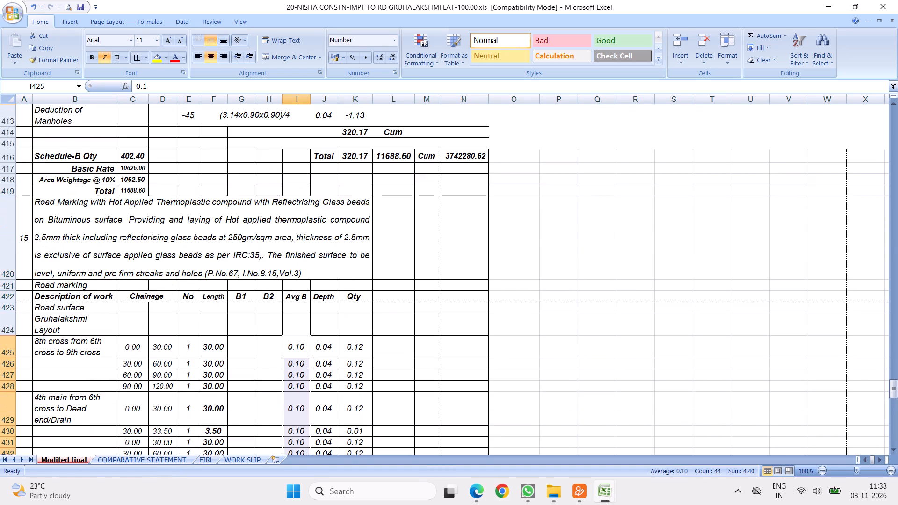
pyautogui.scroll(-3, 335, 239)
pyautogui.moveTo(322, 261); pyautogui.dragTo(321, 504)
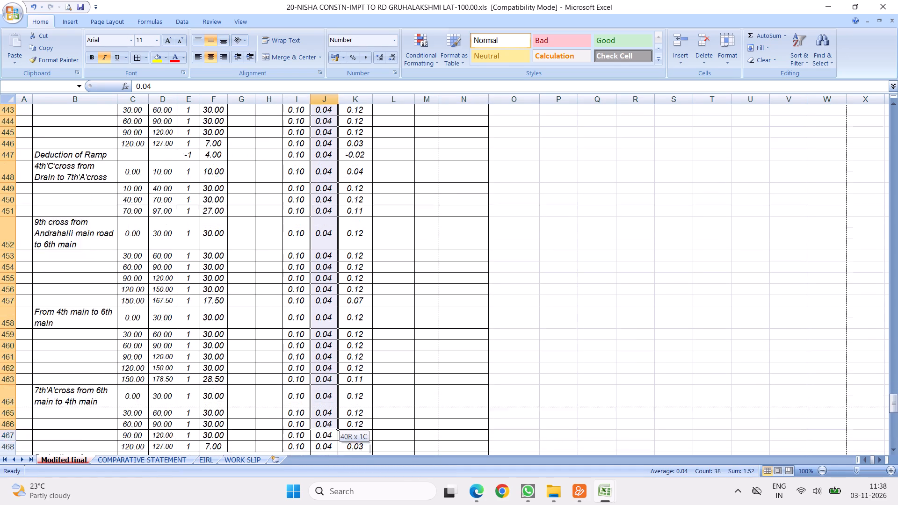
pyautogui.moveTo(321, 504); pyautogui.dragTo(325, 419)
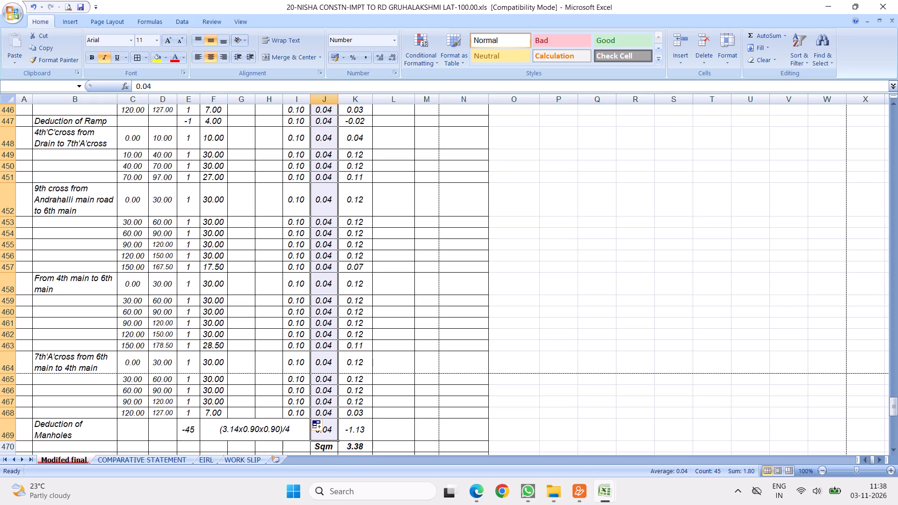
pyautogui.press('Delete')
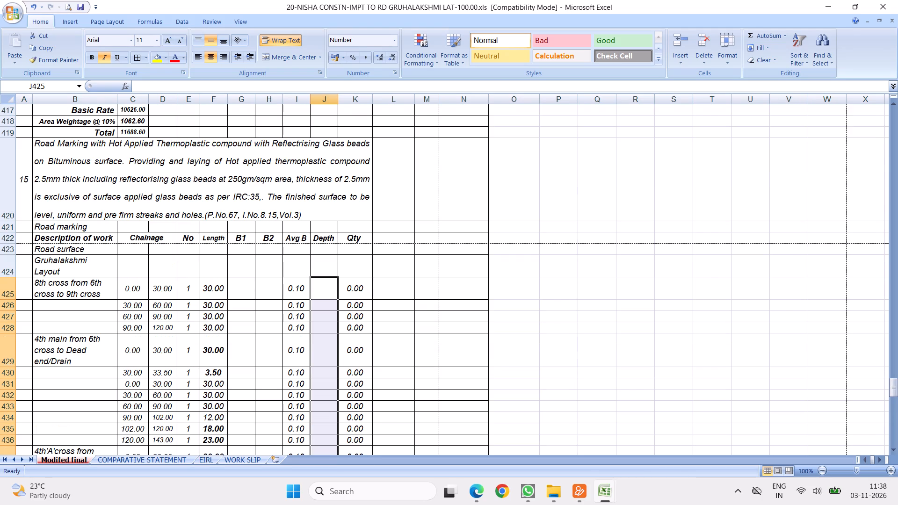
# Set item 15's No value to 2 in E425 and fill it down to row 468.
pyautogui.click(187, 289)
pyautogui.press('2')
pyautogui.click(256, 300)
pyautogui.click(184, 286)
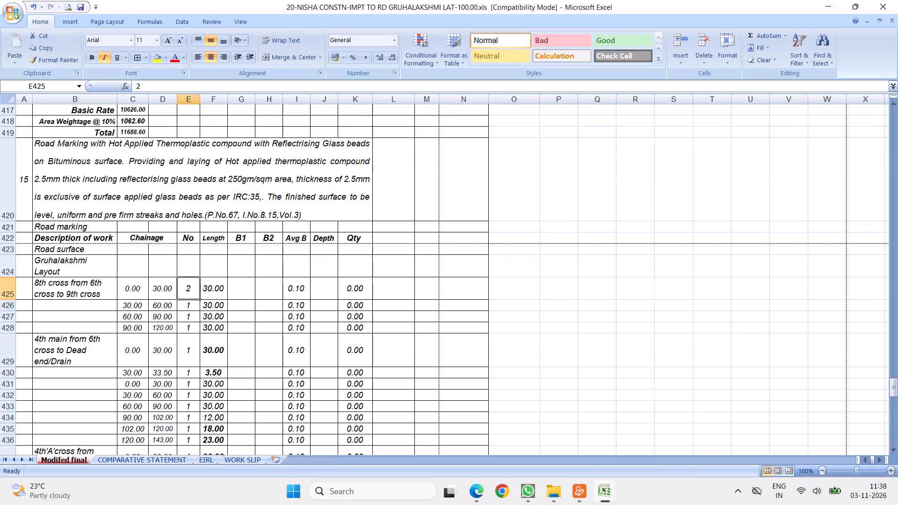
pyautogui.moveTo(202, 301); pyautogui.dragTo(208, 504)
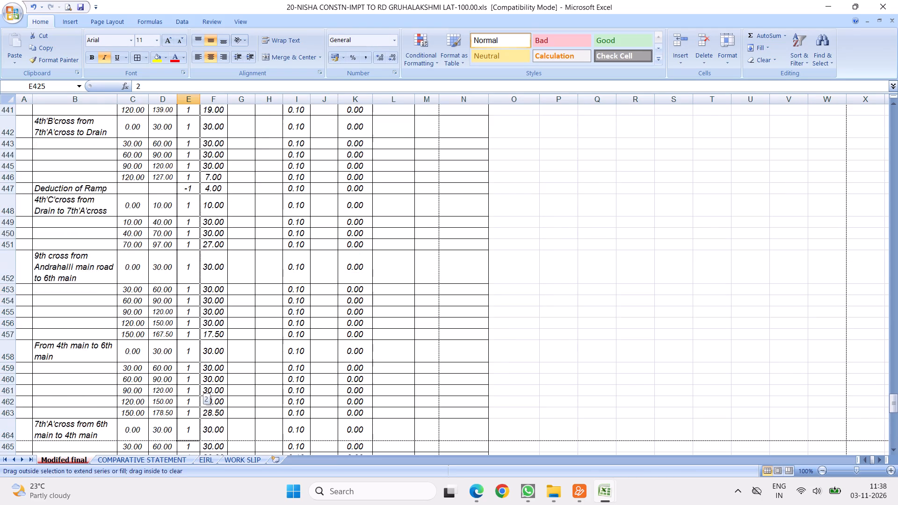
pyautogui.moveTo(208, 504); pyautogui.dragTo(212, 410)
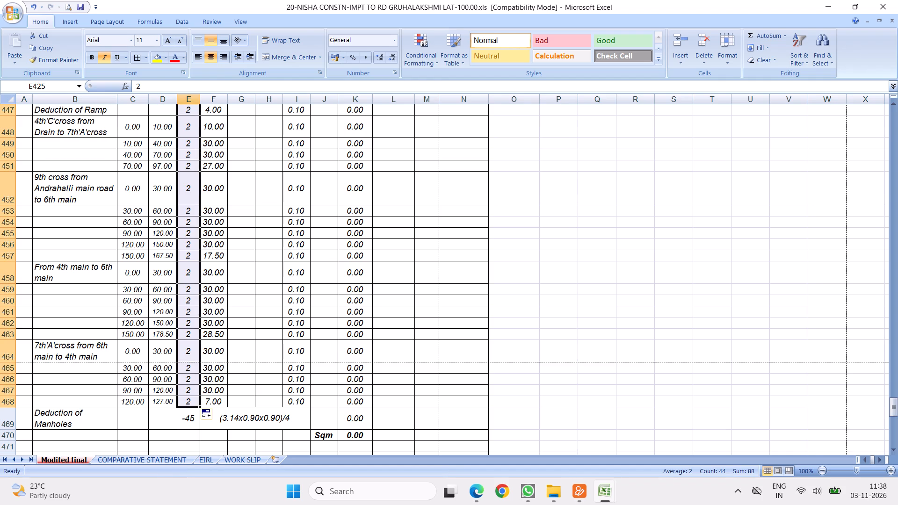
# Change item 15's quantity formula in K425 to =E425*F425*I425 and fill it down to row 468.
pyautogui.scroll(-4, 477, 343)
pyautogui.click(322, 255)
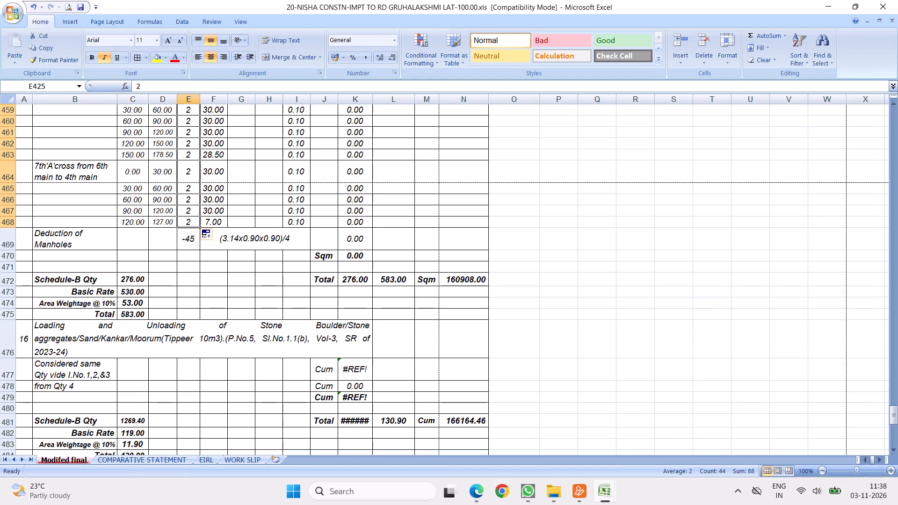
pyautogui.scroll(16, 326, 281)
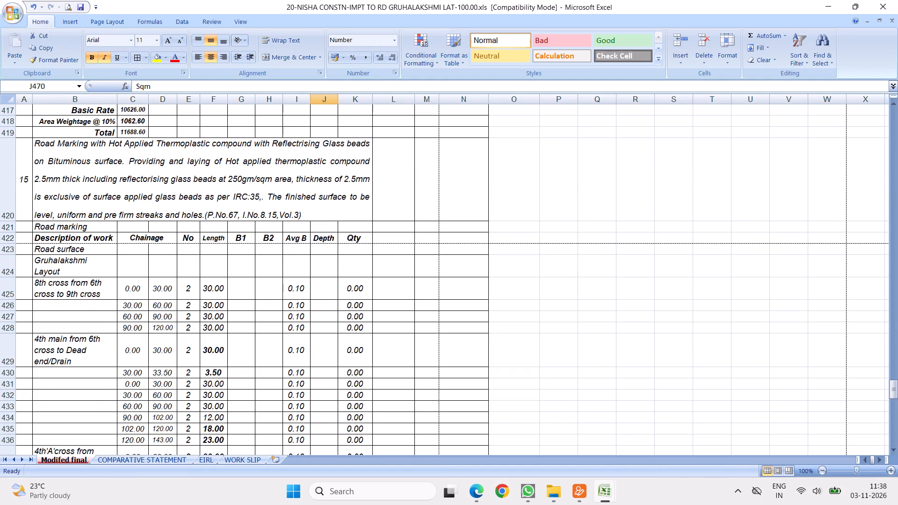
pyautogui.click(351, 290)
pyautogui.click(226, 87)
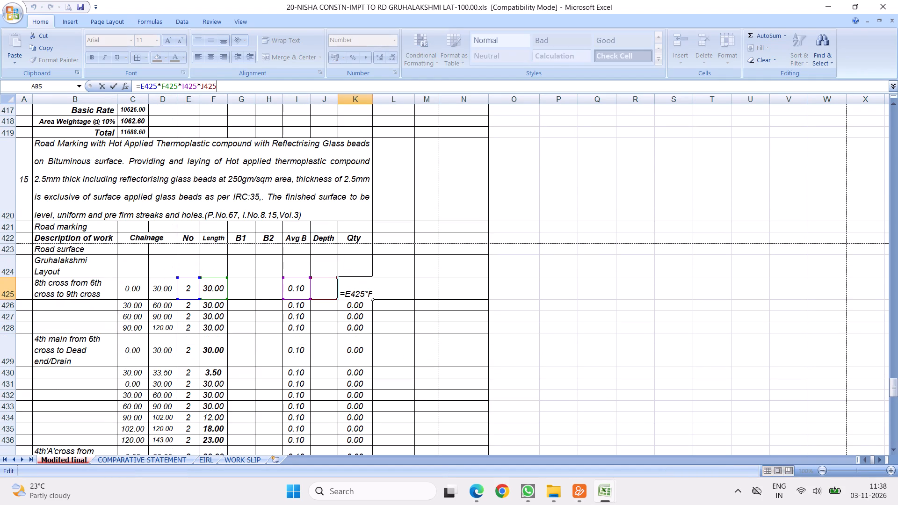
pyautogui.press('BackSpace')
pyautogui.press('BackSpace')
pyautogui.press('BackSpace')
pyautogui.press('BackSpace')
pyautogui.press('BackSpace')
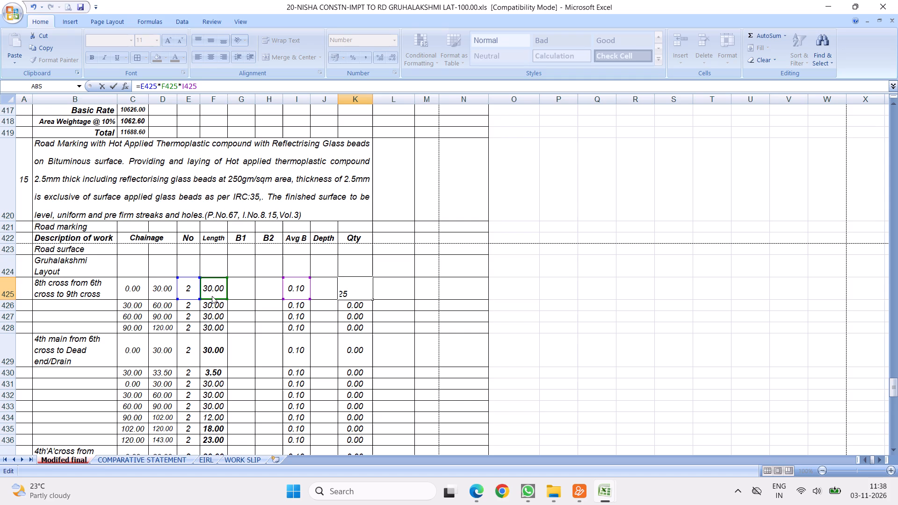
pyautogui.press('Return')
pyautogui.click(355, 292)
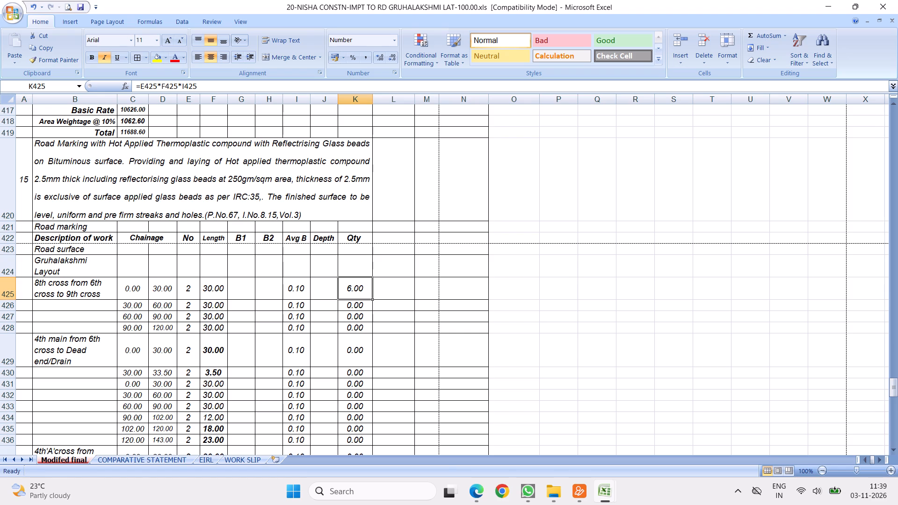
pyautogui.moveTo(371, 300); pyautogui.dragTo(359, 489)
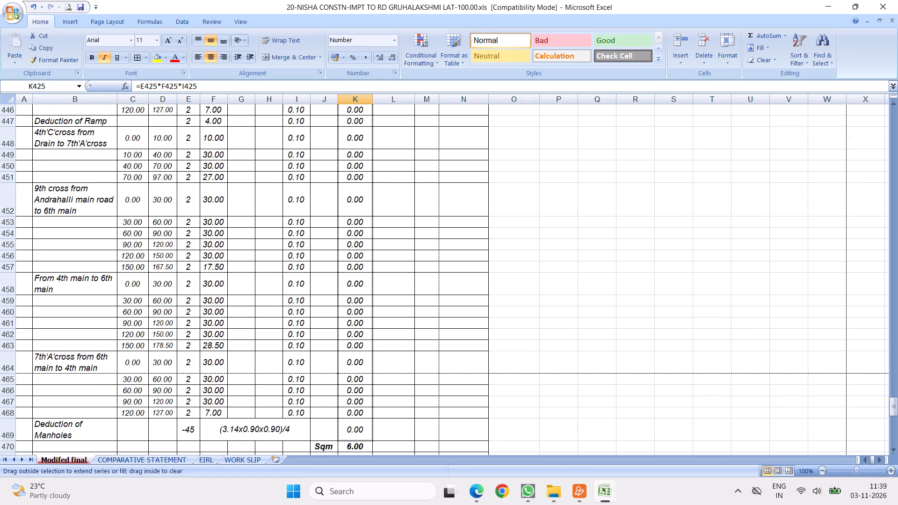
pyautogui.moveTo(359, 489); pyautogui.dragTo(361, 408)
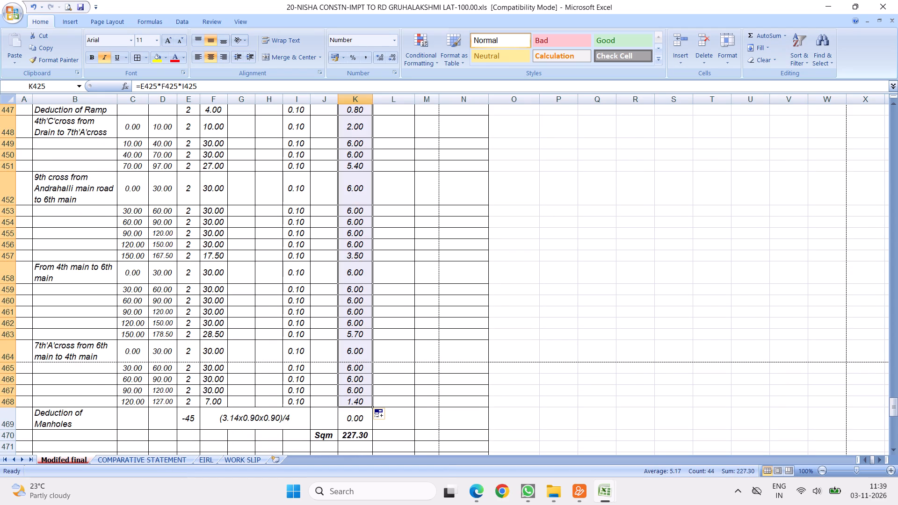
# Delete item 15's Deduction of Manholes row, row 469.
pyautogui.click(0, 418)
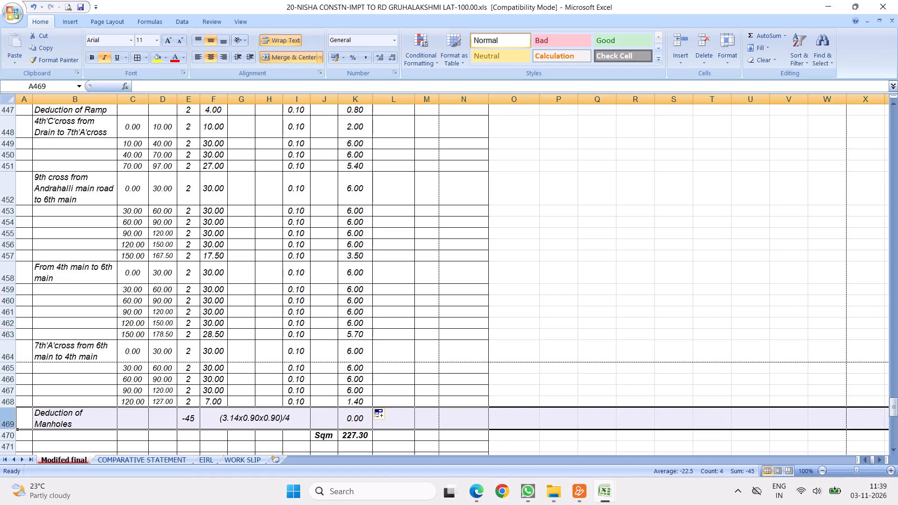
pyautogui.rightClick(6, 418)
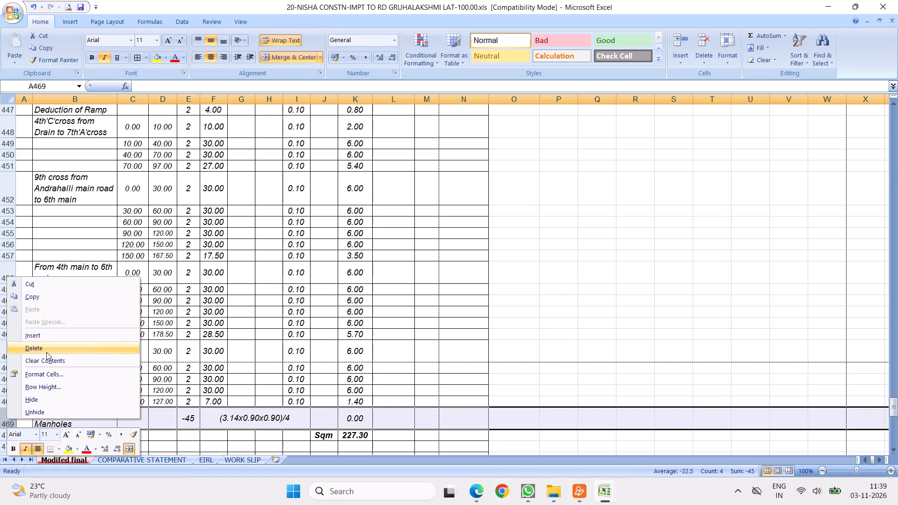
pyautogui.click(42, 349)
# Set the No value of item 15's Deduction of Ramp row to -2 in E447.
pyautogui.scroll(2, 203, 269)
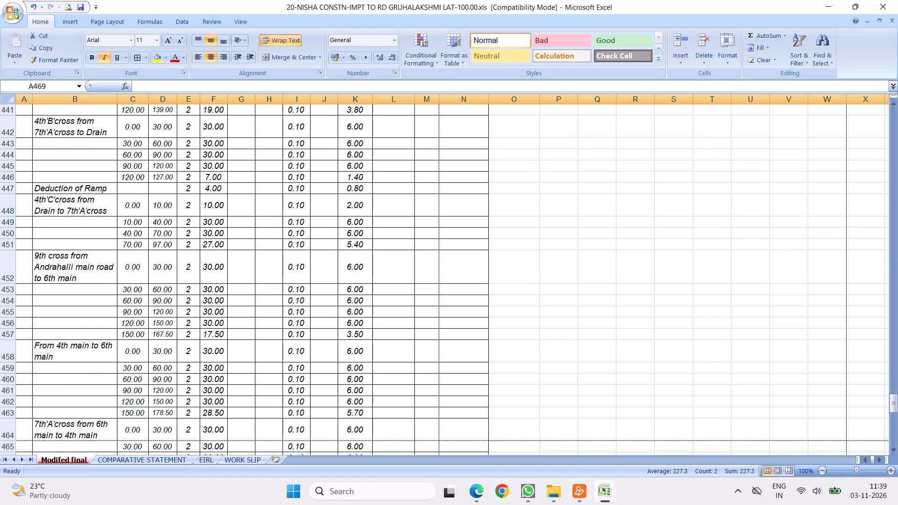
pyautogui.click(189, 192)
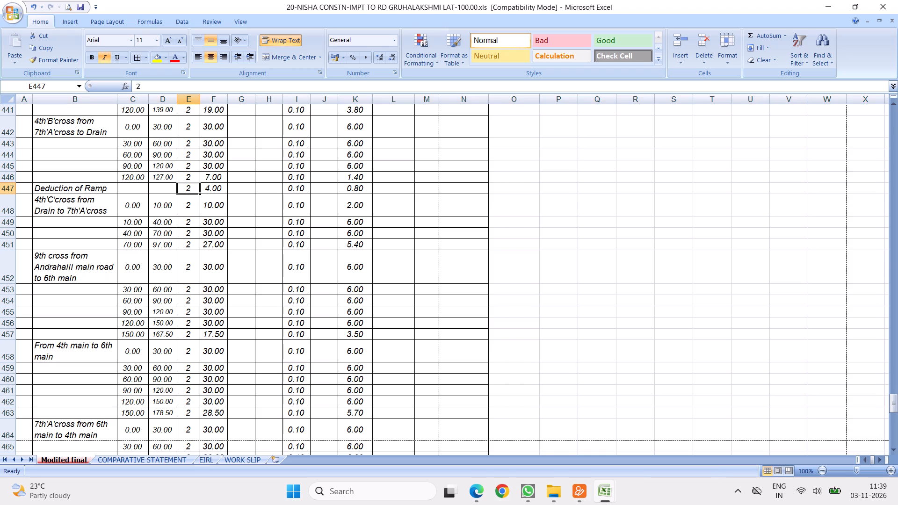
pyautogui.press('-')
pyautogui.press('2')
pyautogui.click(275, 237)
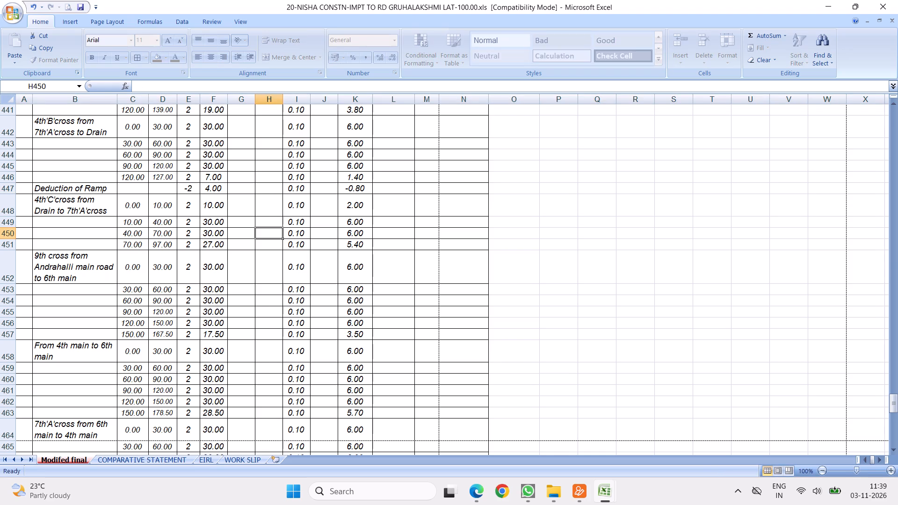
# Copy the Deduction of Ramp row 447 and insert the copy at row 469, above item 15's Sqm total.
pyautogui.rightClick(6, 189)
pyautogui.click(33, 208)
pyautogui.scroll(-6, 204, 295)
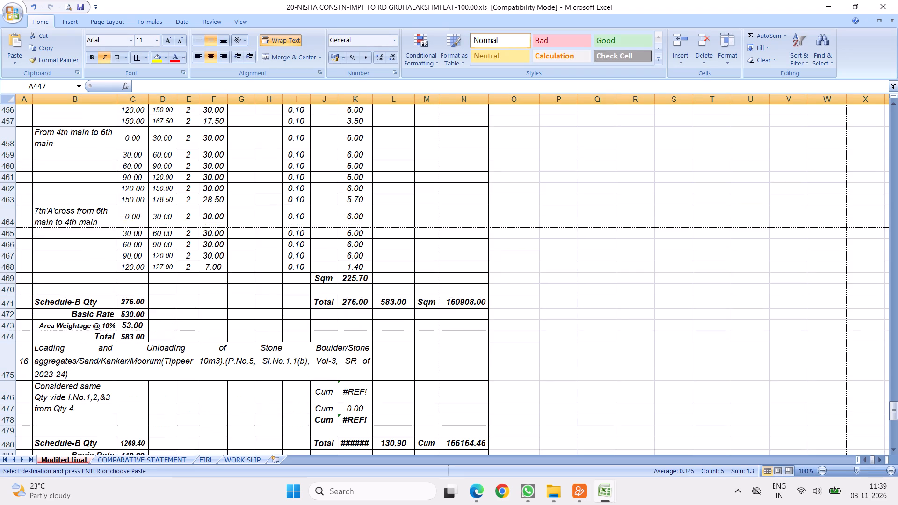
pyautogui.scroll(-1, 188, 265)
pyautogui.rightClick(7, 201)
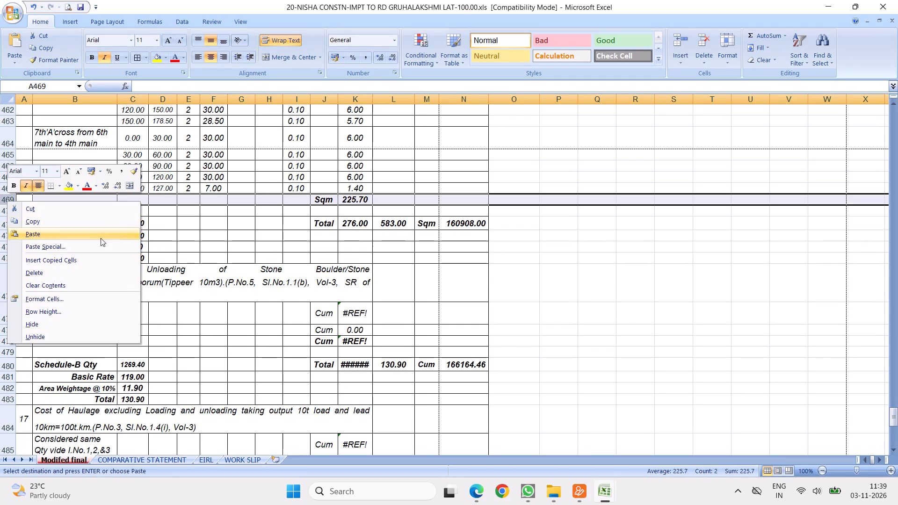
pyautogui.click(65, 260)
# Change the description of the inserted deduction row in B469 to "Deduction of Road approaches".
pyautogui.click(67, 199)
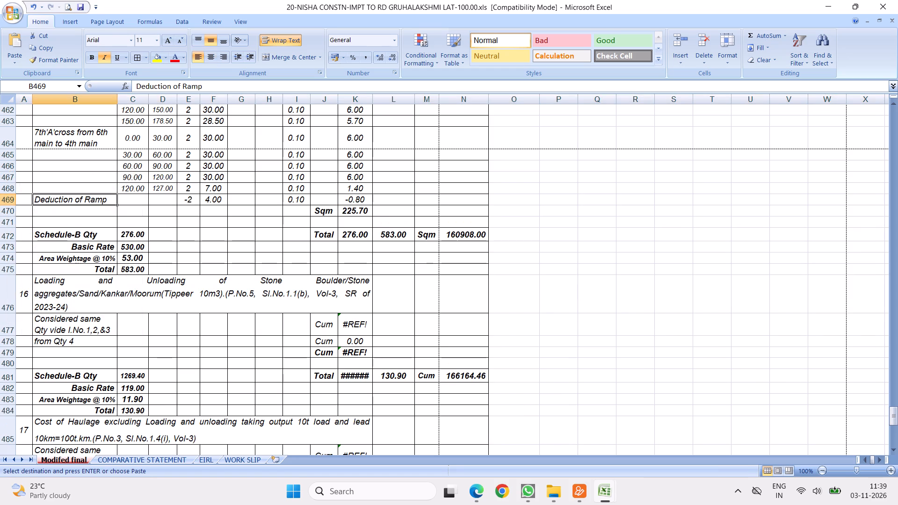
pyautogui.write('Deduction of A')
pyautogui.press('BackSpace')
pyautogui.press('BackSpace')
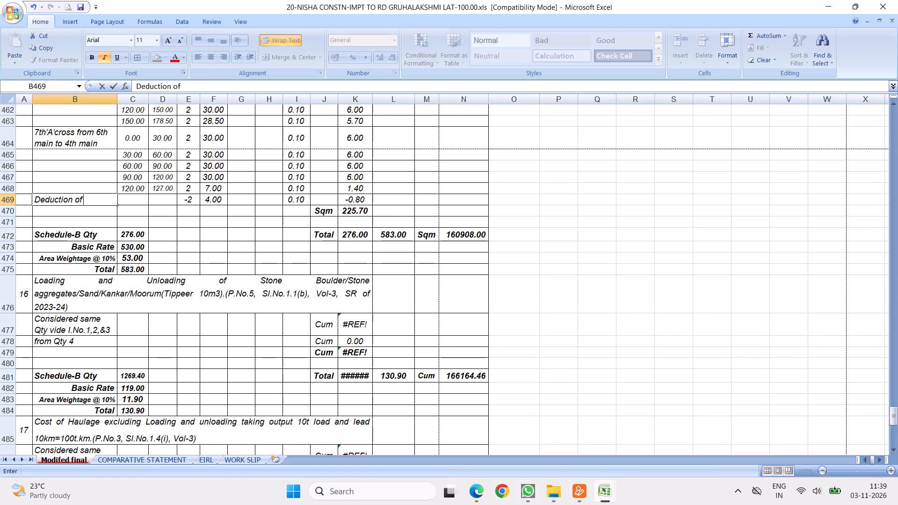
pyautogui.press('space')
pyautogui.write('Road approaches')
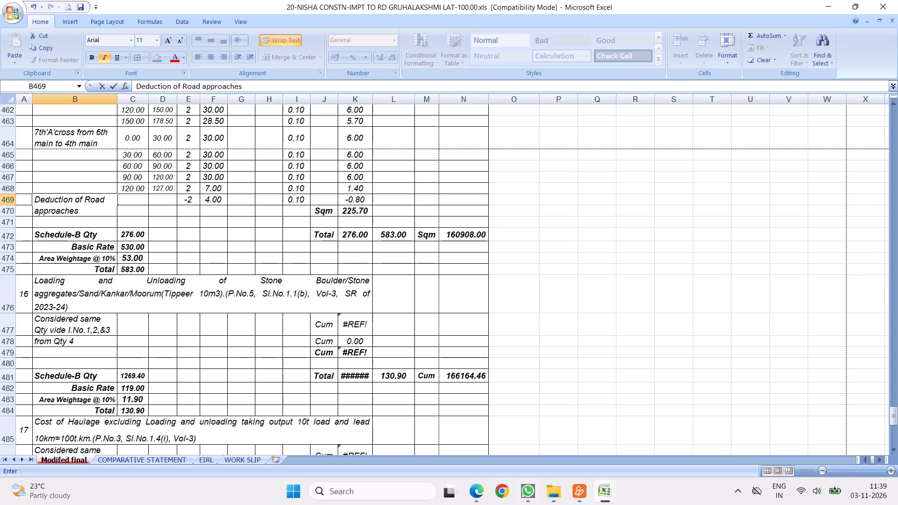
pyautogui.click(230, 267)
# Set the road approaches deduction in row 469 to No -10 and length 9.
pyautogui.click(185, 195)
pyautogui.write('-1')
pyautogui.press('0')
pyautogui.click(296, 234)
pyautogui.click(209, 206)
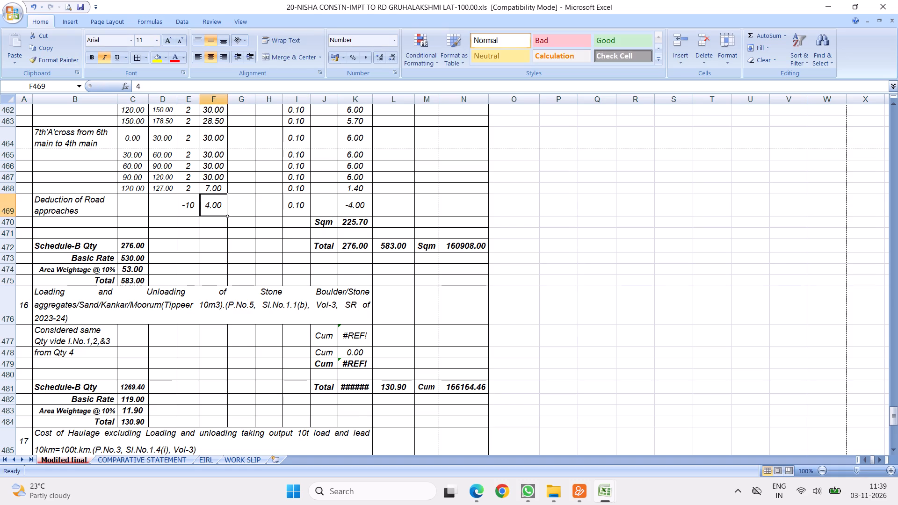
pyautogui.press('9')
pyautogui.click(319, 246)
pyautogui.click(297, 202)
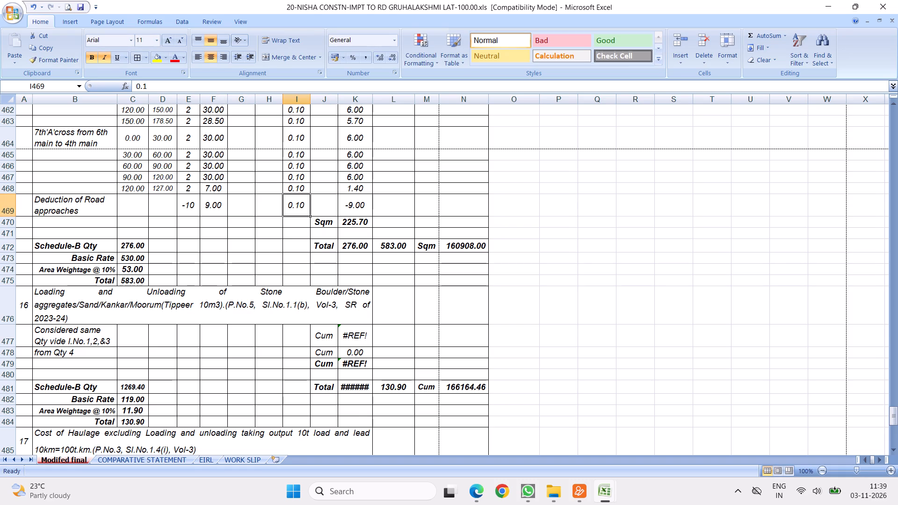
# Link item 15's Total quantity in K472 to the Sqm sum in K470.
pyautogui.click(357, 222)
pyautogui.click(357, 246)
pyautogui.press('=')
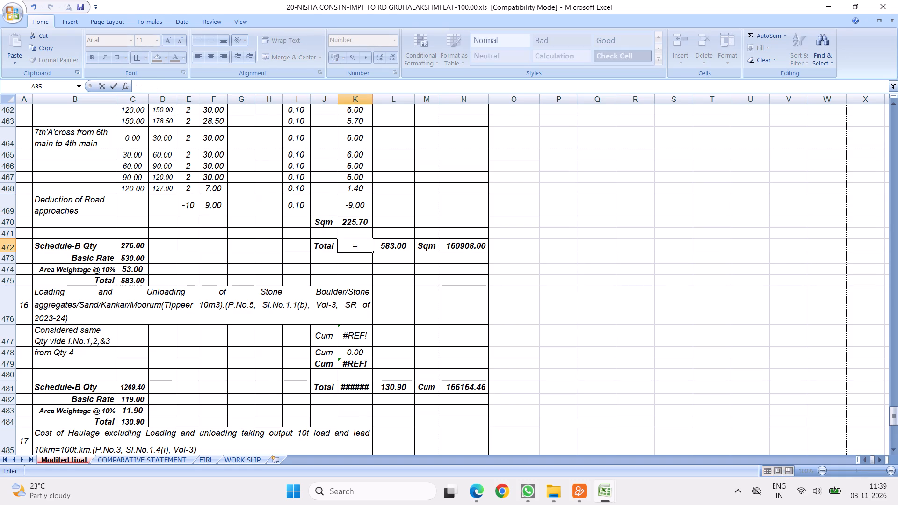
pyautogui.click(349, 220)
pyautogui.press('Return')
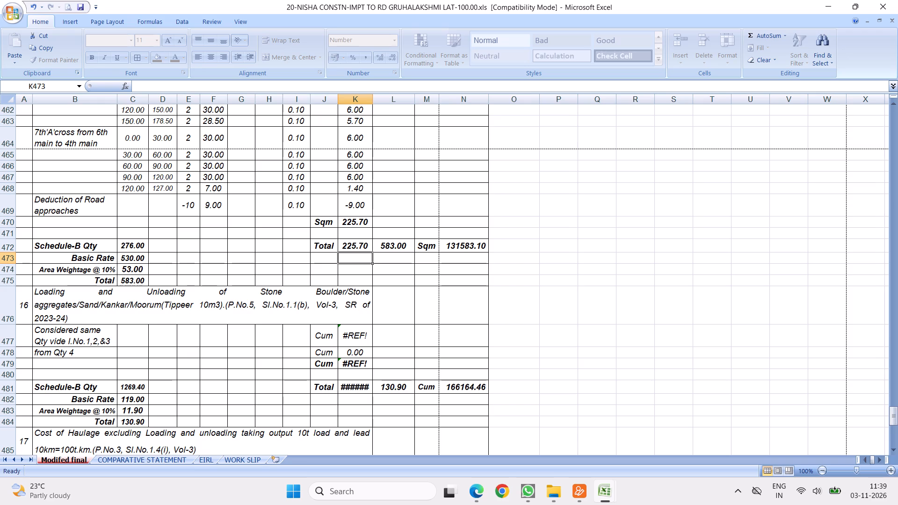
# Examine item 16's quantity formula in K477 and the item 17 rows below it.
pyautogui.click(174, 312)
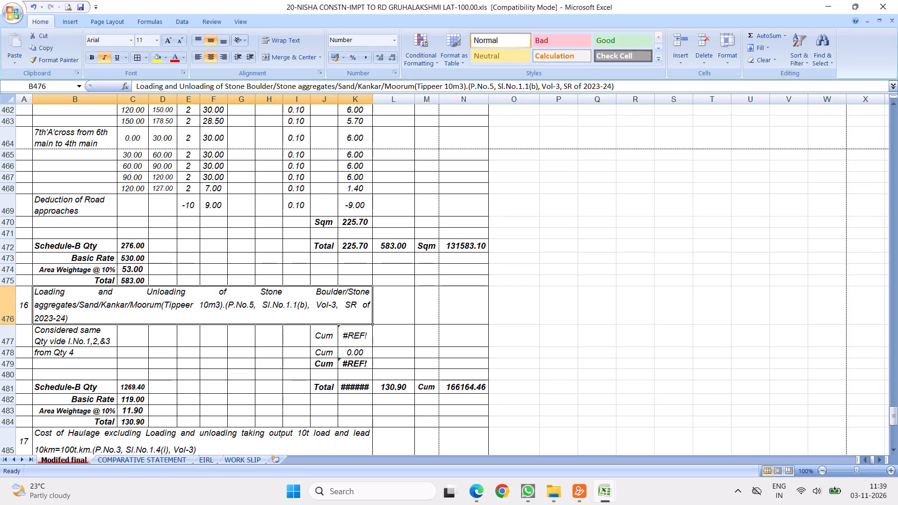
pyautogui.click(355, 336)
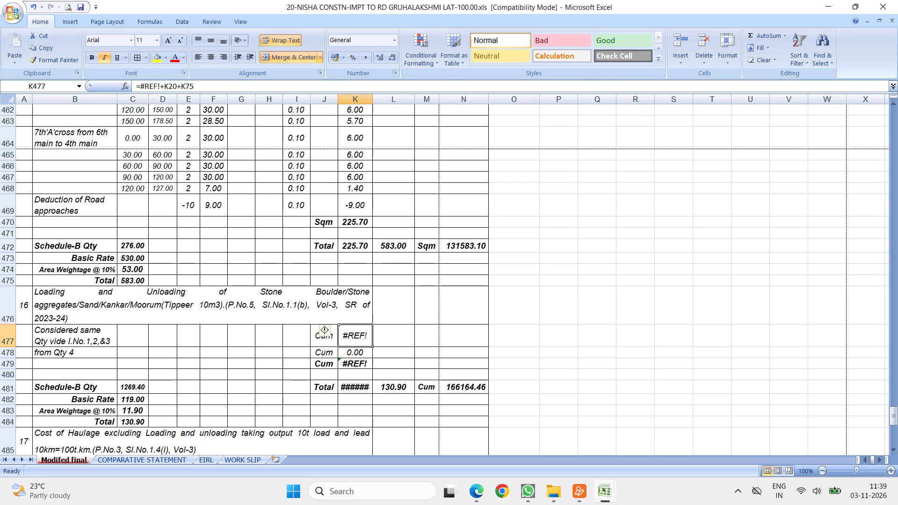
pyautogui.scroll(-1, 338, 357)
pyautogui.scroll(-3, 256, 303)
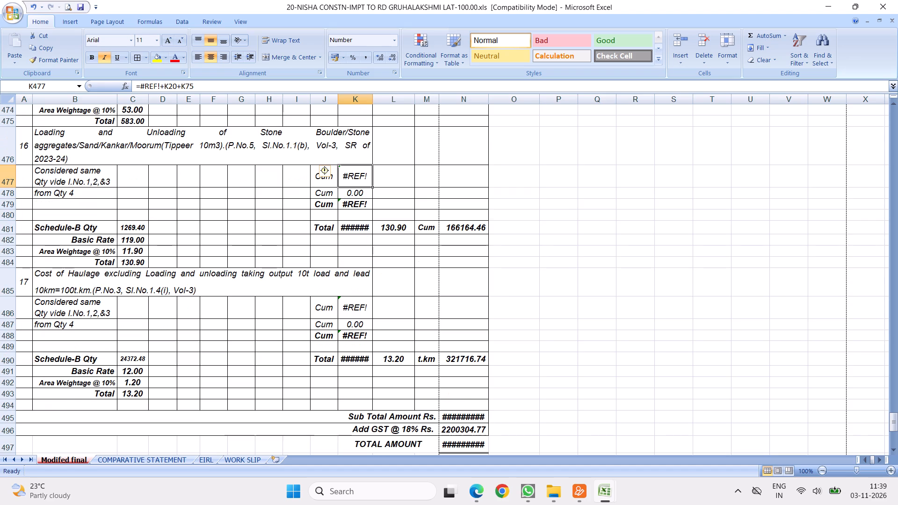
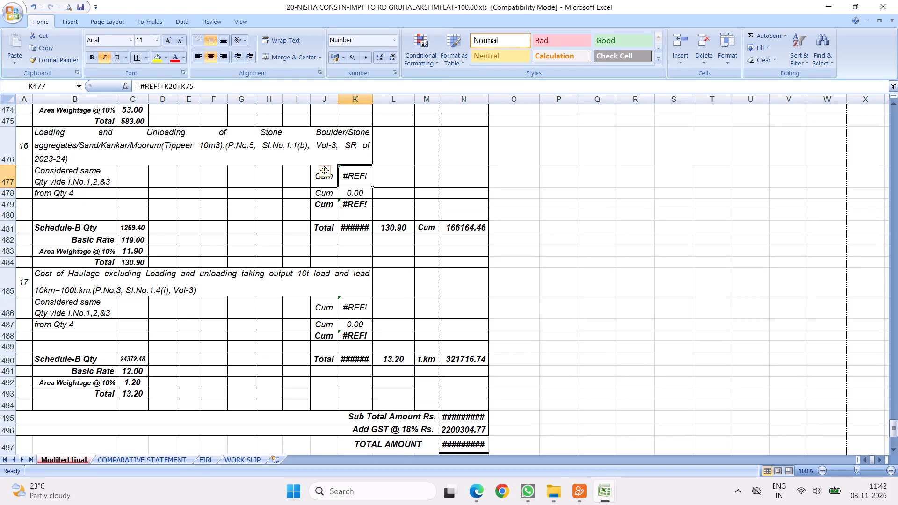
# Insert two blank rows above item 16's "from Qty 4" row.
pyautogui.moveTo(9, 195); pyautogui.dragTo(11, 207)
pyautogui.rightClick(52, 207)
pyautogui.rightClick(67, 203)
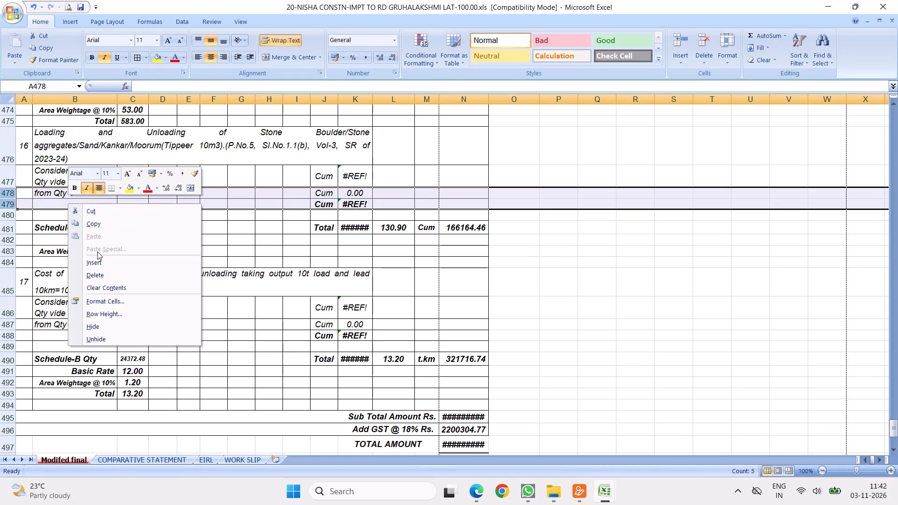
pyautogui.click(96, 266)
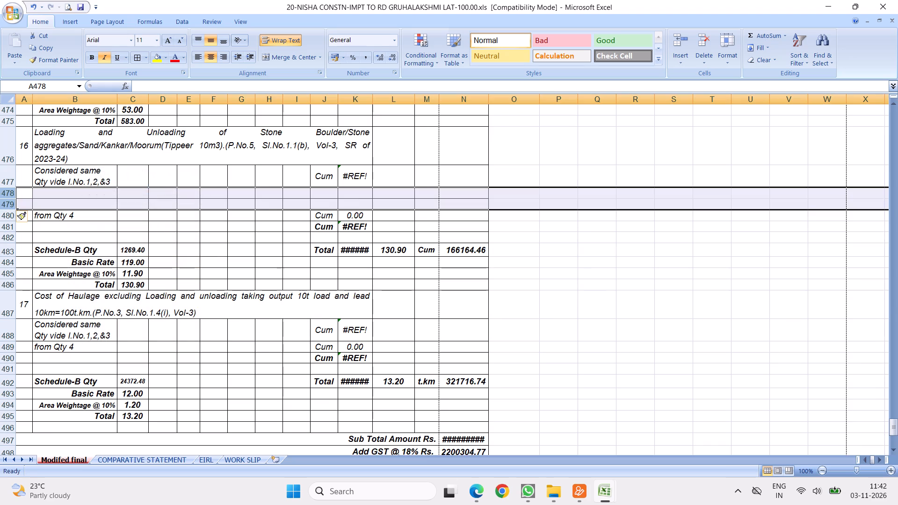
# Shorten item 16's quantity description in B477 to "Considered same Qty vide I.No.1".
pyautogui.doubleClick(83, 181)
pyautogui.click(93, 183)
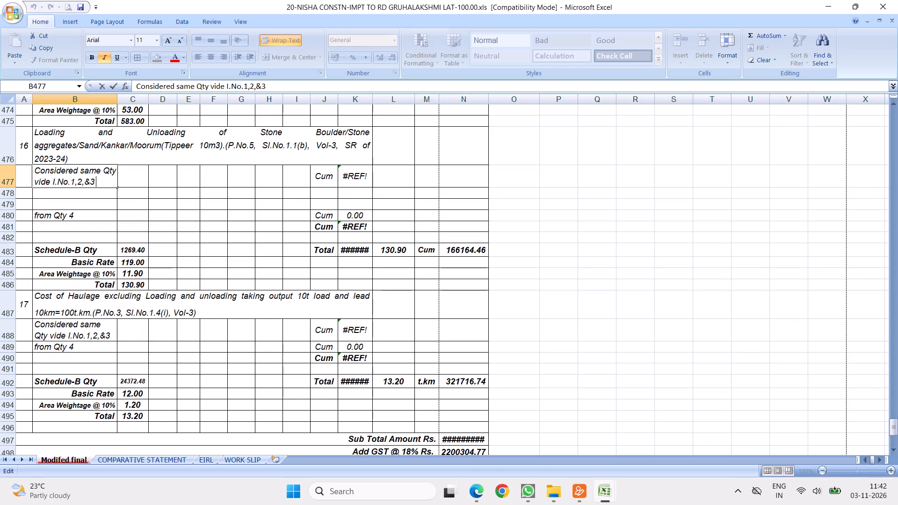
pyautogui.press('BackSpace')
pyautogui.press('BackSpace')
pyautogui.press('BackSpace')
pyautogui.press('BackSpace')
pyautogui.press('BackSpace')
pyautogui.press('BackSpace')
pyautogui.press('1')
pyautogui.moveTo(252, 239); pyautogui.dragTo(262, 241)
# Link item 16's first quantity in K477 to item 2's Cum sum in K18.
pyautogui.click(357, 176)
pyautogui.press('=')
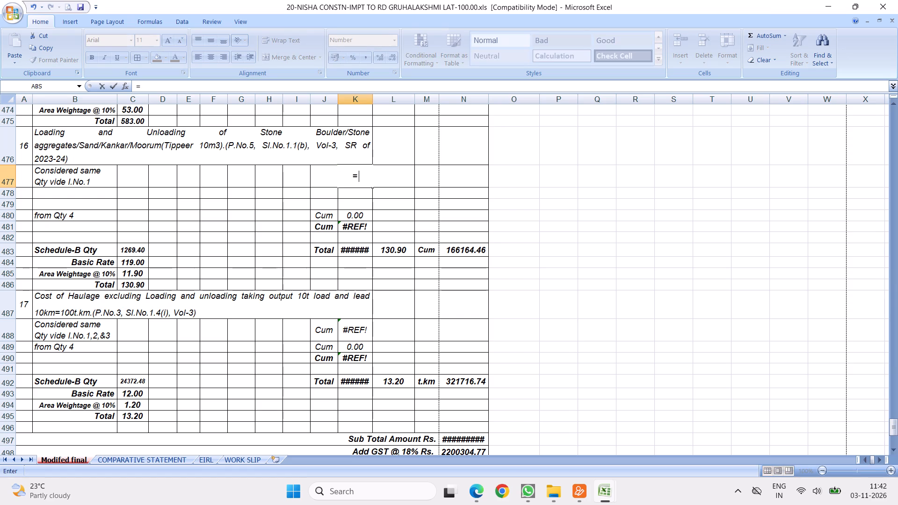
pyautogui.moveTo(891, 427); pyautogui.dragTo(897, 0)
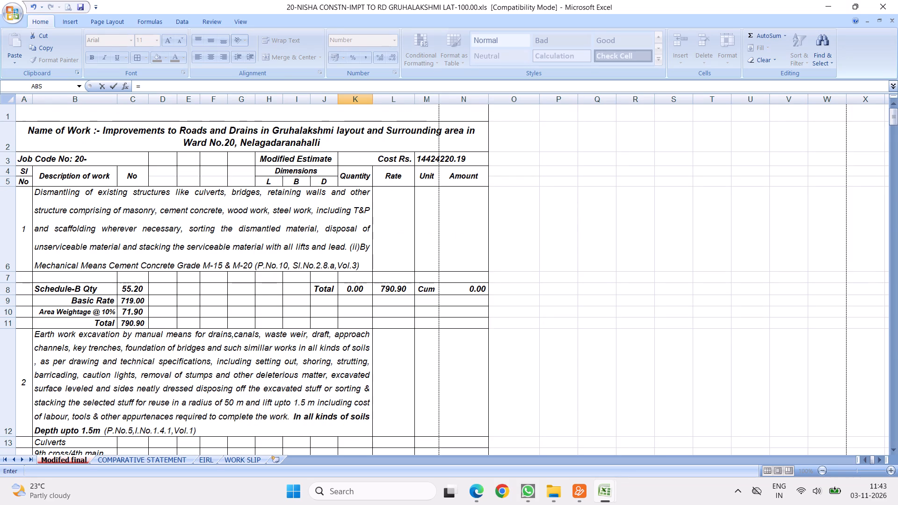
pyautogui.scroll(-4, 286, 249)
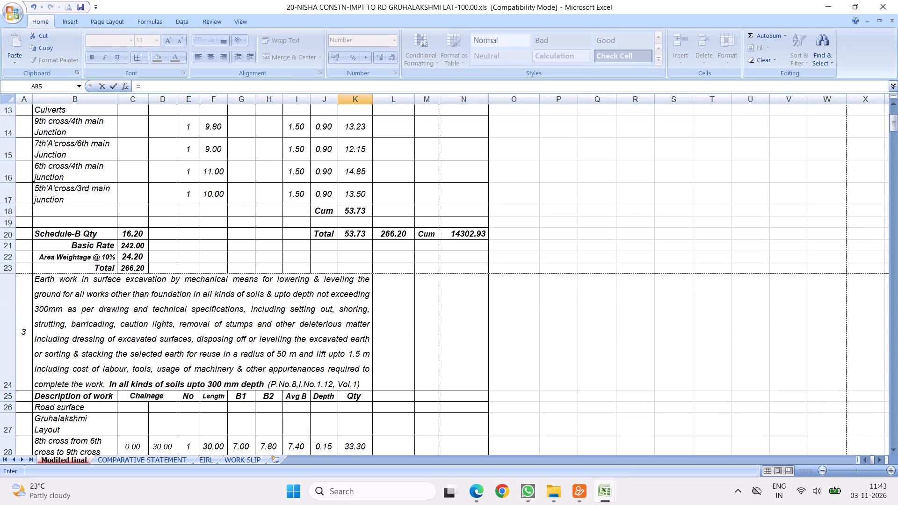
pyautogui.scroll(2, 360, 230)
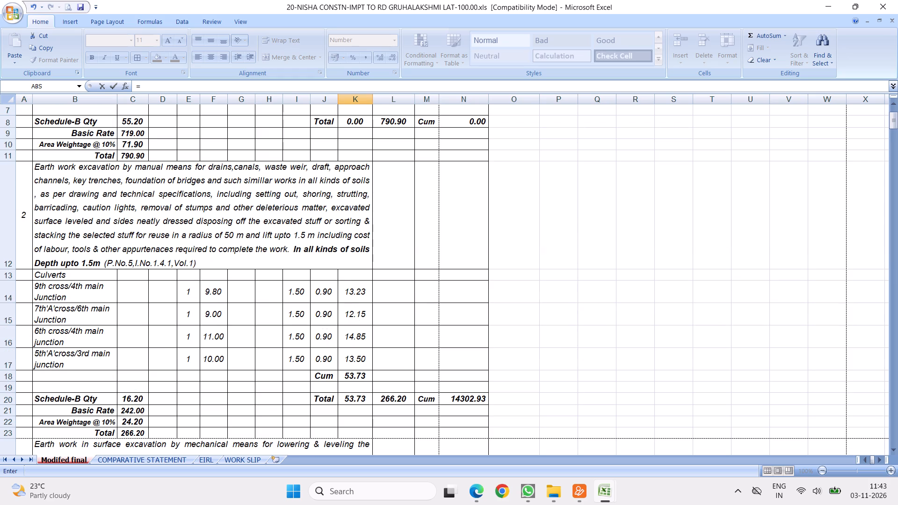
pyautogui.click(351, 376)
pyautogui.press('Return')
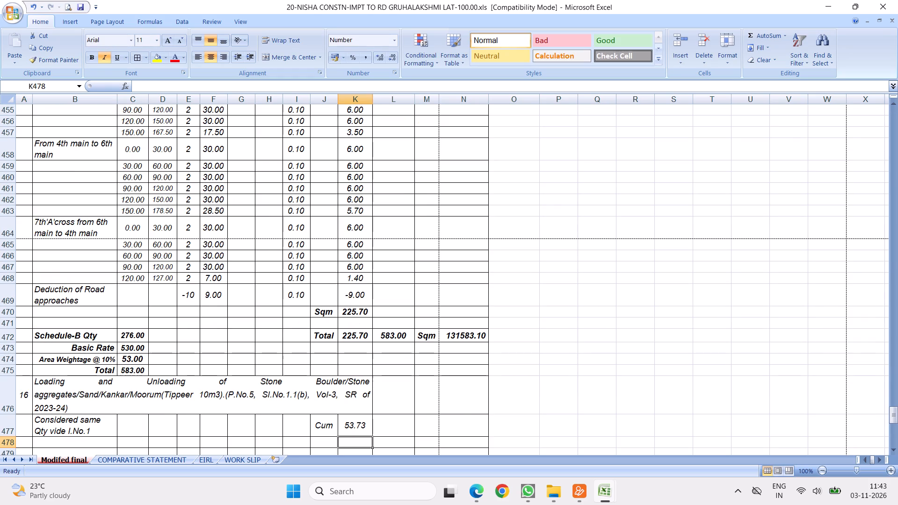
# Change the item reference in B477's description so it reads "Considered same Qty vide I.No.2".
pyautogui.scroll(-2, 336, 294)
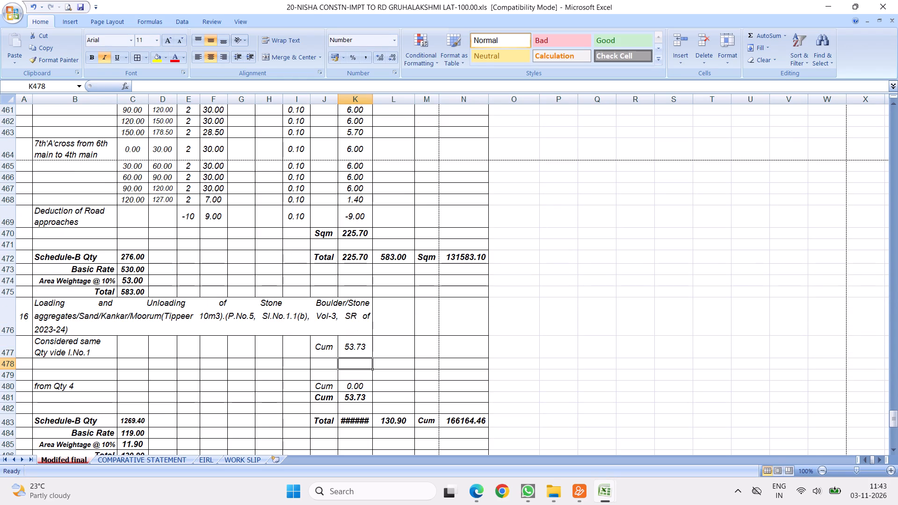
pyautogui.doubleClick(96, 352)
pyautogui.press('BackSpace')
pyautogui.press('2')
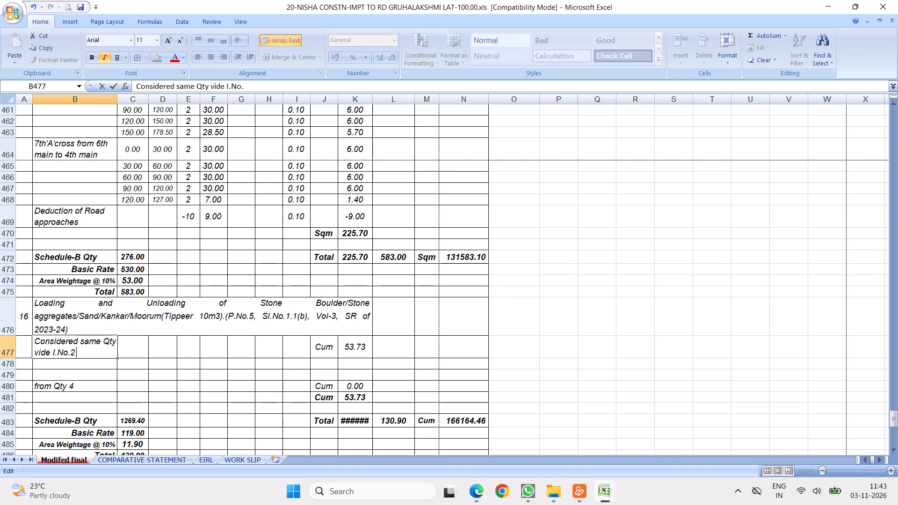
pyautogui.click(304, 383)
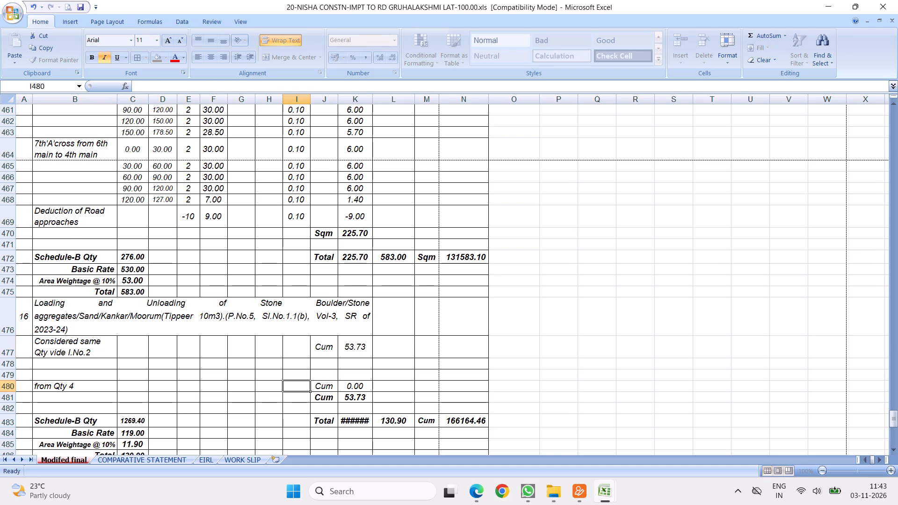
# Enter the unit Cum for the inserted row in J478.
pyautogui.click(323, 364)
pyautogui.press('c')
pyautogui.click(410, 371)
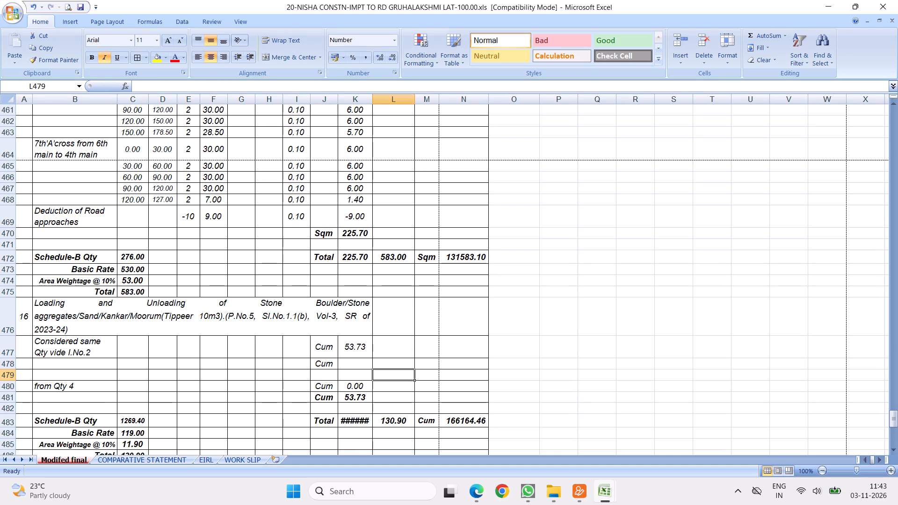
# Link item 16's second quantity in K478 to item 3's Cum sum in K73.
pyautogui.click(359, 364)
pyautogui.press('=')
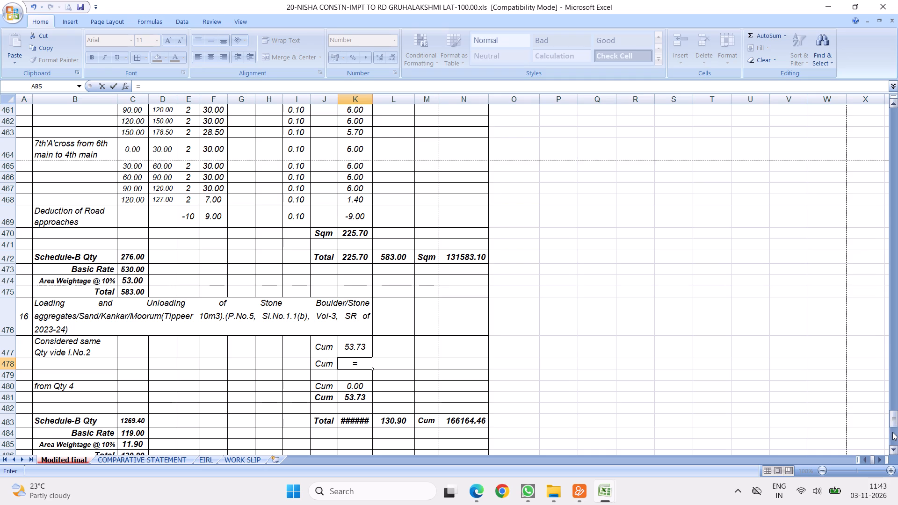
pyautogui.moveTo(893, 417); pyautogui.dragTo(897, 0)
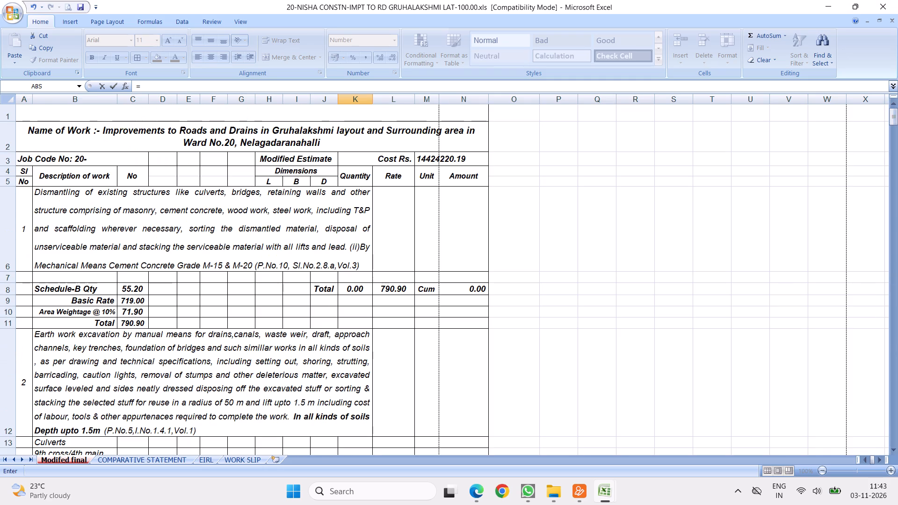
pyautogui.scroll(-7, 285, 310)
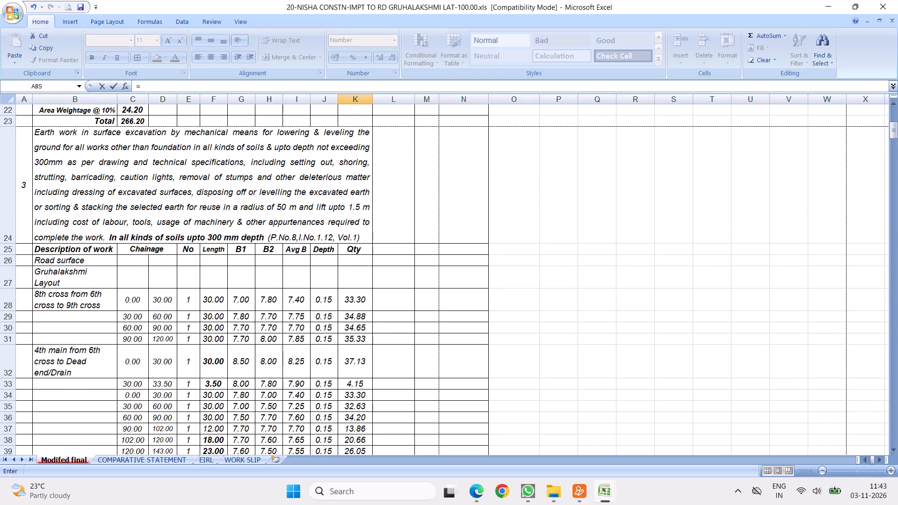
pyautogui.scroll(-12, 335, 289)
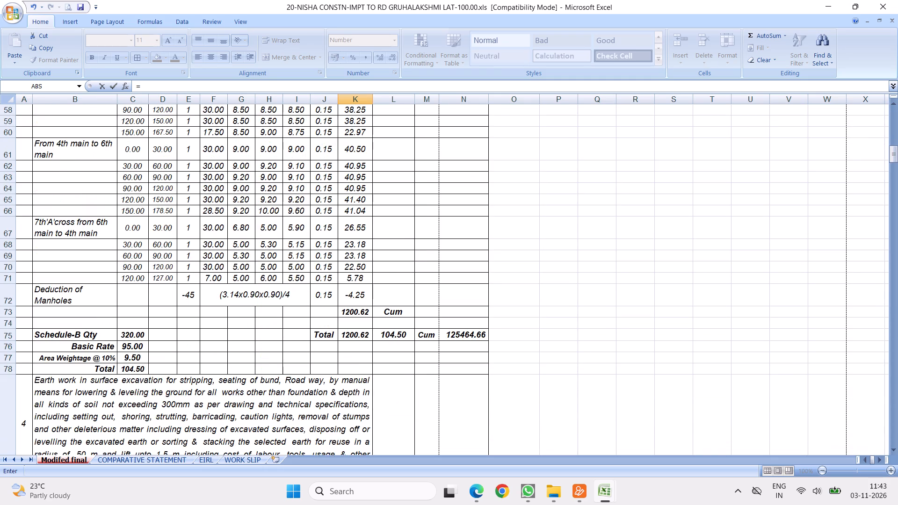
pyautogui.scroll(-2, 313, 296)
pyautogui.click(350, 234)
pyautogui.scroll(-2, 342, 297)
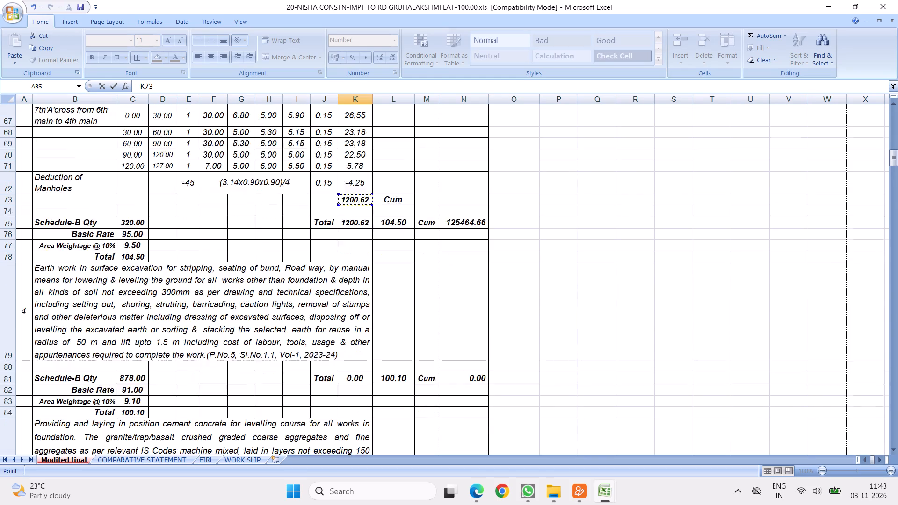
pyautogui.press('Return')
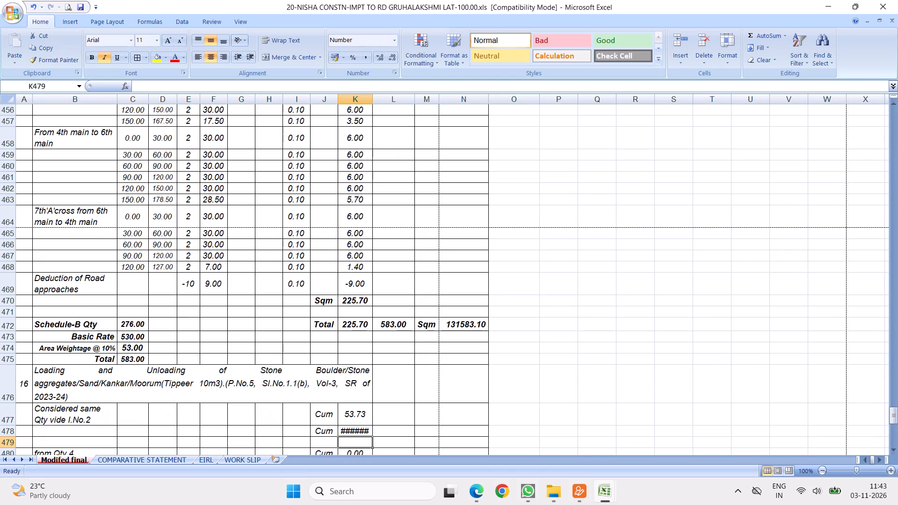
# Fill the description from B477 down into B478 as "Considered same Qty vide I.No.3".
pyautogui.click(96, 413)
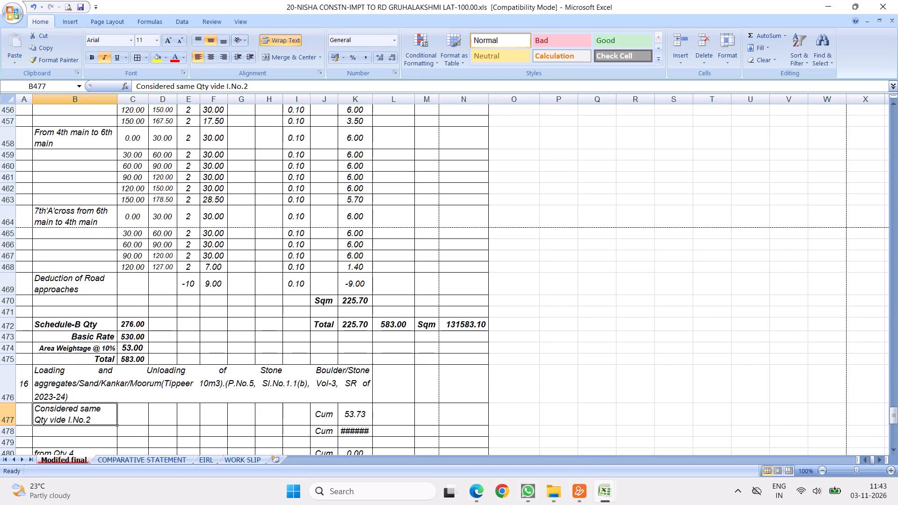
pyautogui.moveTo(117, 426); pyautogui.dragTo(114, 434)
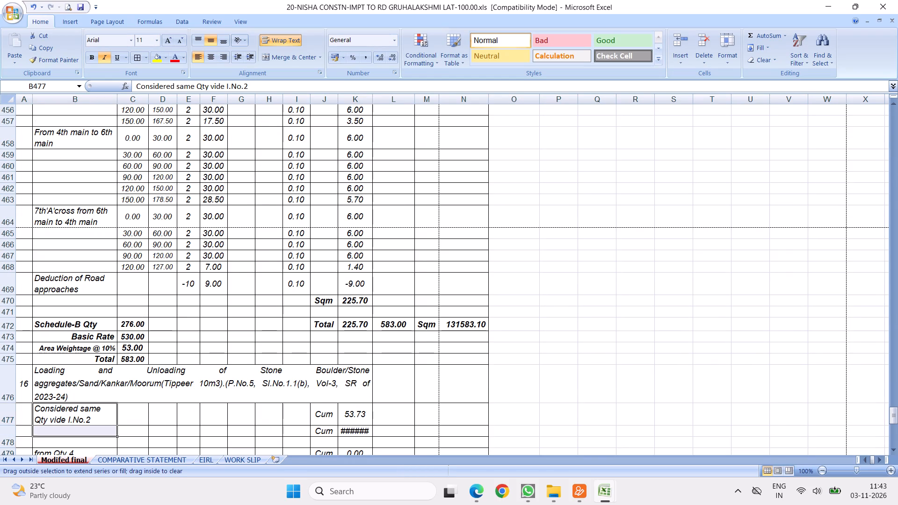
# Format item 16's two quantity cells K477:K478 with Shrink to fit.
pyautogui.moveTo(356, 414); pyautogui.dragTo(356, 433)
pyautogui.scroll(-3, 386, 339)
pyautogui.rightClick(353, 297)
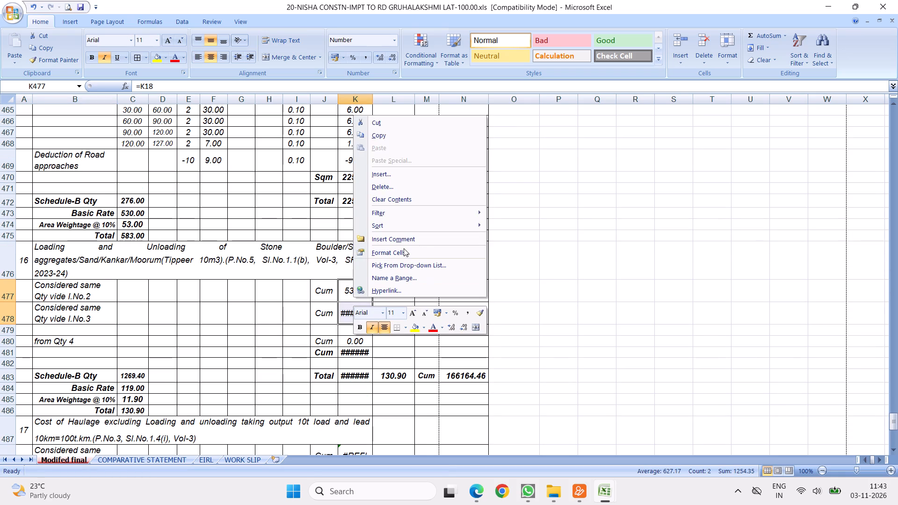
pyautogui.click(395, 253)
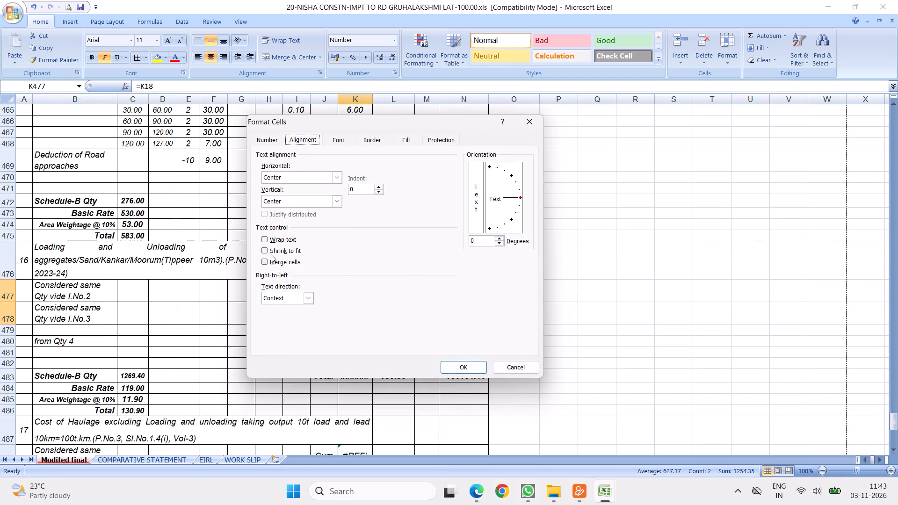
pyautogui.click(271, 250)
pyautogui.click(468, 365)
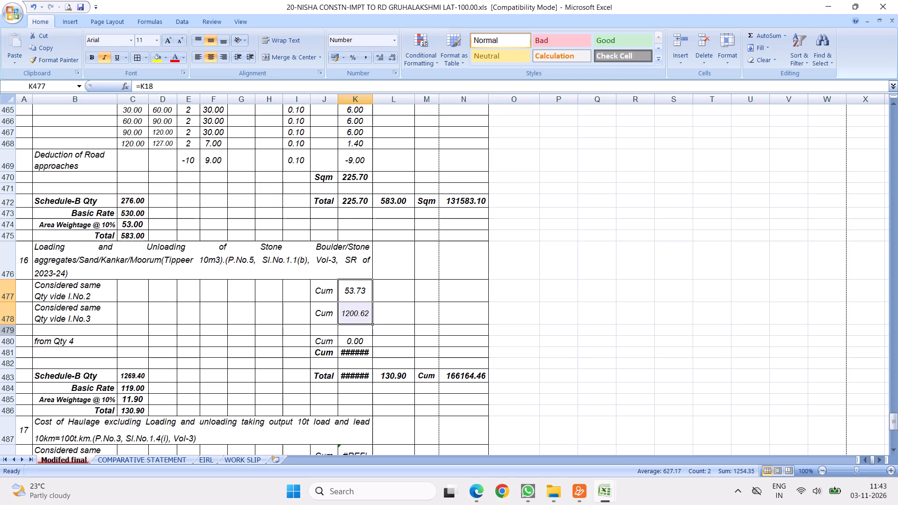
# Delete the blank row 479 and the "from Qty 4" row 480 from item 16.
pyautogui.moveTo(12, 331); pyautogui.dragTo(11, 344)
pyautogui.rightClick(55, 337)
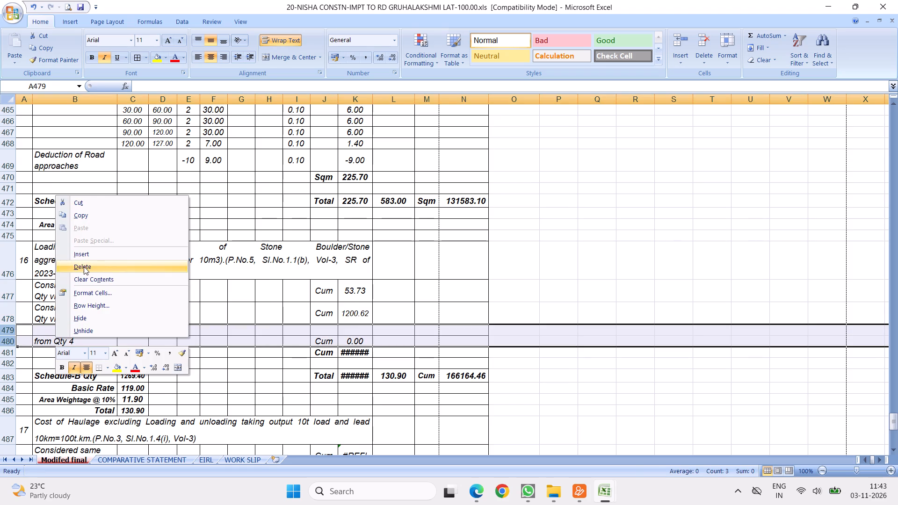
pyautogui.click(84, 267)
pyautogui.click(499, 275)
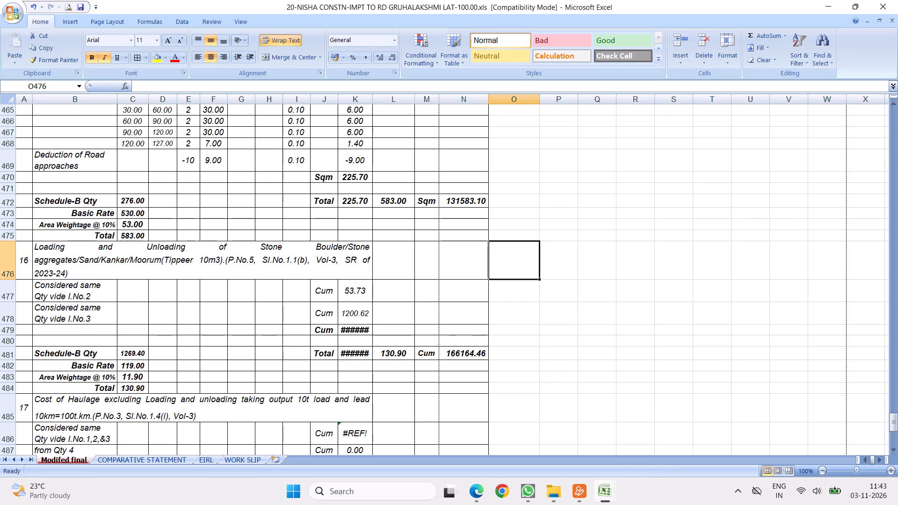
# Apply Shrink to fit to item 16's quantity, rate and amount cells K477:N481.
pyautogui.moveTo(353, 288); pyautogui.dragTo(362, 341)
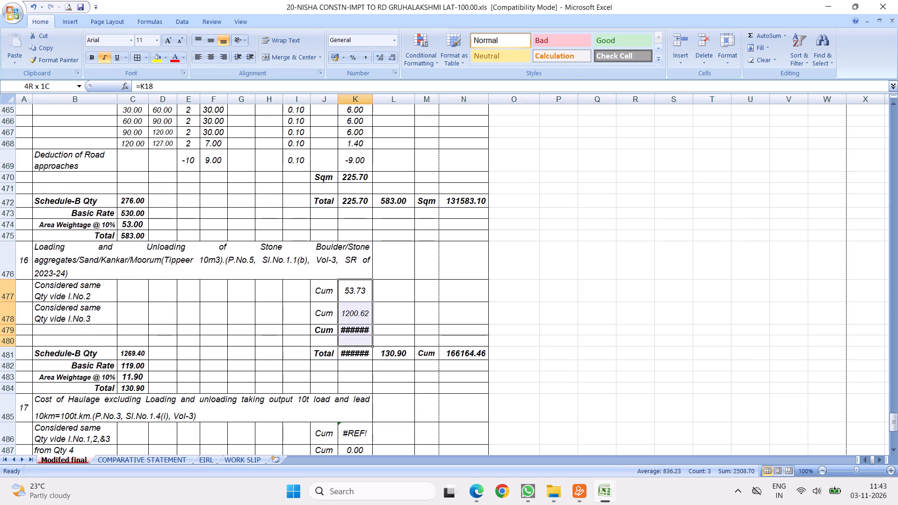
pyautogui.moveTo(362, 341); pyautogui.dragTo(480, 349)
pyautogui.rightClick(364, 304)
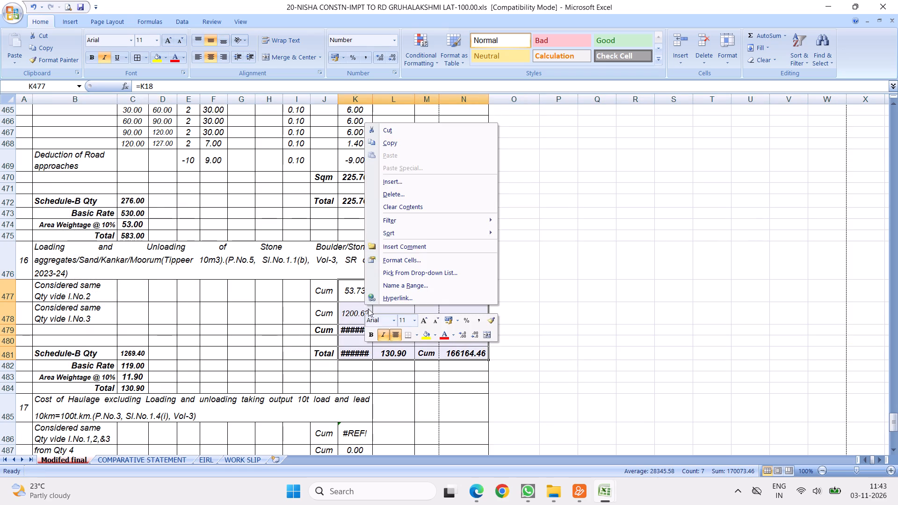
pyautogui.click(408, 264)
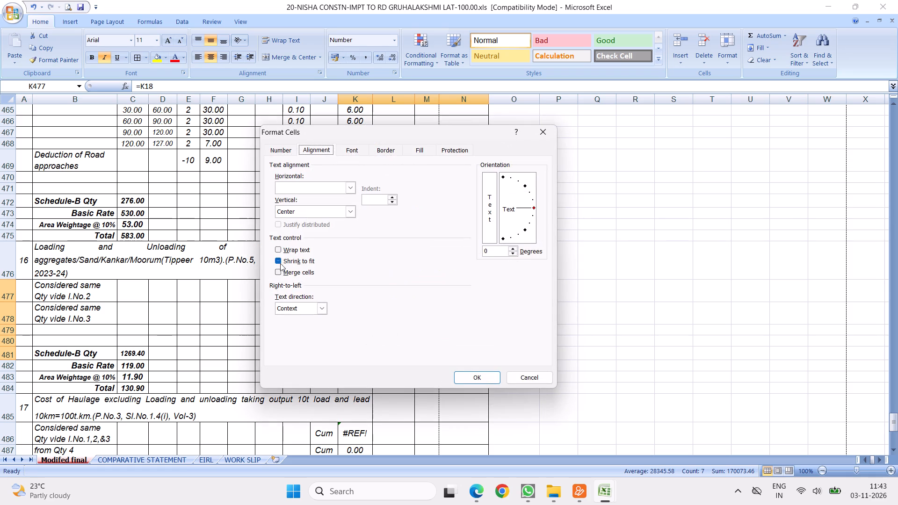
pyautogui.click(279, 260)
pyautogui.click(470, 380)
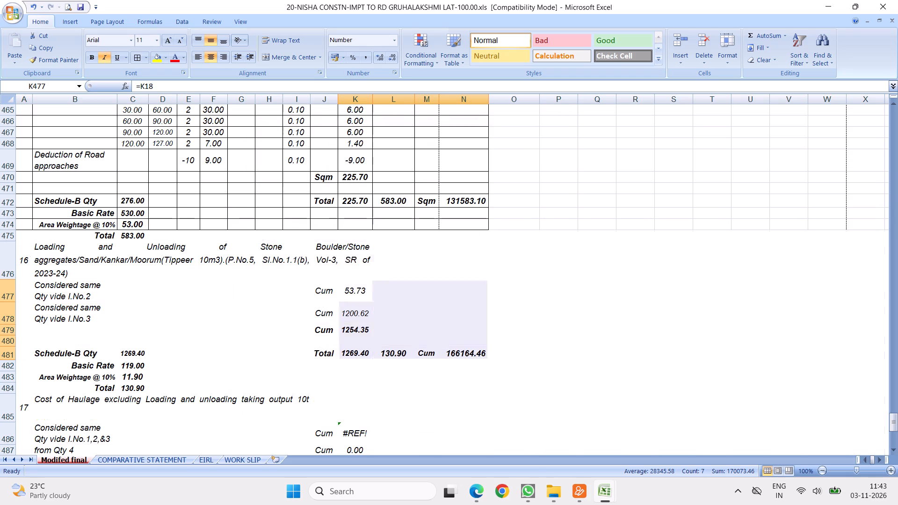
pyautogui.click(443, 306)
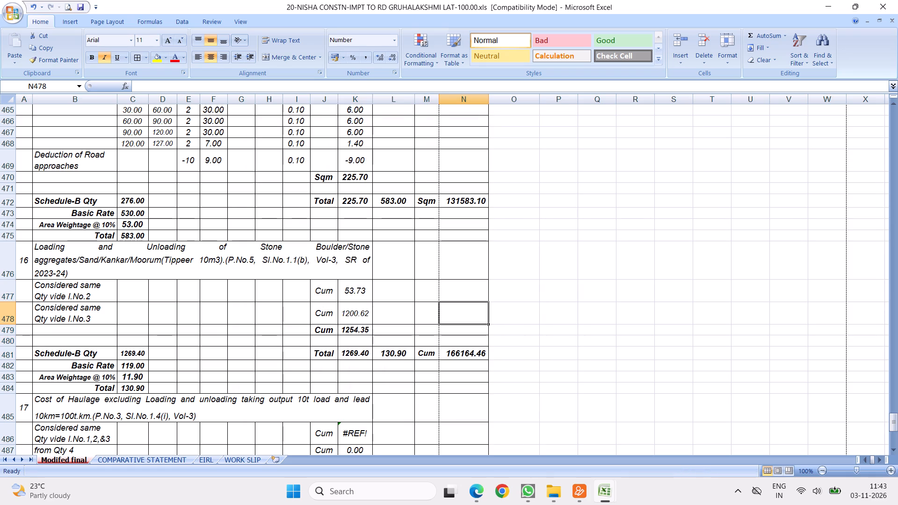
# AutoSum item 16's two quantities K477:K478 into the Cum row.
pyautogui.moveTo(352, 294); pyautogui.dragTo(352, 313)
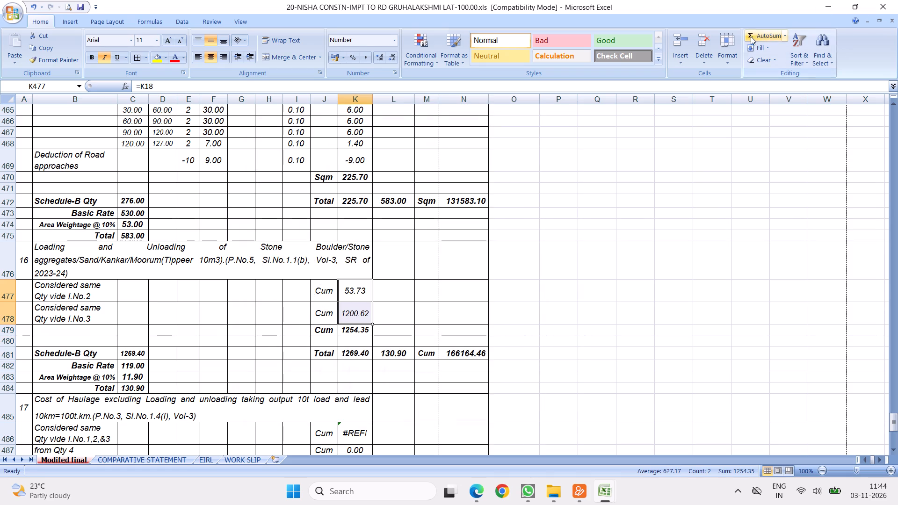
pyautogui.click(751, 36)
# Link item 16's Total quantity in K481 to the Cum sum in K479.
pyautogui.click(350, 355)
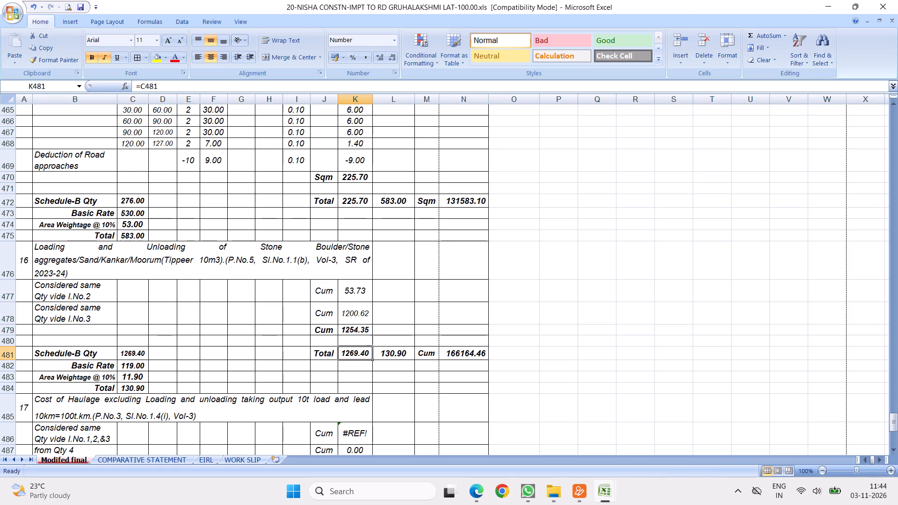
pyautogui.press('=')
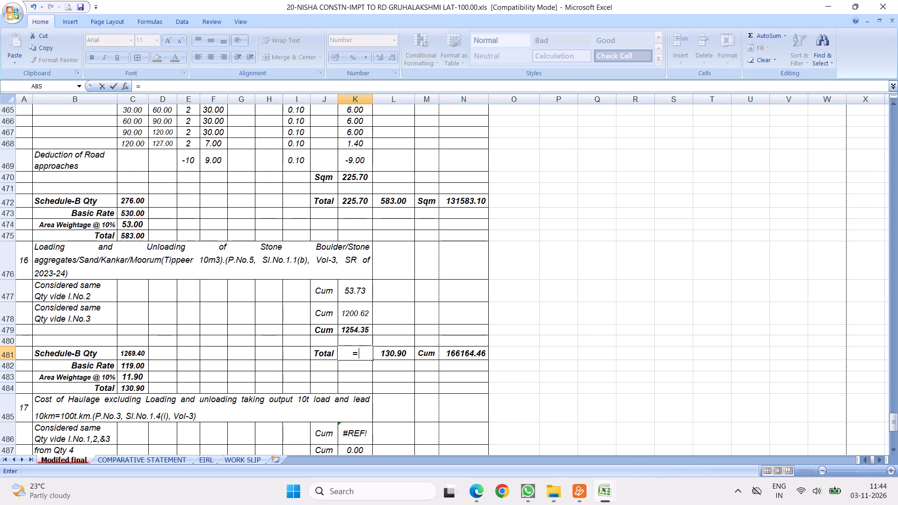
pyautogui.click(347, 331)
pyautogui.press('Return')
pyautogui.scroll(-3, 336, 329)
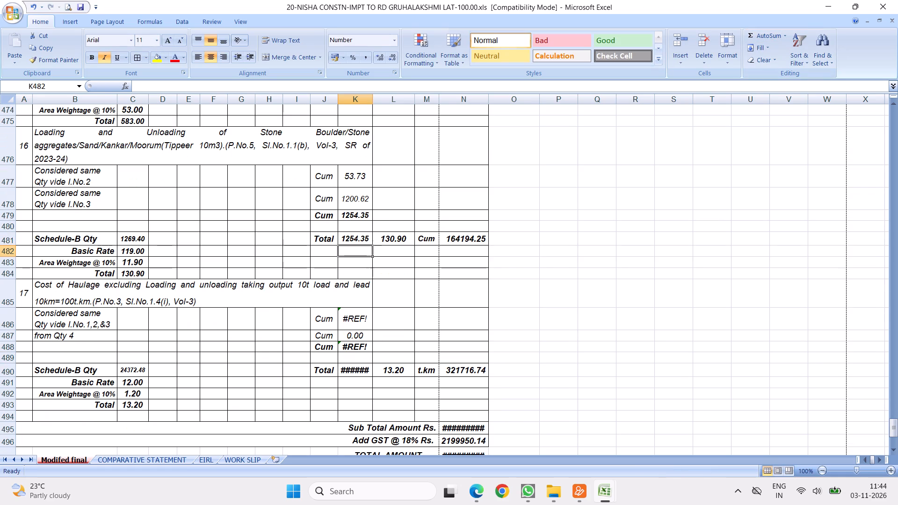
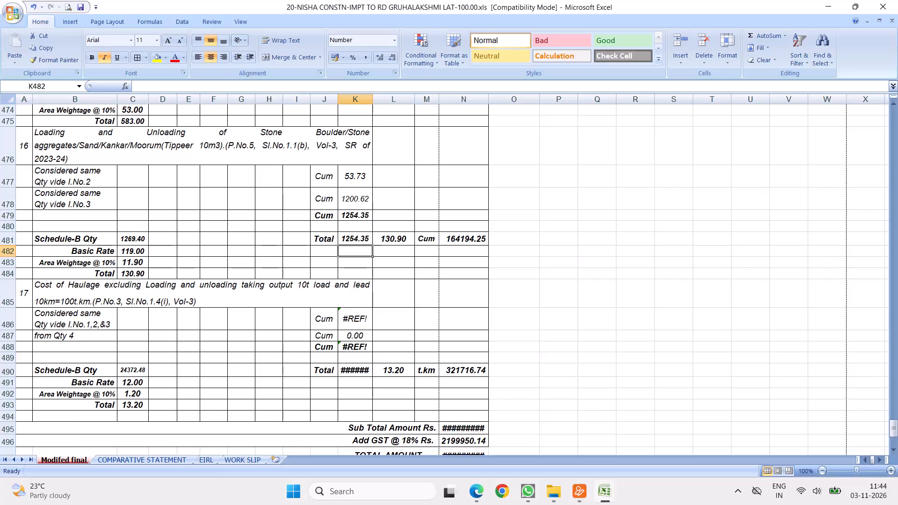
# Replace item 17's quantity description in B486 with "Considered same Above Qty".
pyautogui.click(68, 324)
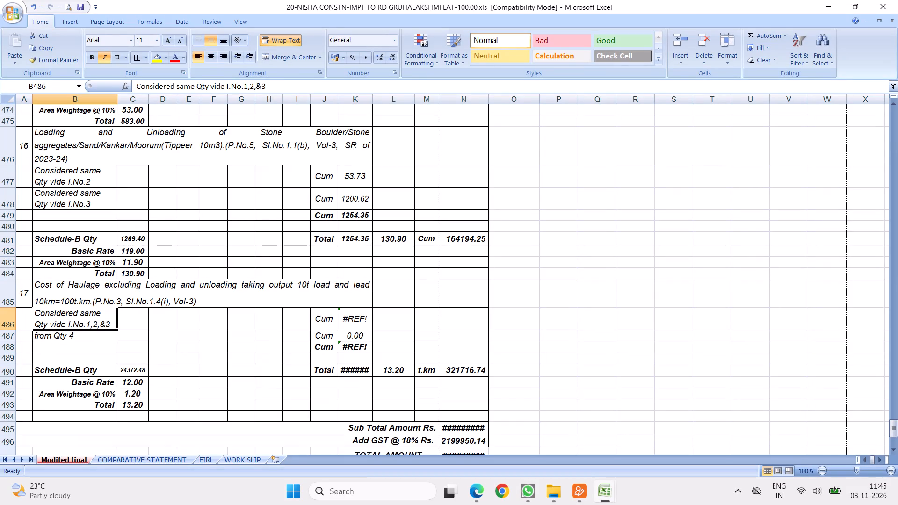
pyautogui.hotkey('shift', 'q')
pyautogui.write('ty')
pyautogui.press('space')
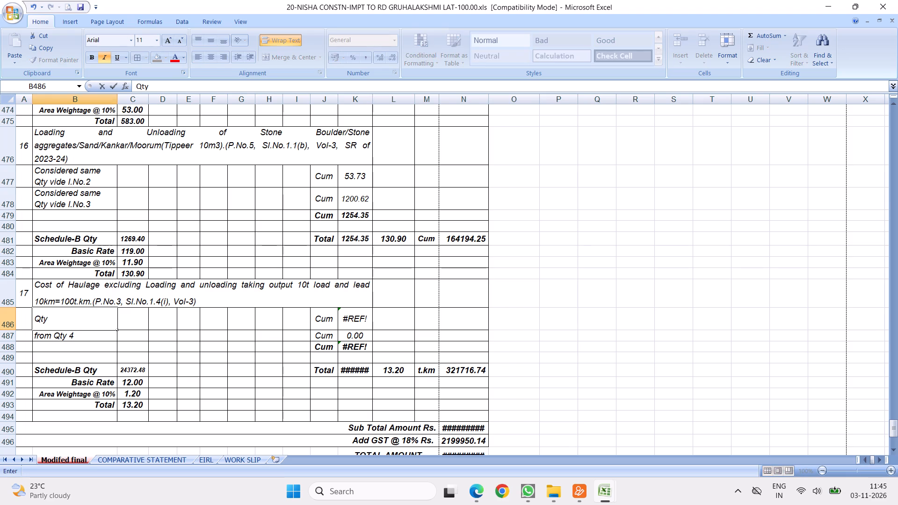
pyautogui.press('BackSpace')
pyautogui.press('BackSpace')
pyautogui.press('BackSpace')
pyautogui.press('BackSpace')
pyautogui.press('BackSpace')
pyautogui.press('BackSpace')
pyautogui.press('BackSpace')
pyautogui.press('BackSpace')
pyautogui.press('BackSpace')
pyautogui.press('BackSpace')
pyautogui.write('Considered same Above Qty')
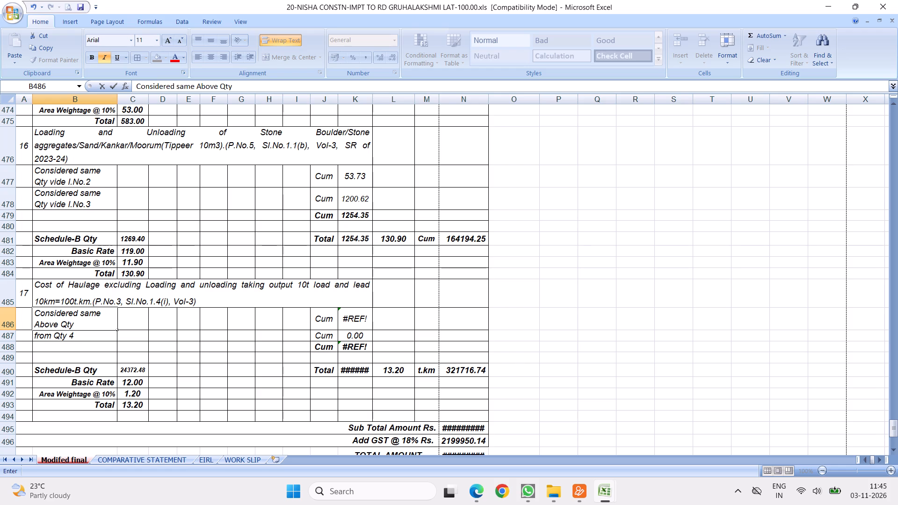
pyautogui.click(181, 362)
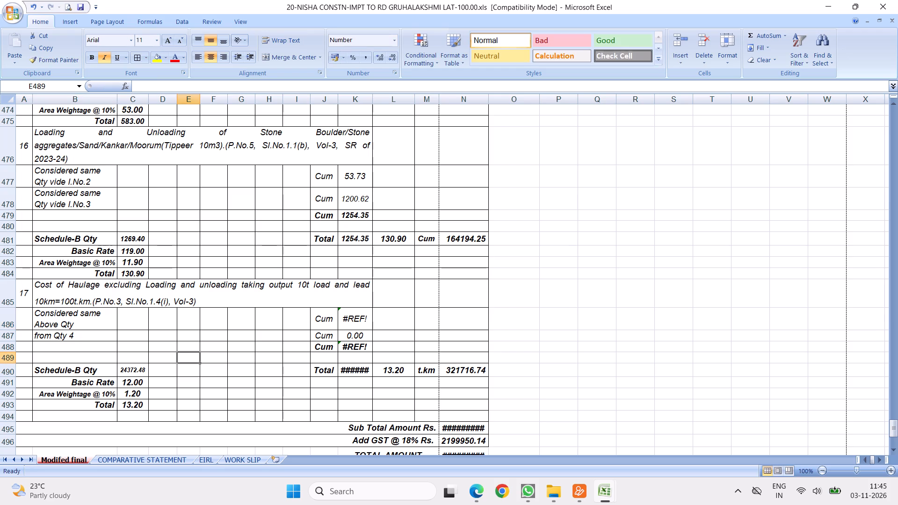
# Link cell E486 in item 17's quantity row to item 16's Cum sum in K479.
pyautogui.click(132, 317)
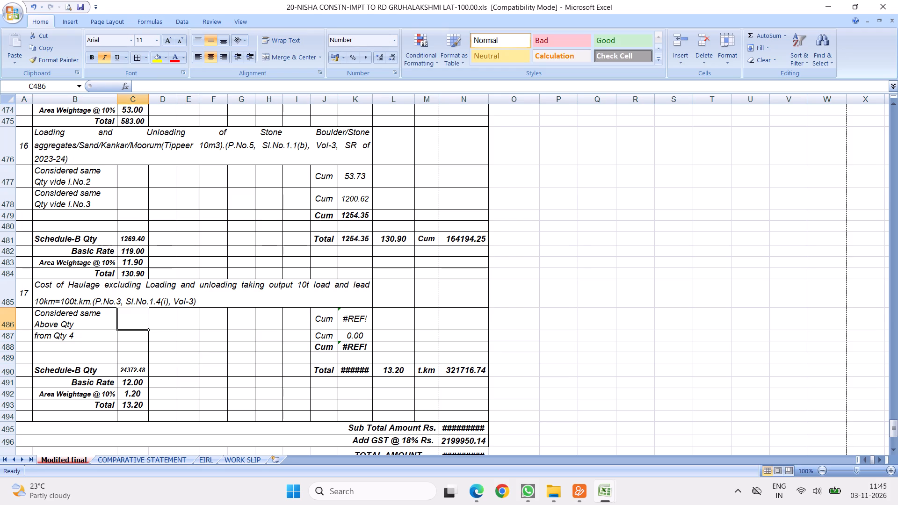
pyautogui.click(188, 323)
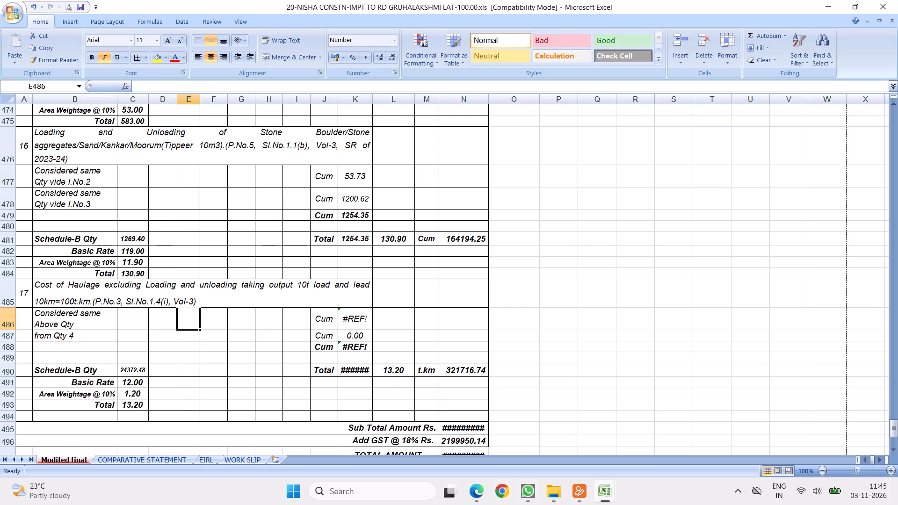
pyautogui.press('=')
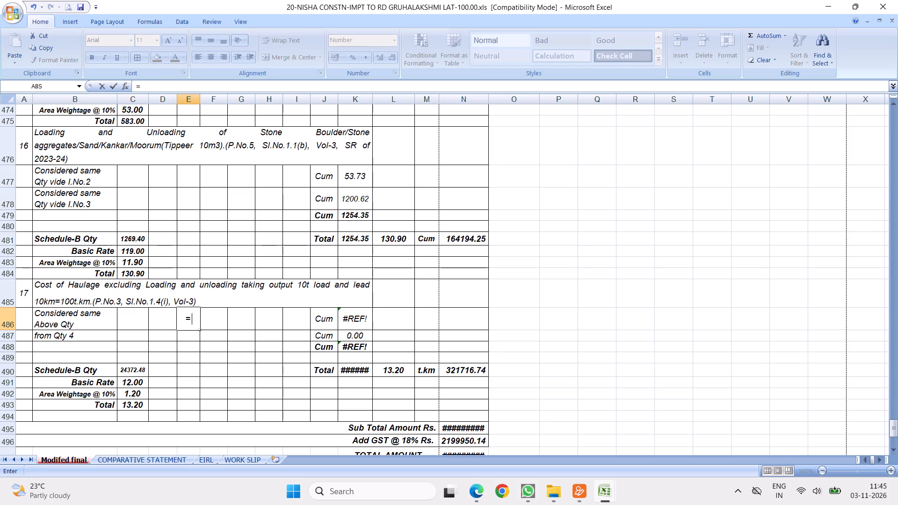
pyautogui.click(356, 215)
pyautogui.press('Return')
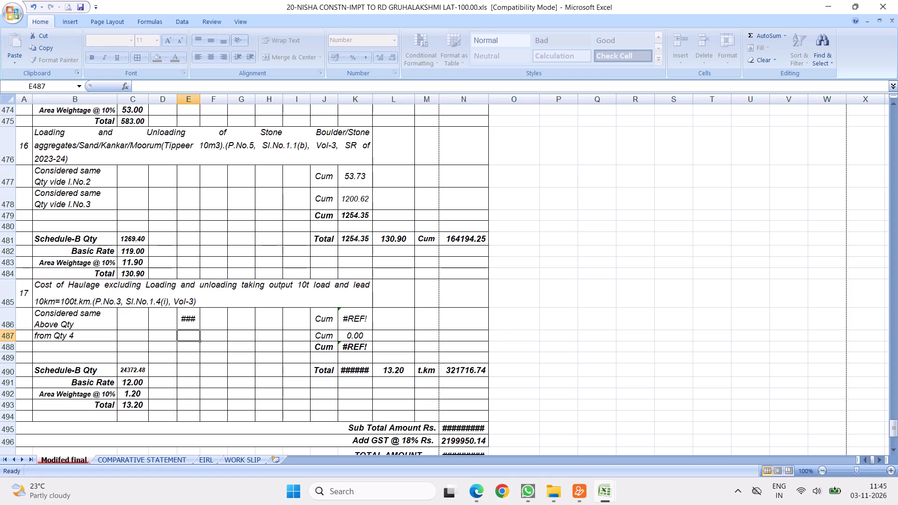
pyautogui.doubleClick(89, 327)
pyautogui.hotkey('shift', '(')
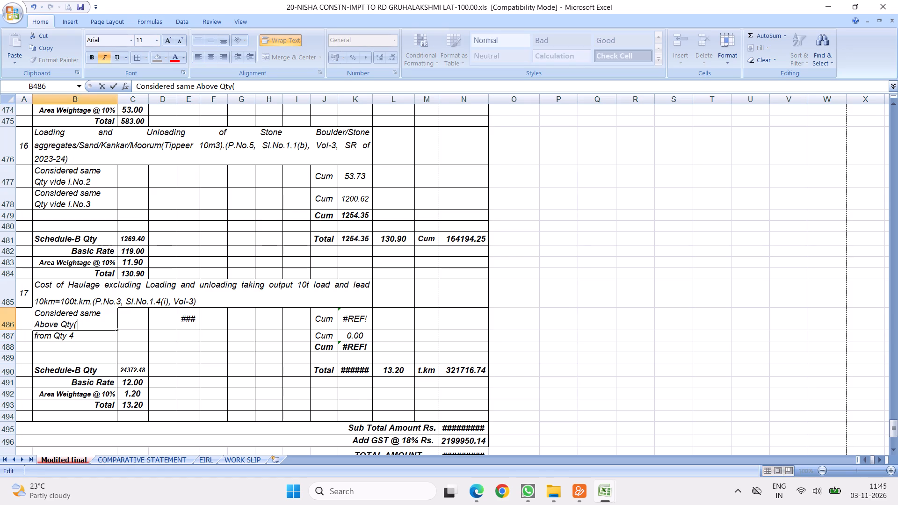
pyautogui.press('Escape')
# Clear the "from Qty 4" label from item 17's cell B487.
pyautogui.click(61, 339)
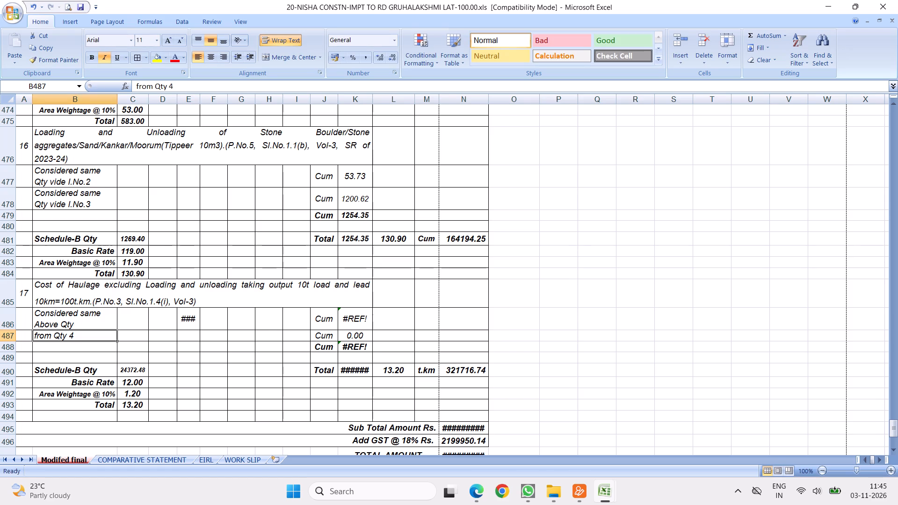
pyautogui.press('Delete')
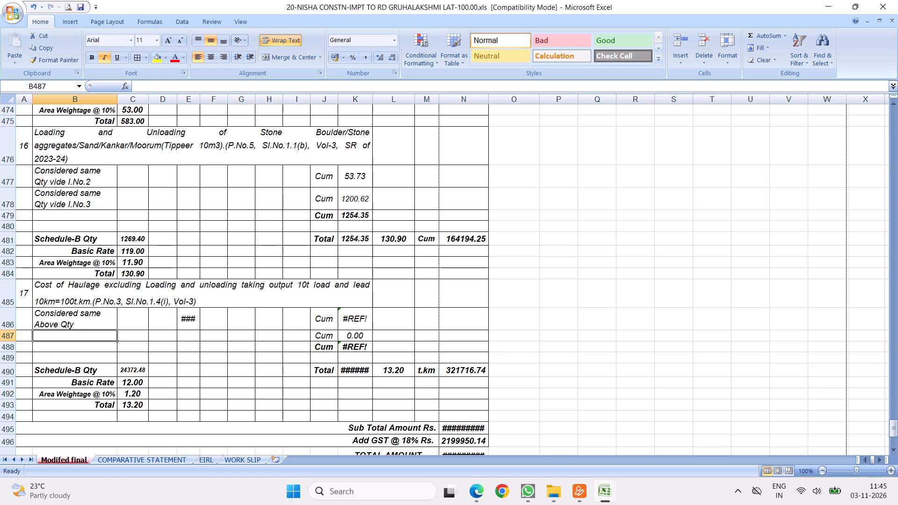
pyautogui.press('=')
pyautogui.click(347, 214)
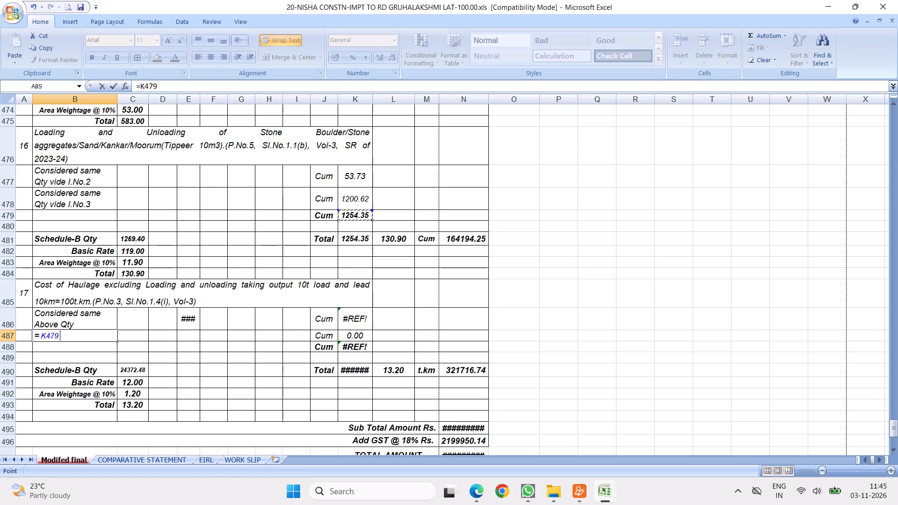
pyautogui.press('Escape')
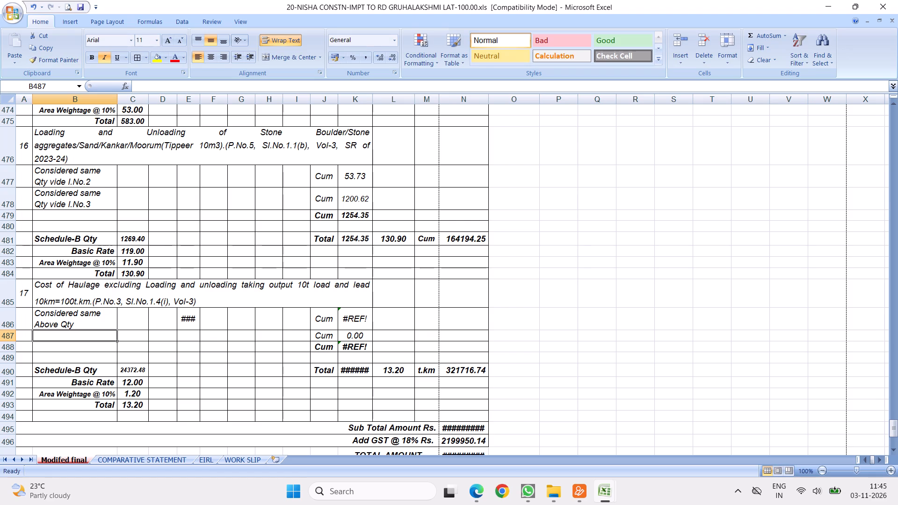
# Link cell C487 under item 17 to item 16's Cum sum in K479.
pyautogui.click(138, 337)
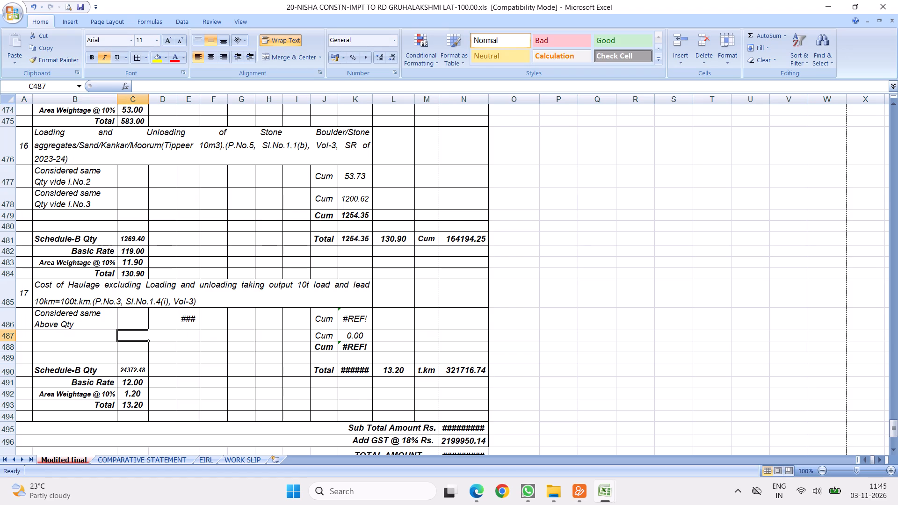
pyautogui.press('=')
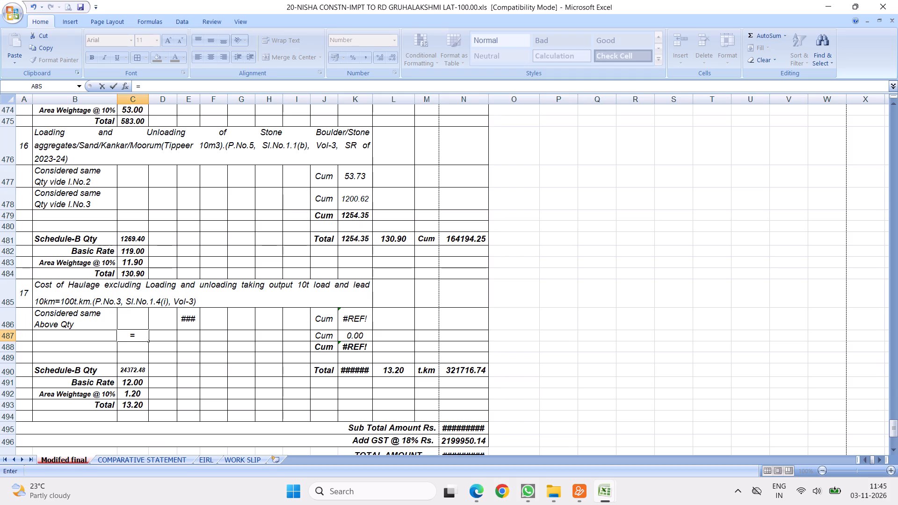
pyautogui.click(350, 216)
pyautogui.press('Return')
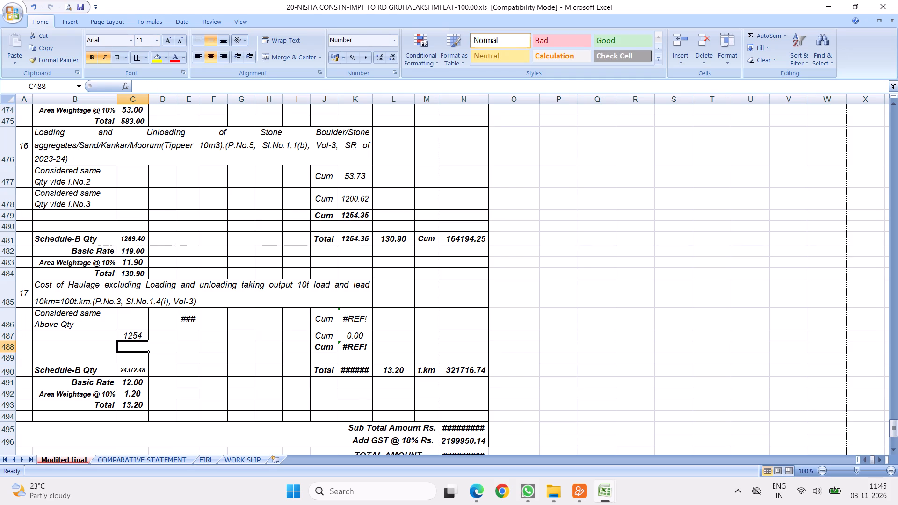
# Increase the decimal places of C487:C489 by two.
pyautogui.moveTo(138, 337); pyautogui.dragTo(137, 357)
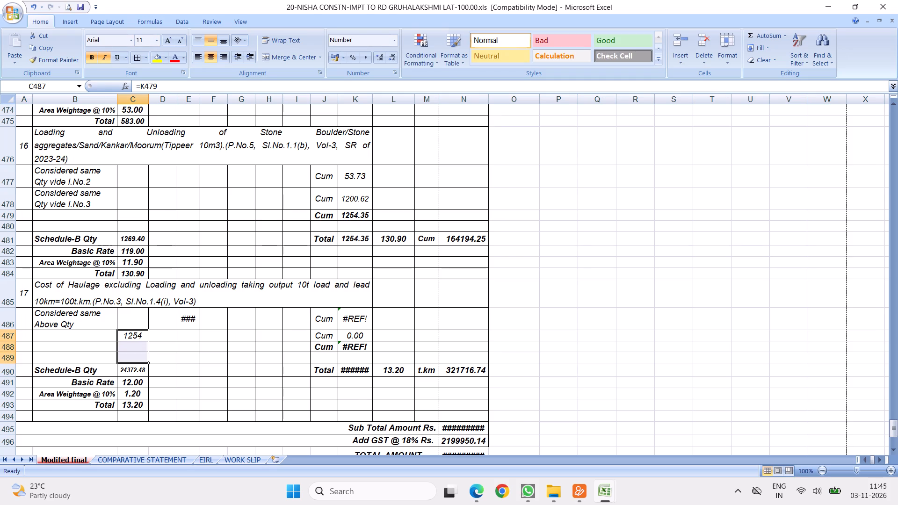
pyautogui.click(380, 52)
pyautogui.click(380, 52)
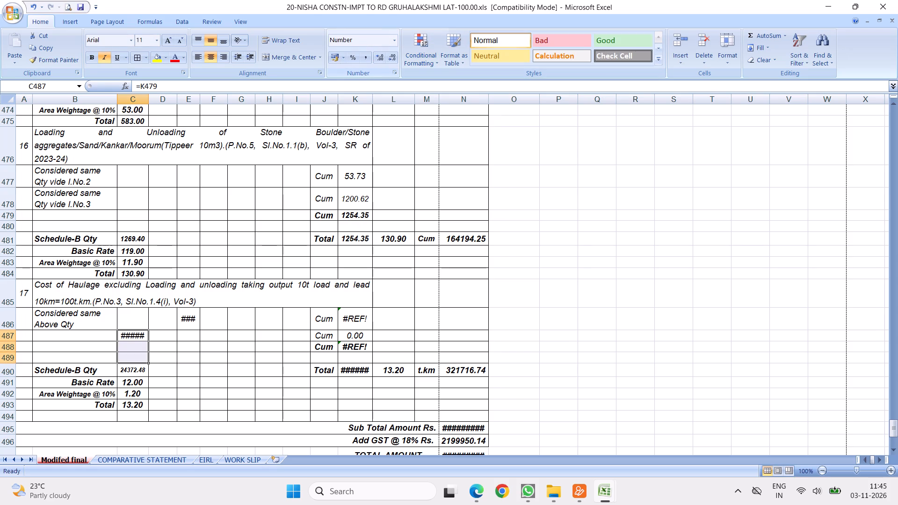
# Copy the formatting of item 17's Schedule-B Qty value in C490 onto C486:C489.
pyautogui.click(135, 372)
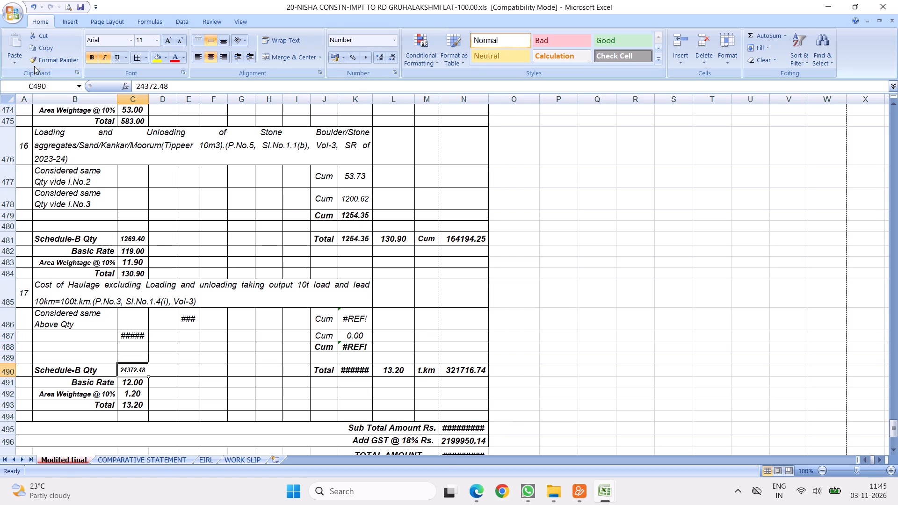
pyautogui.click(33, 58)
pyautogui.moveTo(134, 321); pyautogui.dragTo(129, 360)
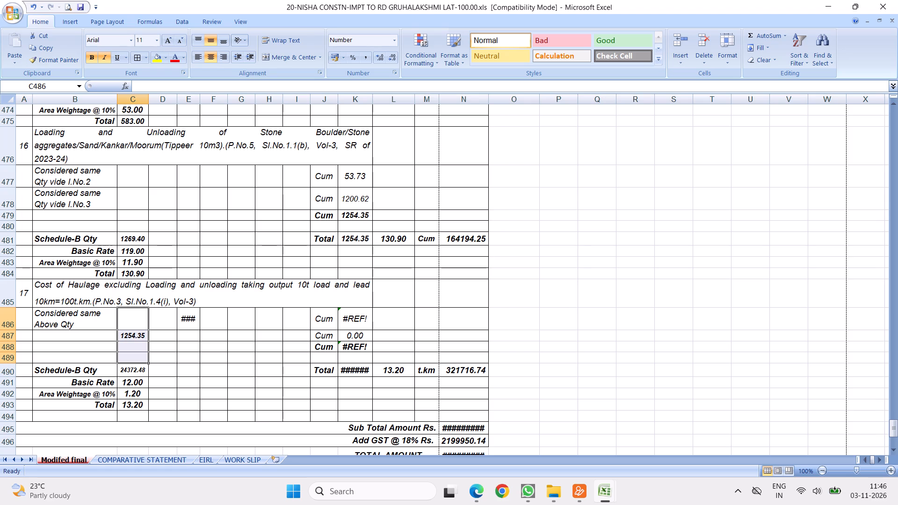
# Enter the factors 1.28 in C488 and 15 in C489 below the linked quantity.
pyautogui.click(139, 345)
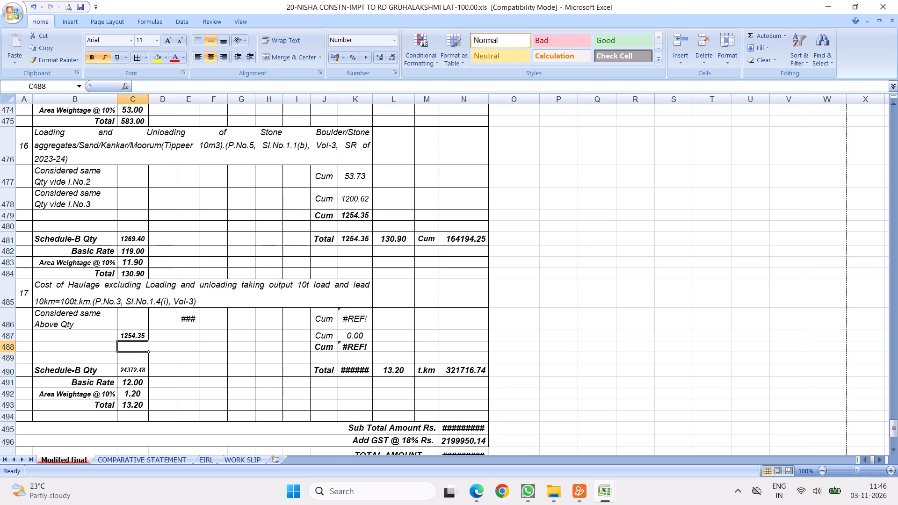
pyautogui.write('1.28')
pyautogui.press('Return')
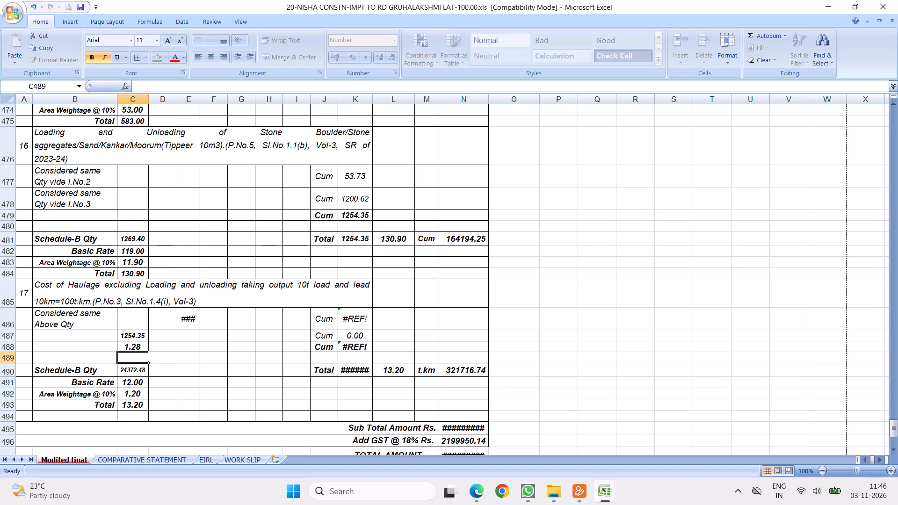
pyautogui.press('1')
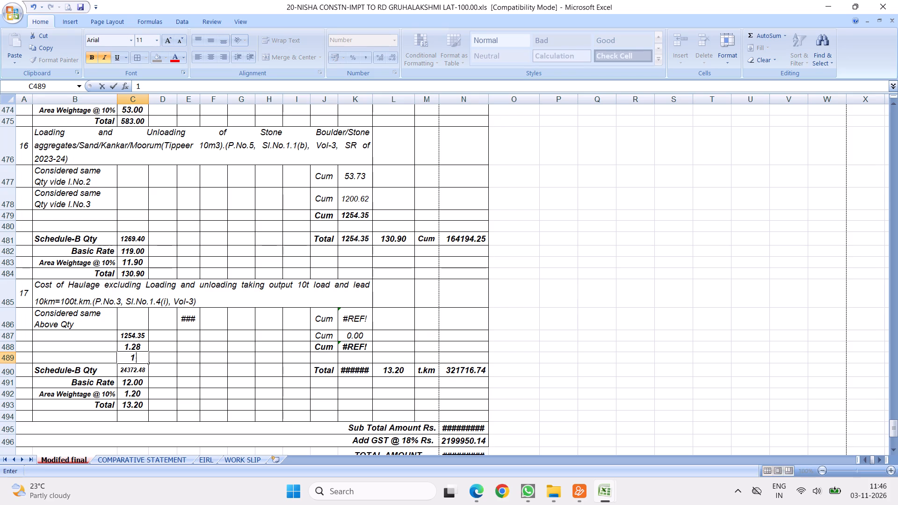
pyautogui.press('5')
pyautogui.click(253, 359)
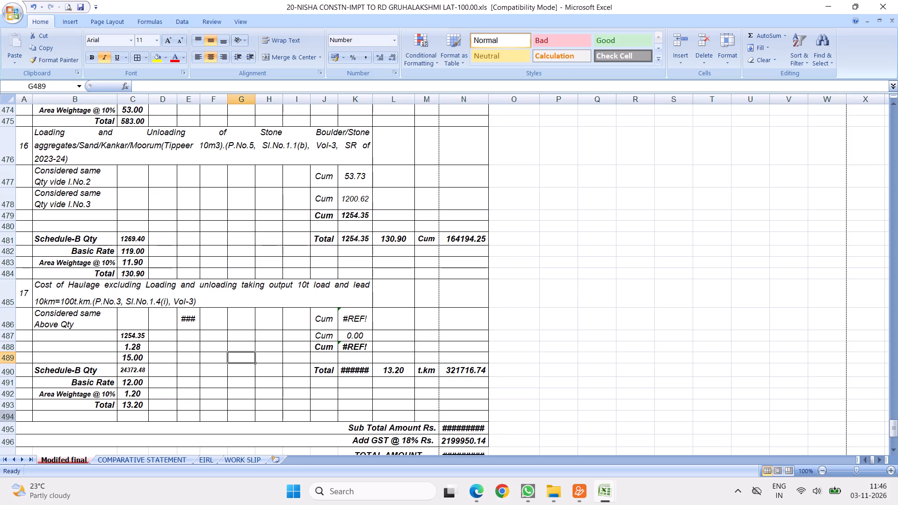
# Insert two blank rows above item 17's rate Total row 493.
pyautogui.moveTo(9, 404); pyautogui.dragTo(10, 416)
pyautogui.rightClick(57, 407)
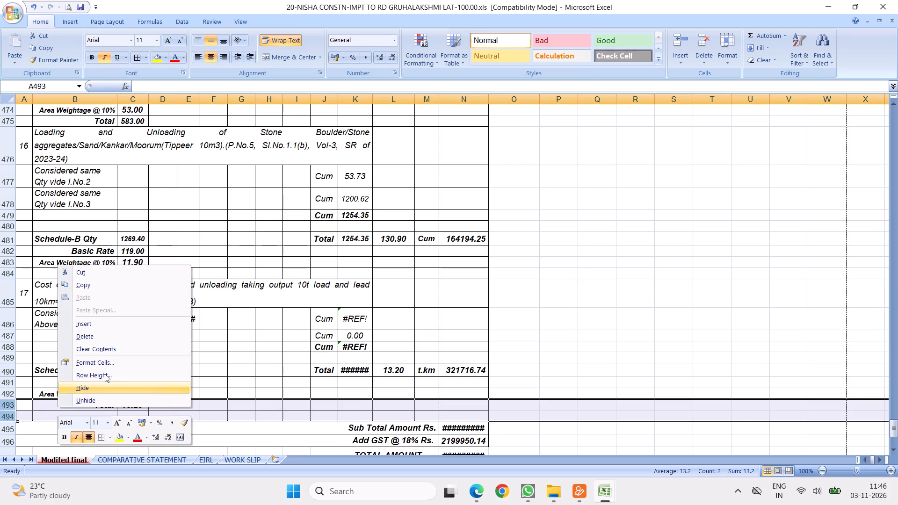
pyautogui.click(94, 324)
pyautogui.click(239, 359)
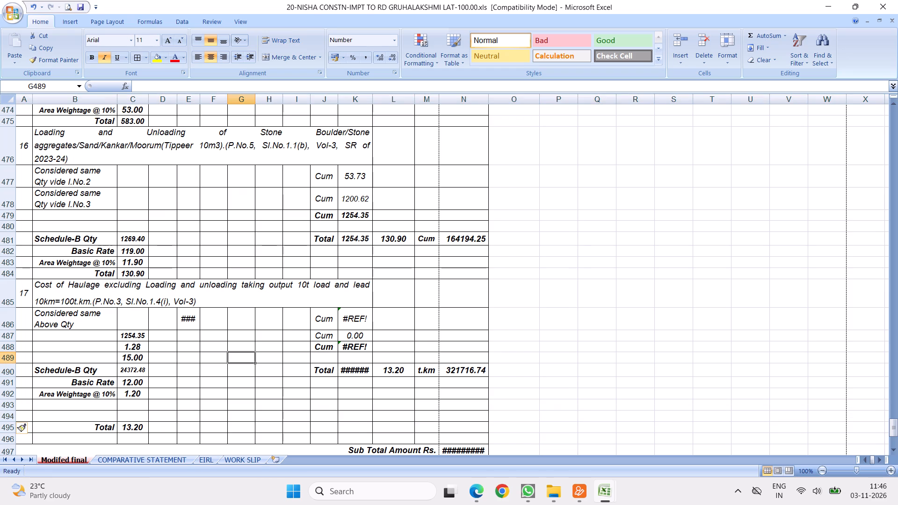
# Replace item 17's "Basic Rate" label in B491 with "Considered same Above Qty".
pyautogui.click(83, 384)
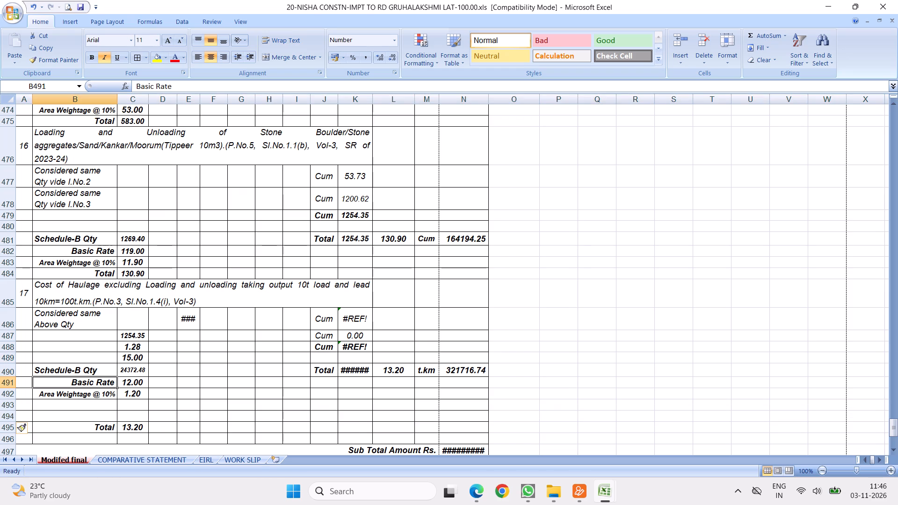
pyautogui.hotkey('shift', 'c')
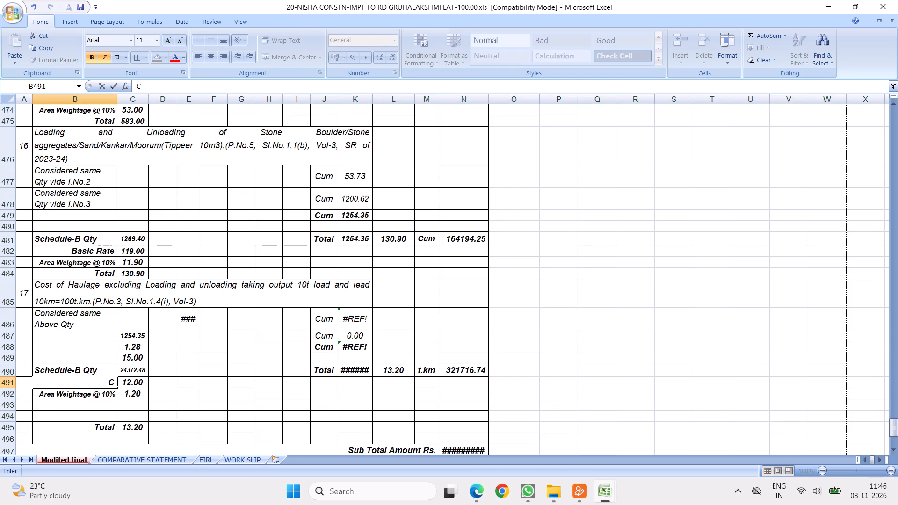
pyautogui.write('on')
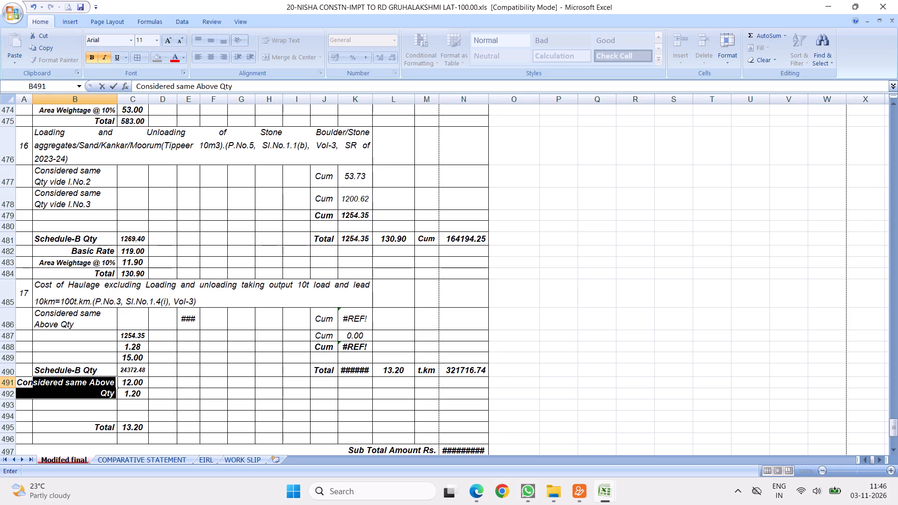
pyautogui.click(199, 399)
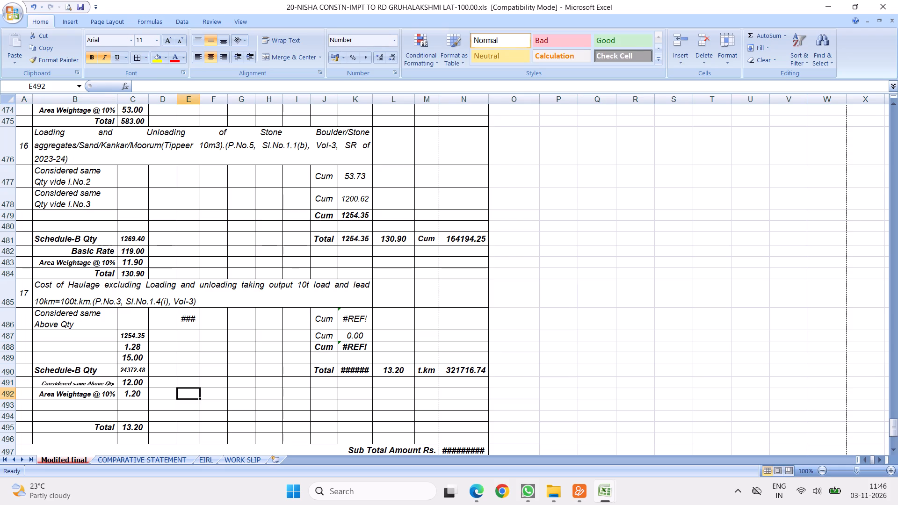
# Copy the formatting of the description in B486 onto the new label in B491.
pyautogui.click(93, 383)
pyautogui.click(63, 316)
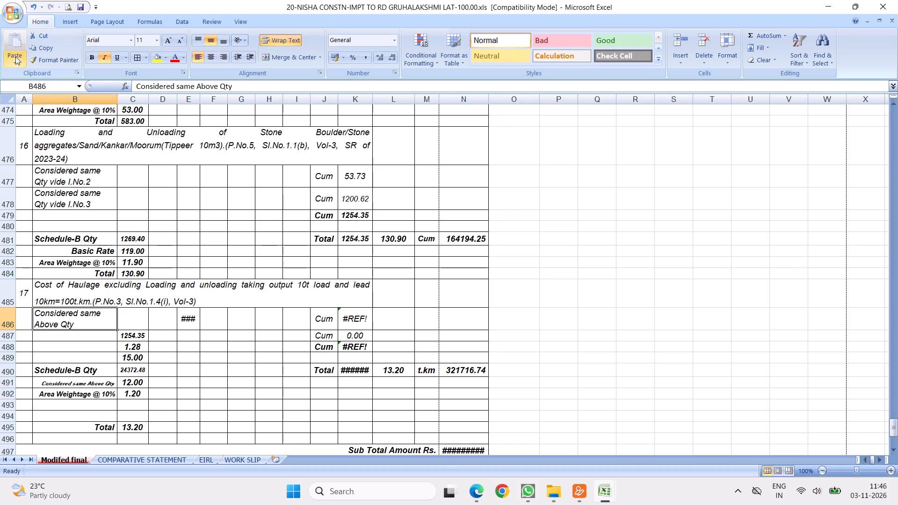
pyautogui.click(36, 58)
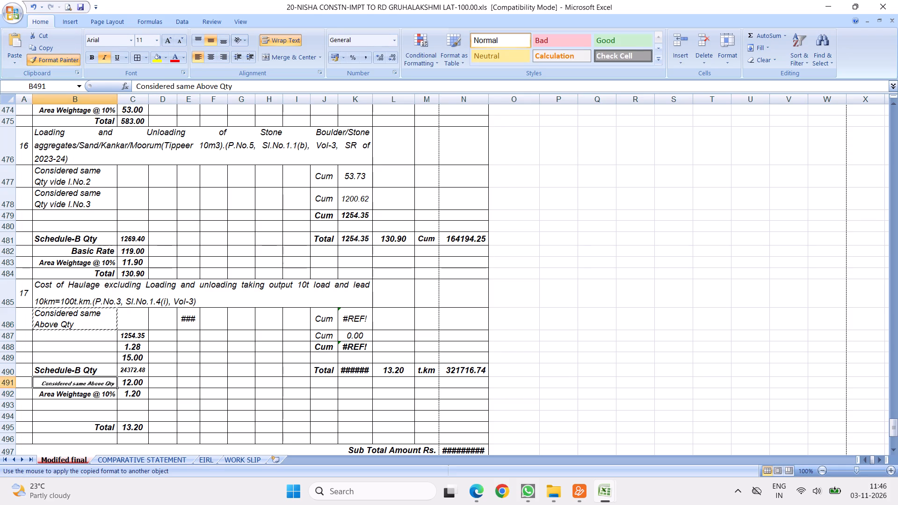
pyautogui.click(66, 382)
# Link C491, beside item 17's "Considered same Above Qty" label, to item 16's Cum quantity sum in K479.
pyautogui.click(133, 388)
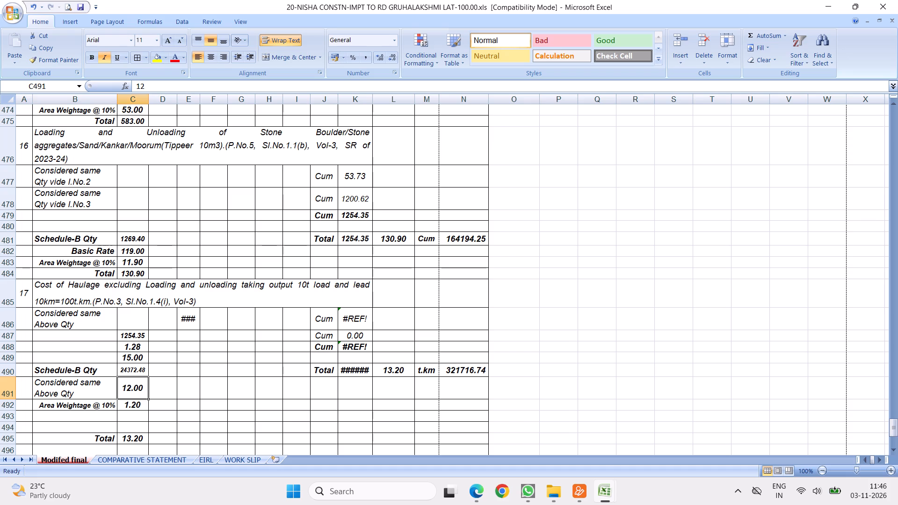
pyautogui.press('=')
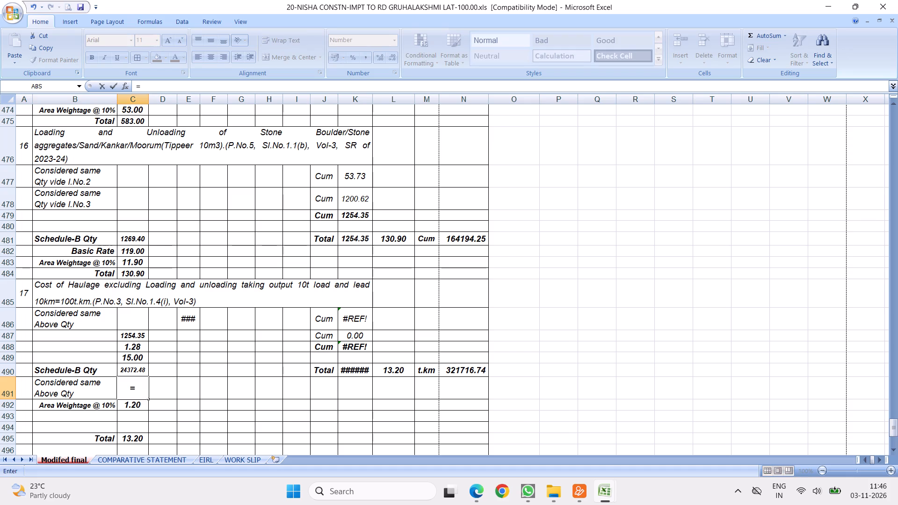
pyautogui.click(355, 238)
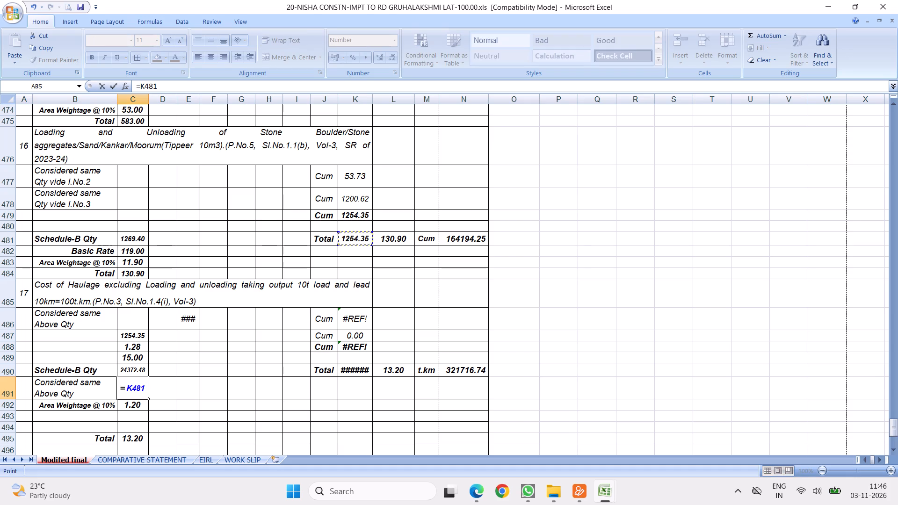
pyautogui.click(353, 214)
pyautogui.press('Return')
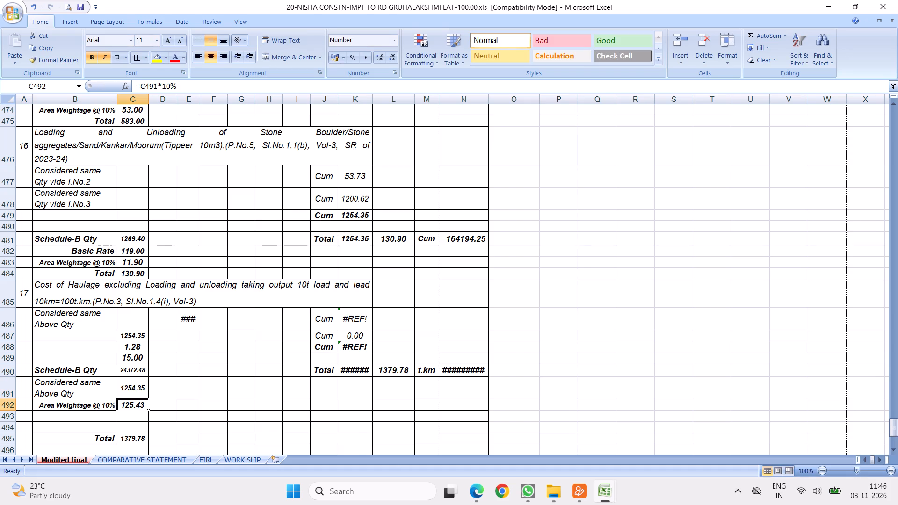
# Replace item 17's "Area Weightage @ 10%" label in B492 with "Density of earth/debris".
pyautogui.click(90, 406)
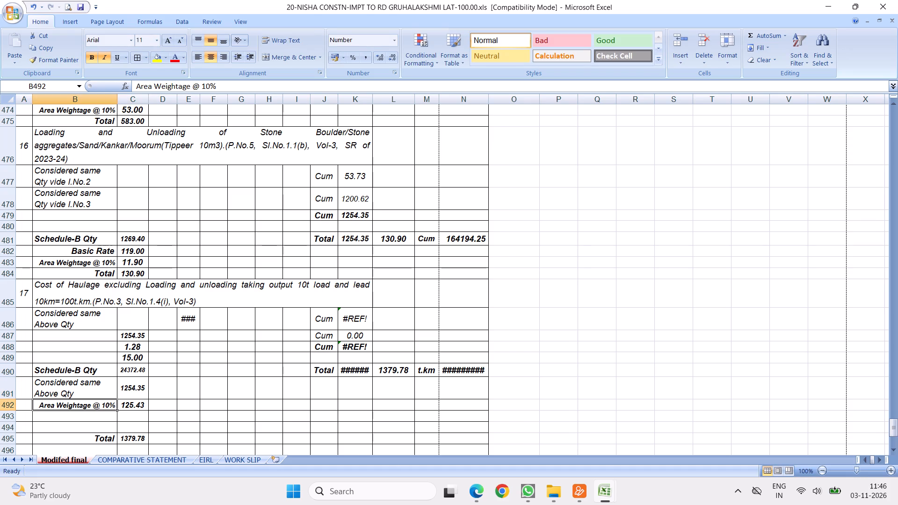
pyautogui.write('De')
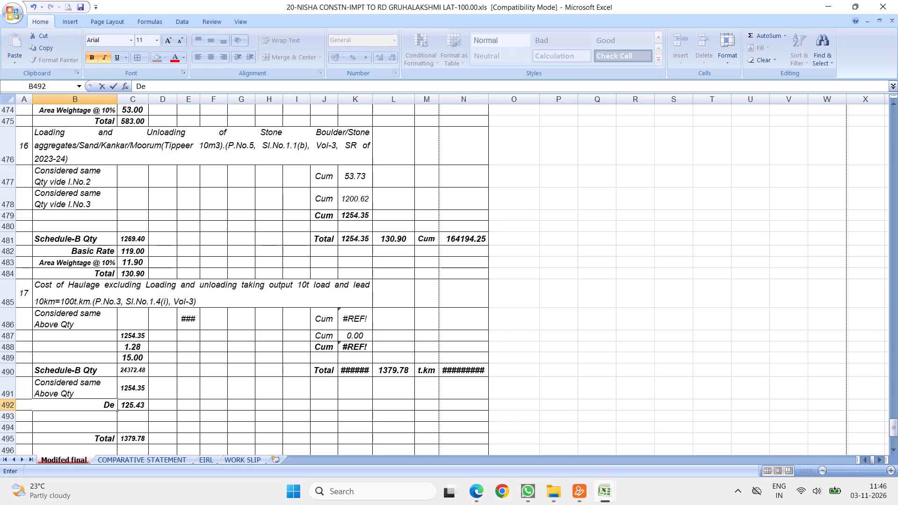
pyautogui.write('nsity of')
pyautogui.press('space')
pyautogui.write('debris')
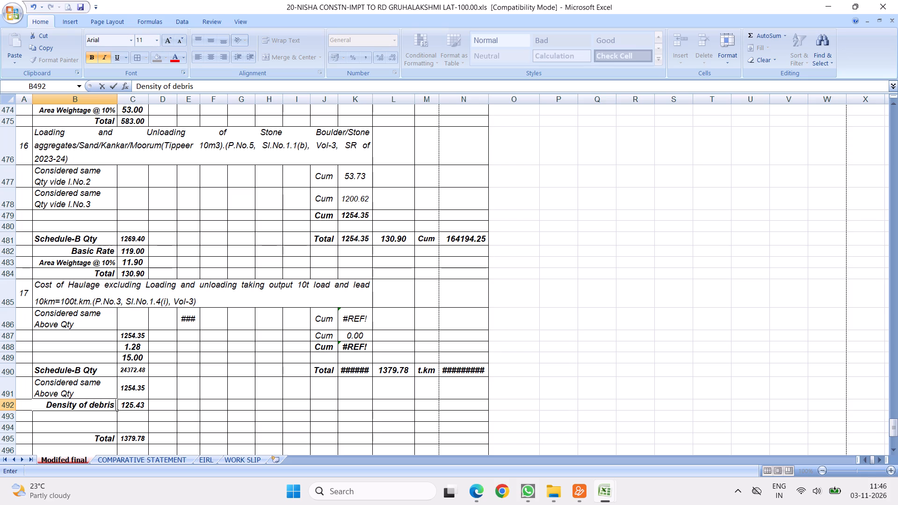
pyautogui.press('BackSpace')
pyautogui.press('BackSpace')
pyautogui.press('BackSpace')
pyautogui.press('BackSpace')
pyautogui.press('BackSpace')
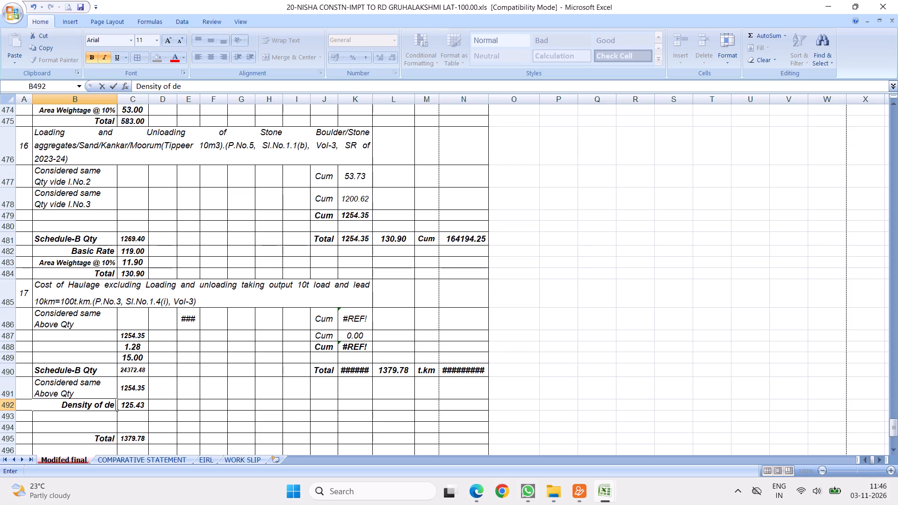
pyautogui.press('BackSpace')
pyautogui.write('earth')
pyautogui.write('/debris')
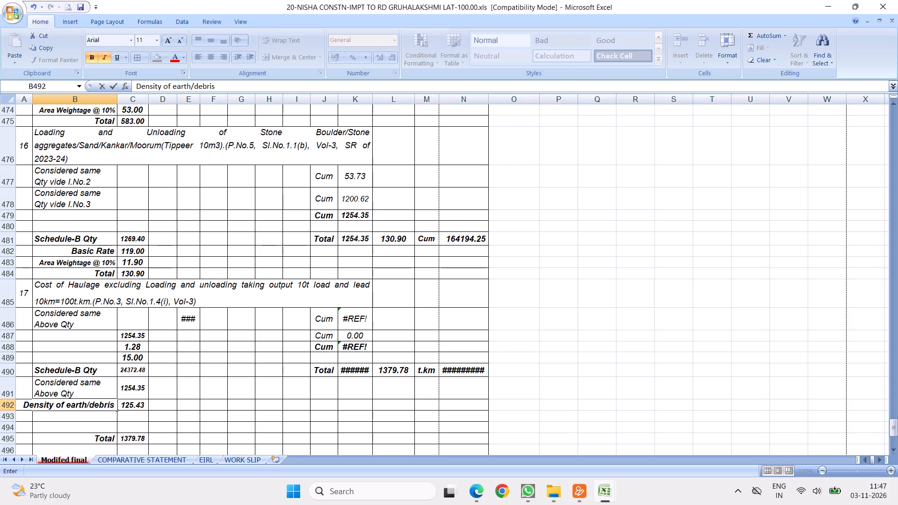
pyautogui.click(223, 396)
# Replace the formula in C492 with the earth/debris density value 1.28.
pyautogui.click(136, 404)
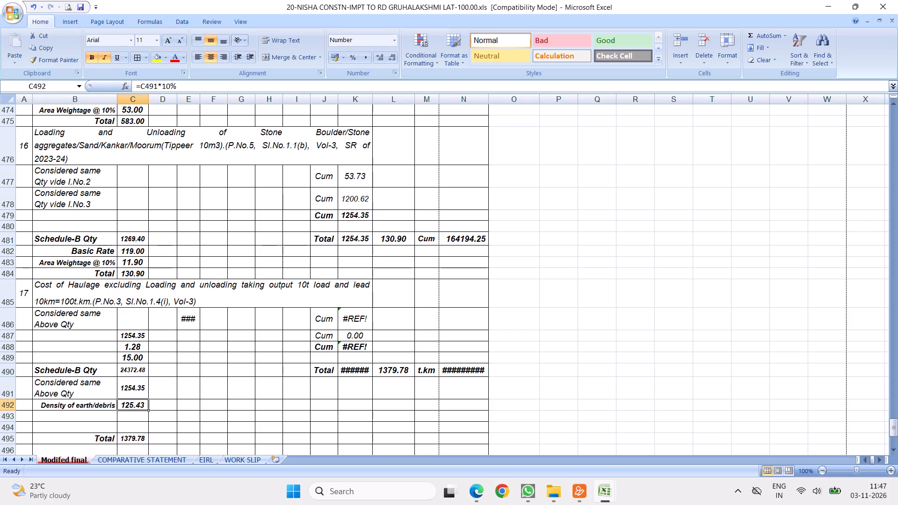
pyautogui.write('1.2')
pyautogui.press('8')
pyautogui.click(199, 395)
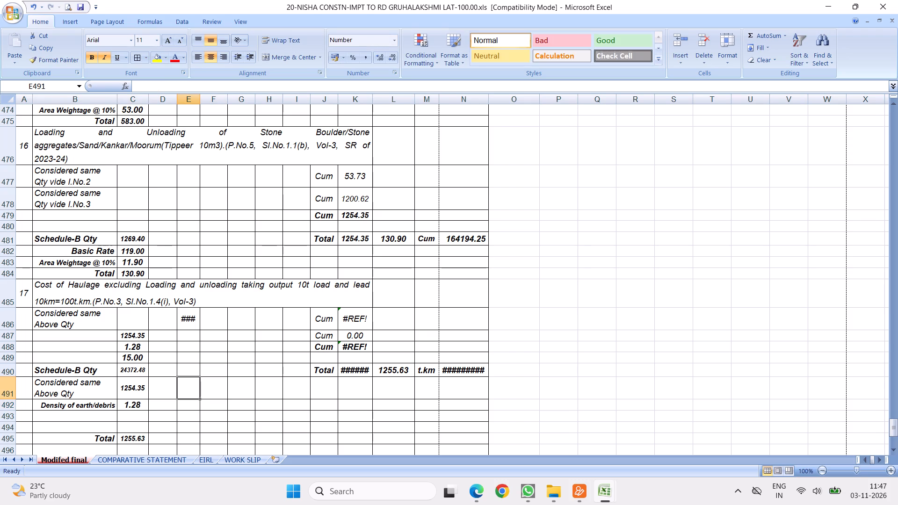
# Select the "Density of earth/debris" label in B492.
pyautogui.click(87, 405)
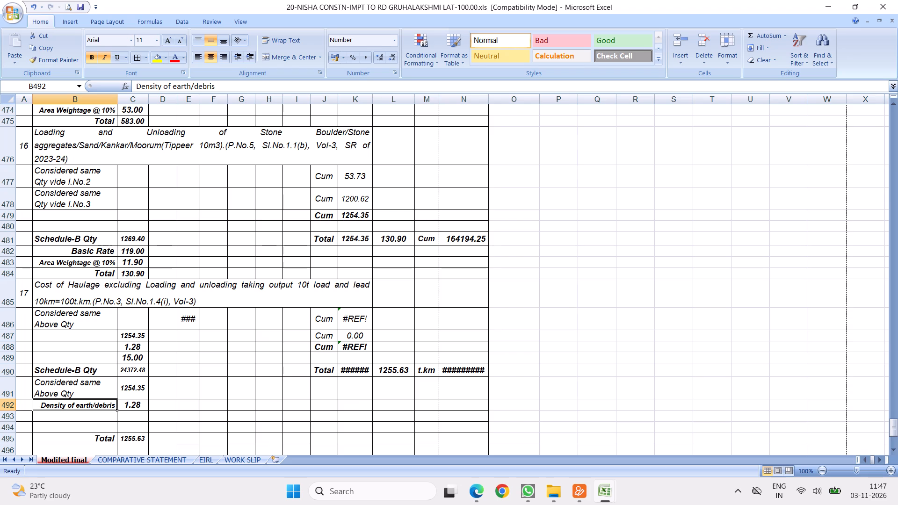
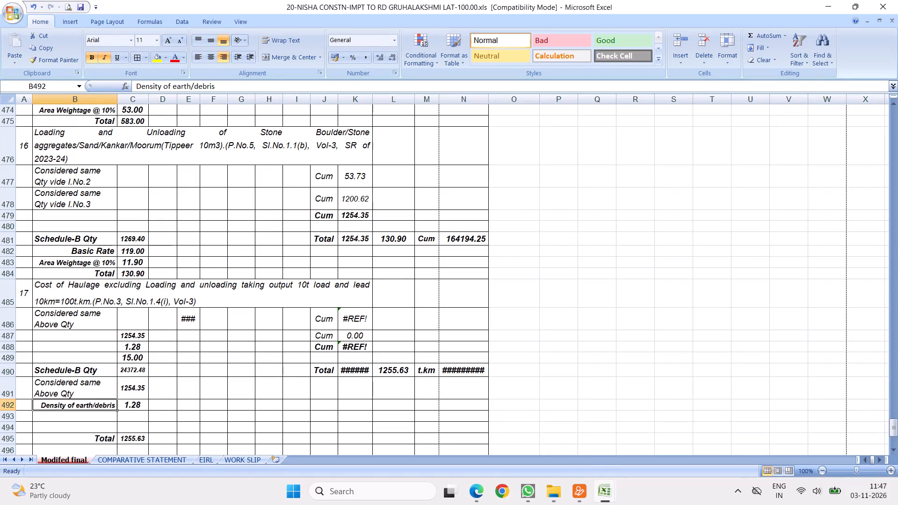
# Add a "15km" lead row under item 17's density row, with the label in B493 and the value 15 in C493.
pyautogui.click(202, 395)
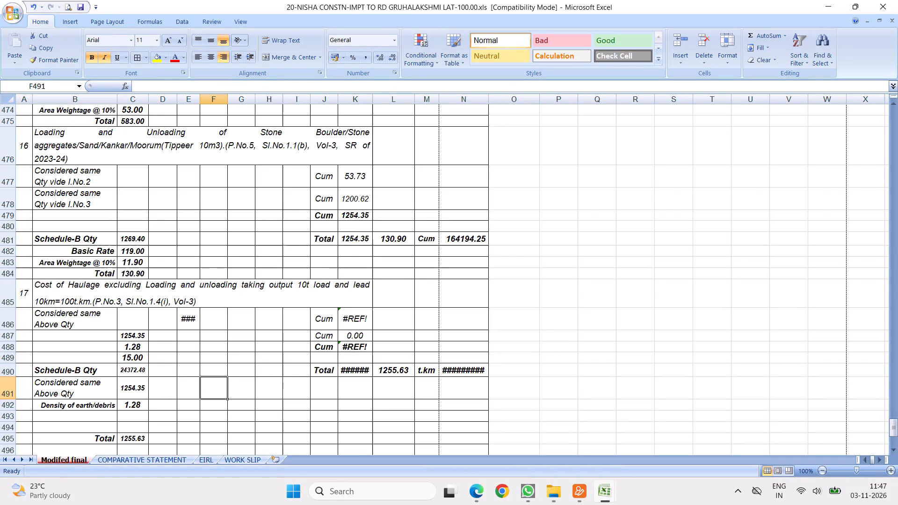
pyautogui.click(99, 414)
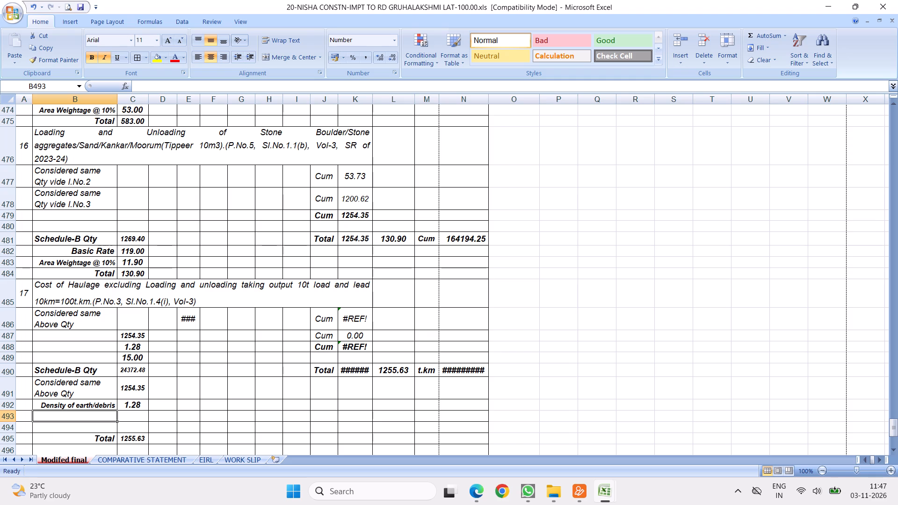
pyautogui.press('1')
pyautogui.press('5')
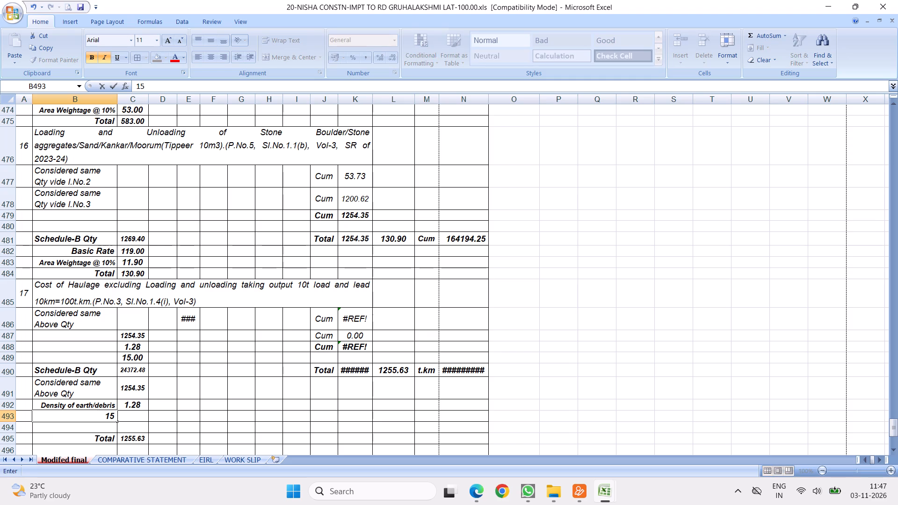
pyautogui.press('k')
pyautogui.press('m')
pyautogui.click(188, 412)
pyautogui.click(136, 412)
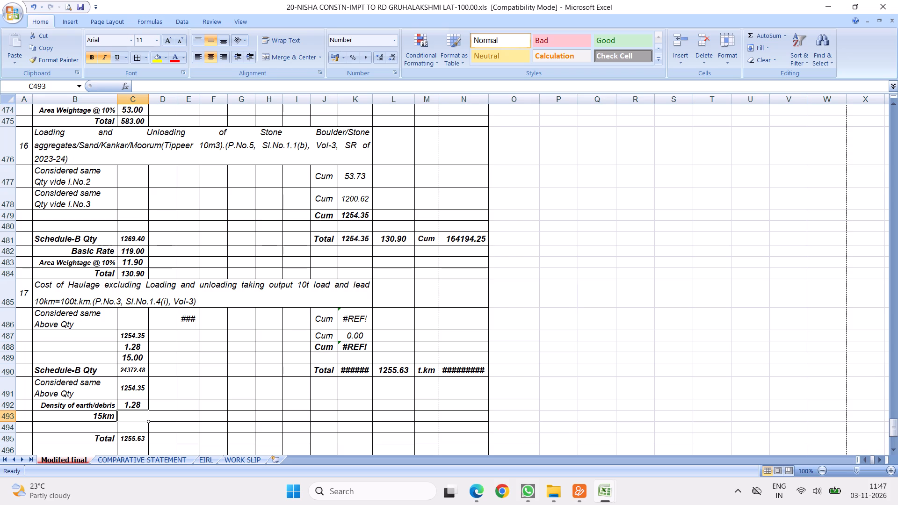
pyautogui.press('1')
pyautogui.press('5')
pyautogui.click(225, 391)
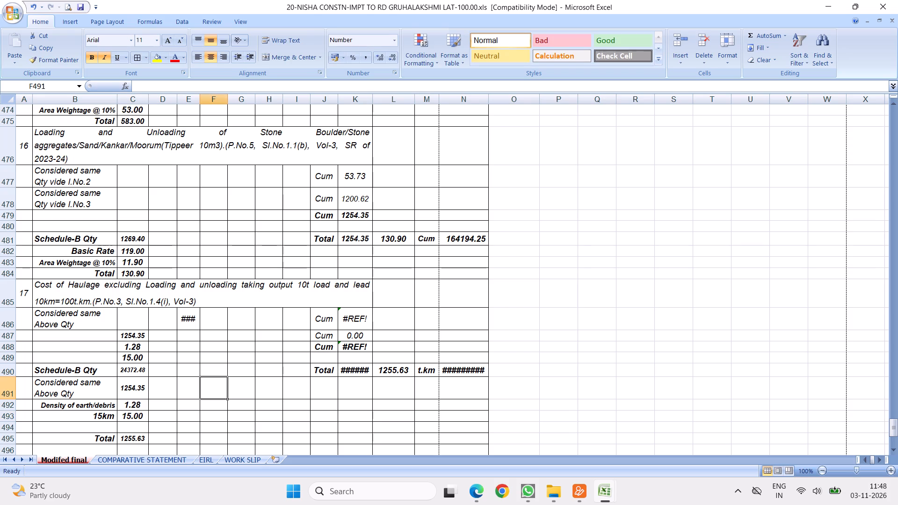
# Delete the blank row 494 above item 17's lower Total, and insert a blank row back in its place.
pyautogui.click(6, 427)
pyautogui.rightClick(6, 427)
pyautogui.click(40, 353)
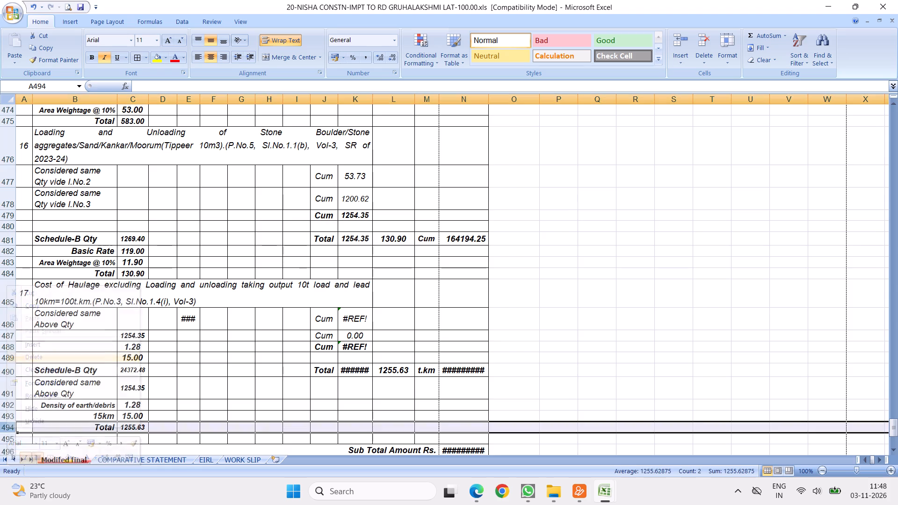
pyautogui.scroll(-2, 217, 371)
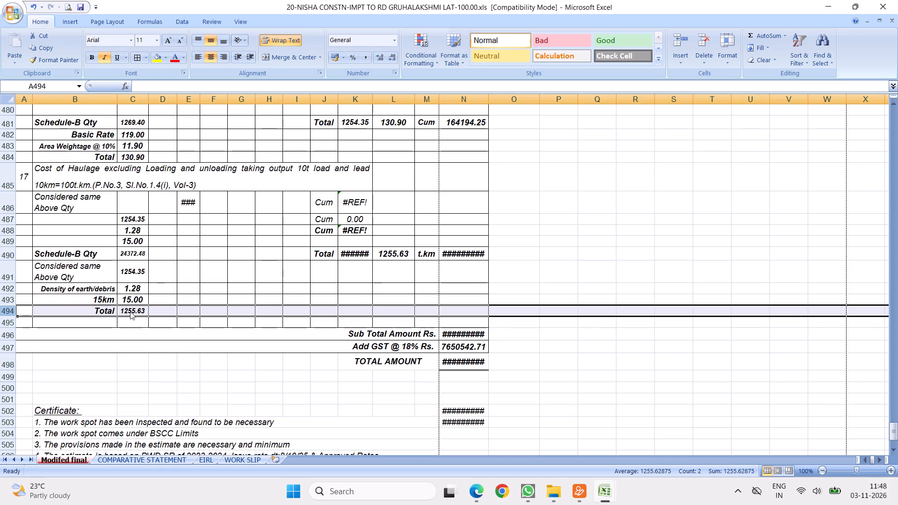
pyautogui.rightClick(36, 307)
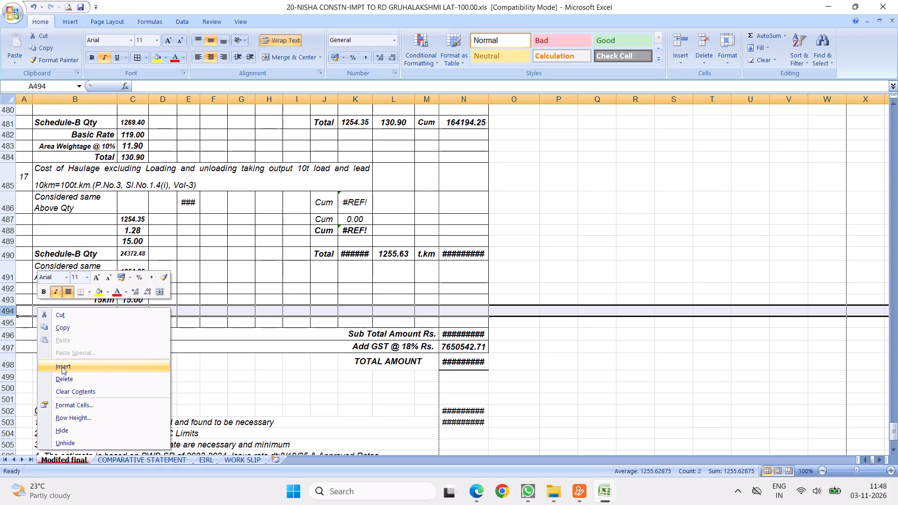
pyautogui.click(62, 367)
# Replace the sum in item 17's Total cell C495 with the product of quantity, density and lead, =C491*C492*C493.
pyautogui.click(133, 320)
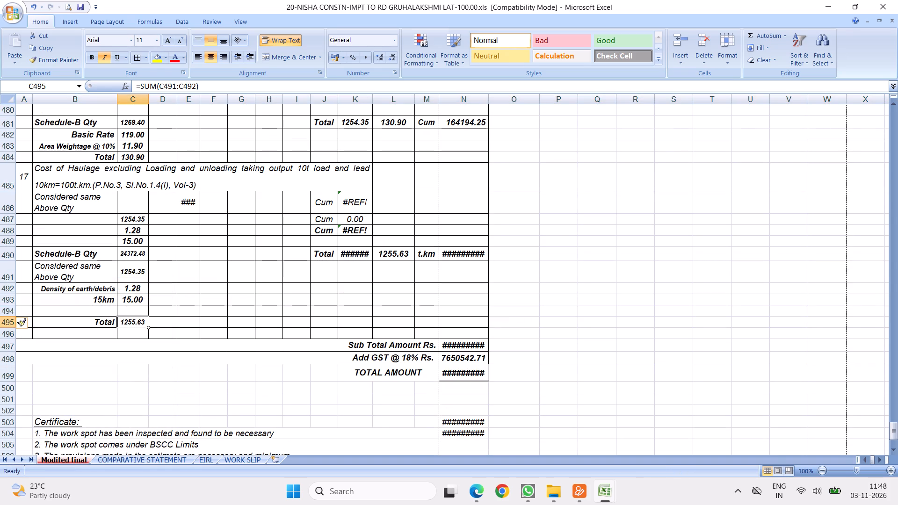
pyautogui.press('=')
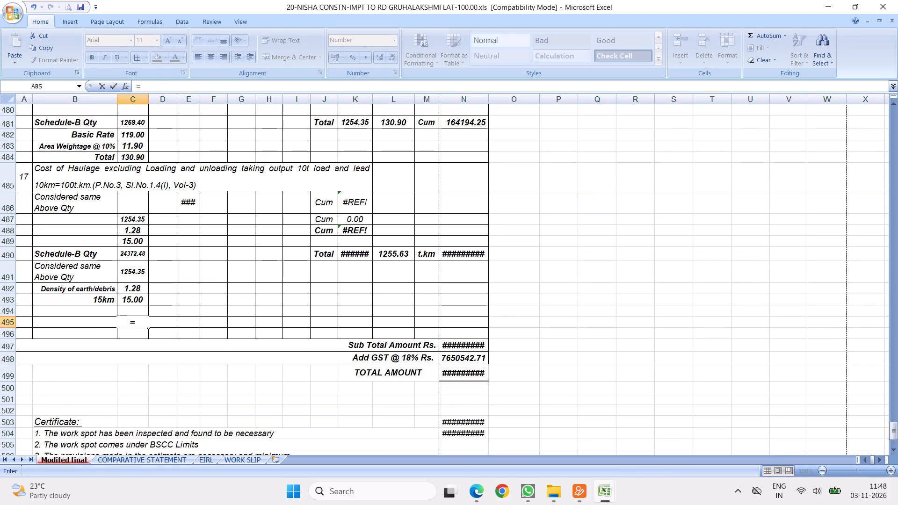
pyautogui.press('Escape')
pyautogui.press('Delete')
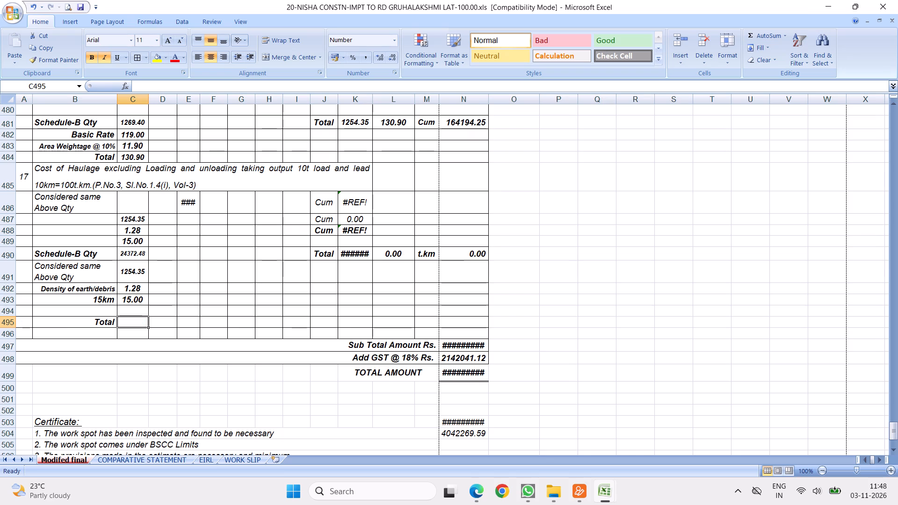
pyautogui.press('=')
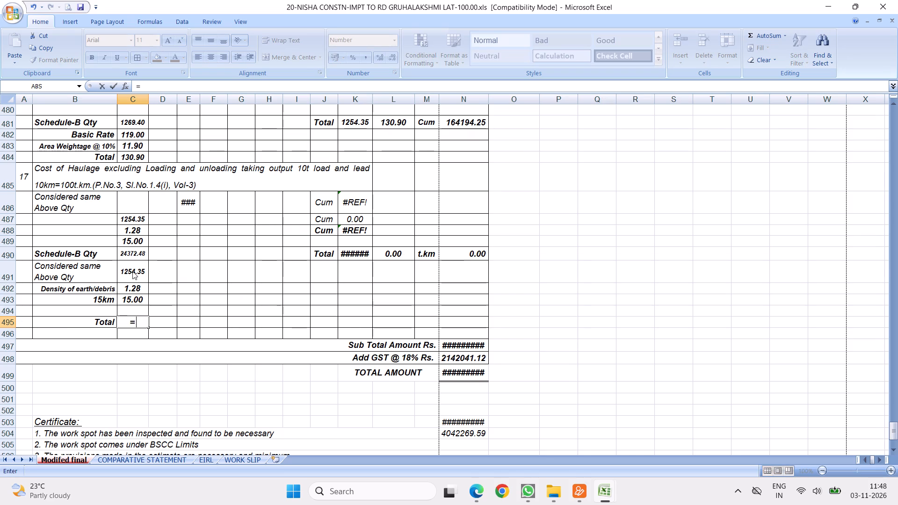
pyautogui.click(132, 272)
pyautogui.hotkey('shift', '*')
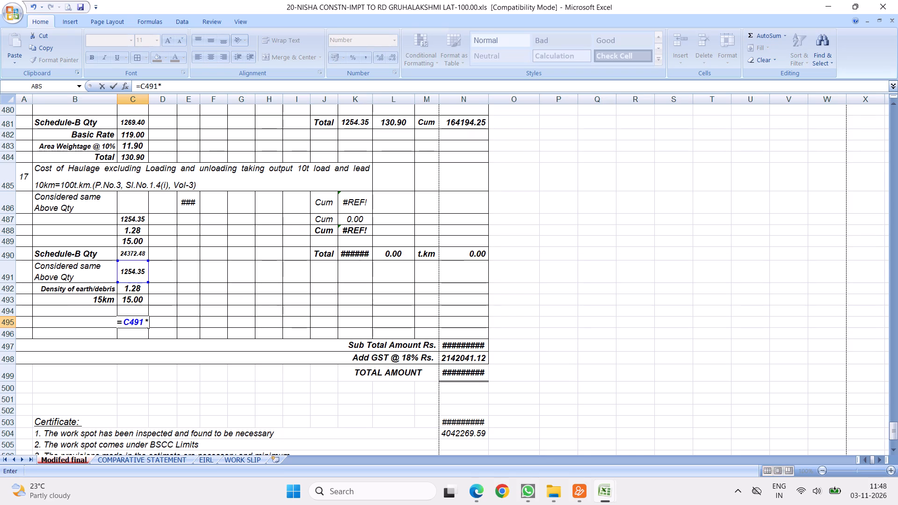
pyautogui.click(129, 288)
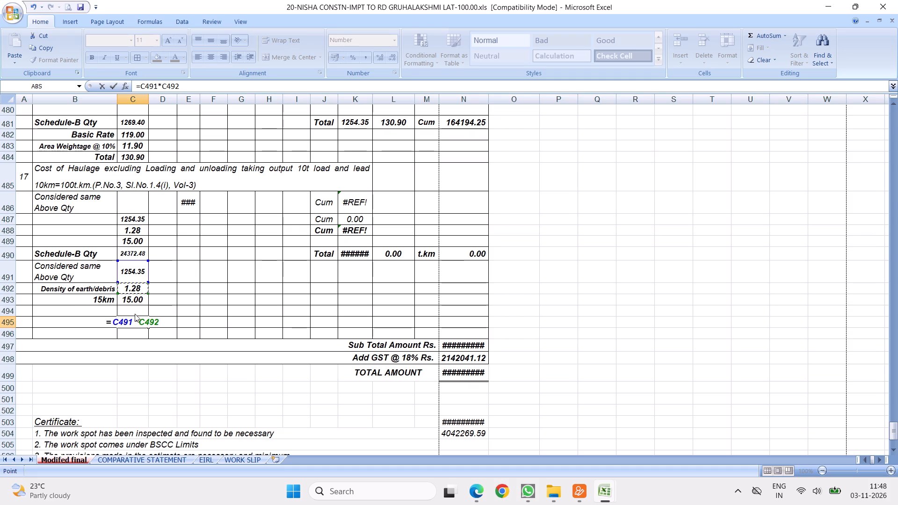
pyautogui.hotkey('shift', '*')
pyautogui.click(130, 299)
pyautogui.press('Return')
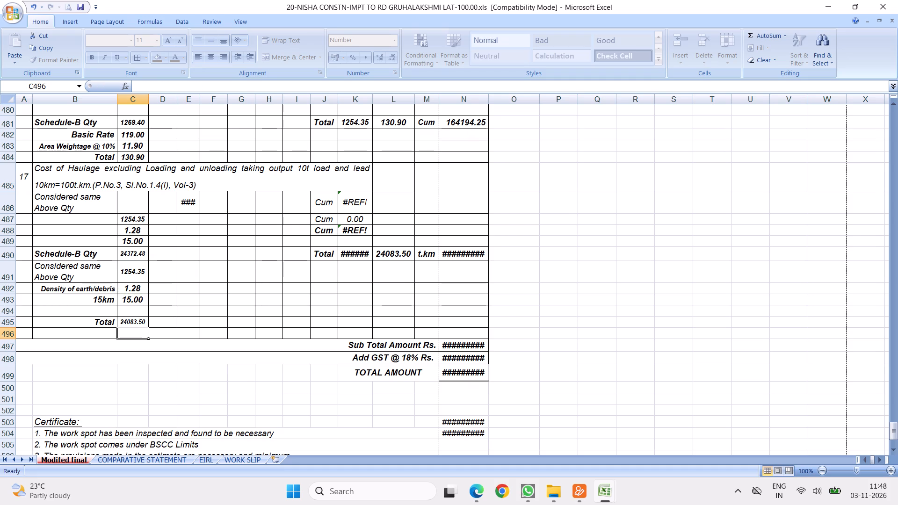
# Copy item 16's Basic Rate, Area Weightage and Total rows 482 to 484 and insert them below item 17's Schedule-B Qty row.
pyautogui.click(128, 255)
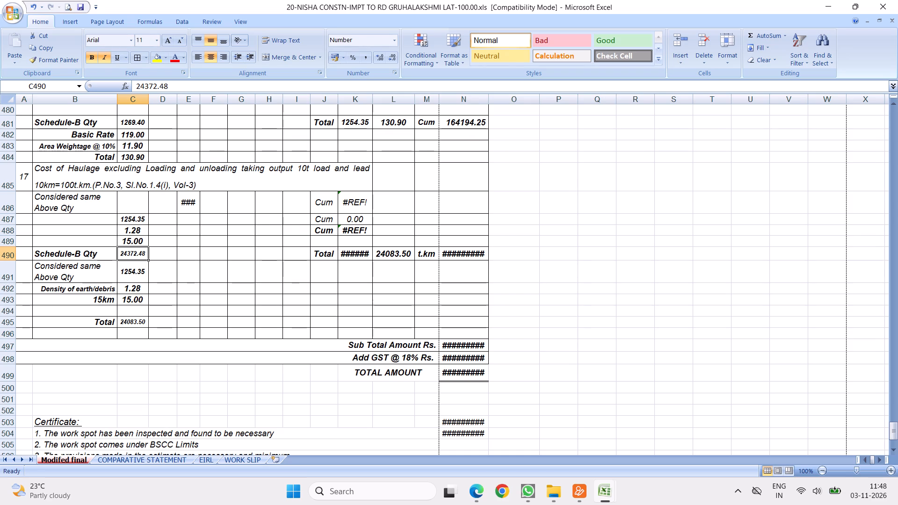
pyautogui.moveTo(7, 135); pyautogui.dragTo(9, 159)
pyautogui.rightClick(78, 143)
pyautogui.click(104, 162)
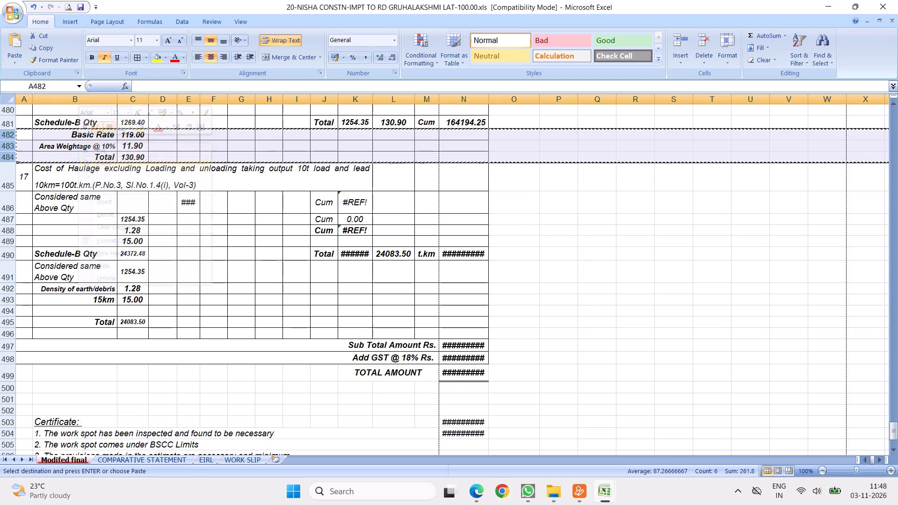
pyautogui.rightClick(0, 272)
pyautogui.click(58, 333)
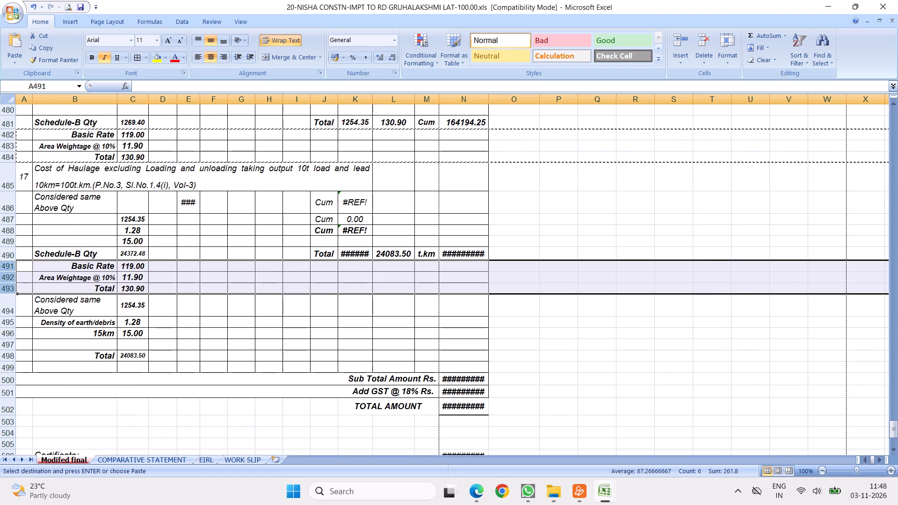
# Set item 17's Basic Rate in C491 to 12.
pyautogui.click(138, 267)
pyautogui.press('1')
pyautogui.press('2')
pyautogui.click(225, 280)
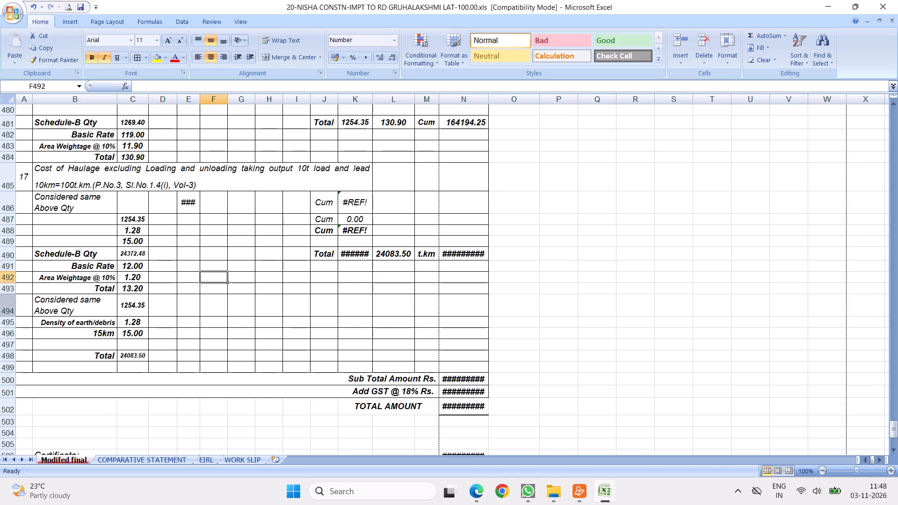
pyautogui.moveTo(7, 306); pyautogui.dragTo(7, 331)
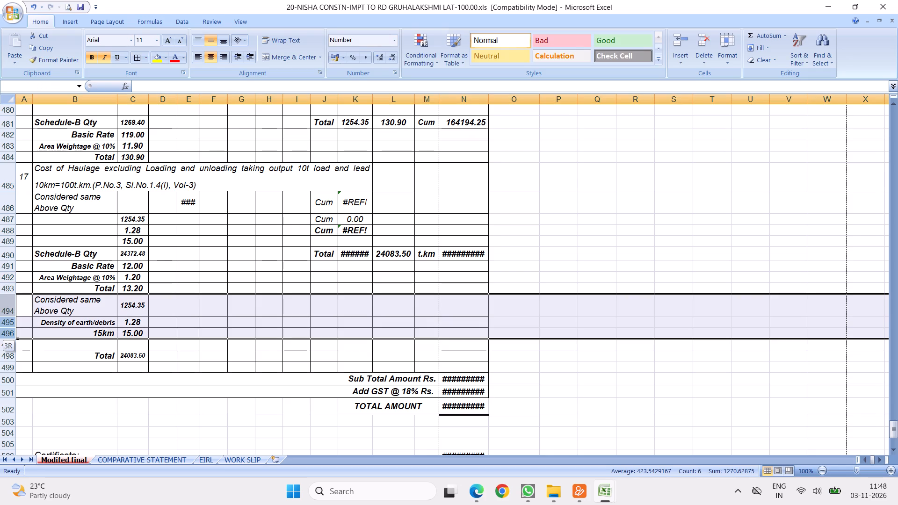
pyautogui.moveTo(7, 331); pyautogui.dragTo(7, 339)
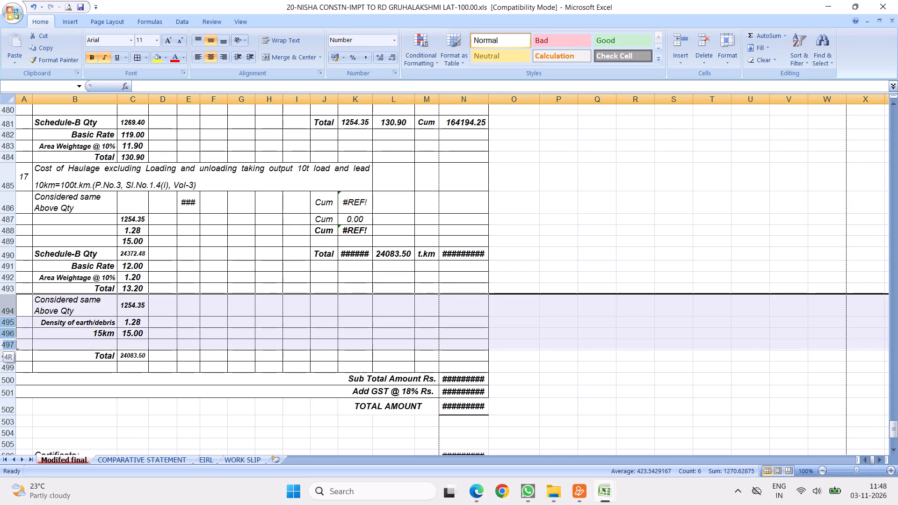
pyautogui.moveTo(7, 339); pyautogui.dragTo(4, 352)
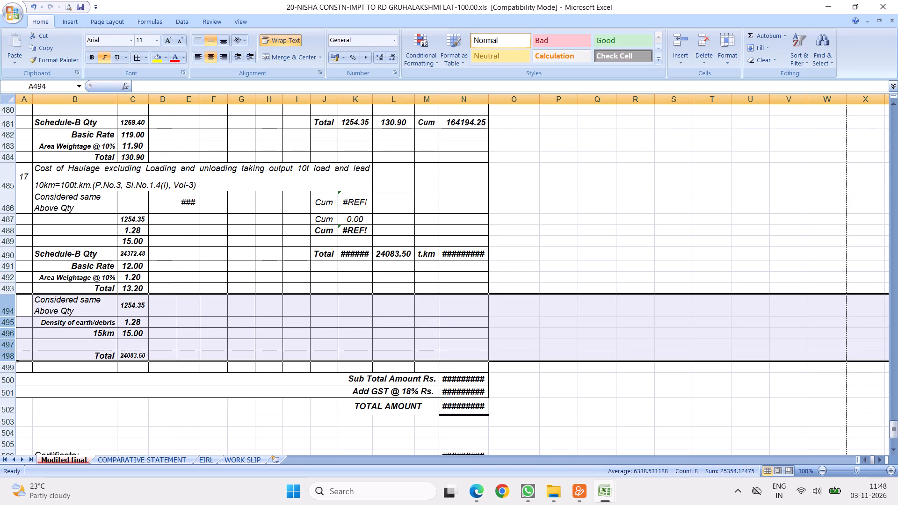
# Re-enter the haulage quantity formula in Total cell C498 as =C494*C495*C496.
pyautogui.click(126, 353)
pyautogui.press('=')
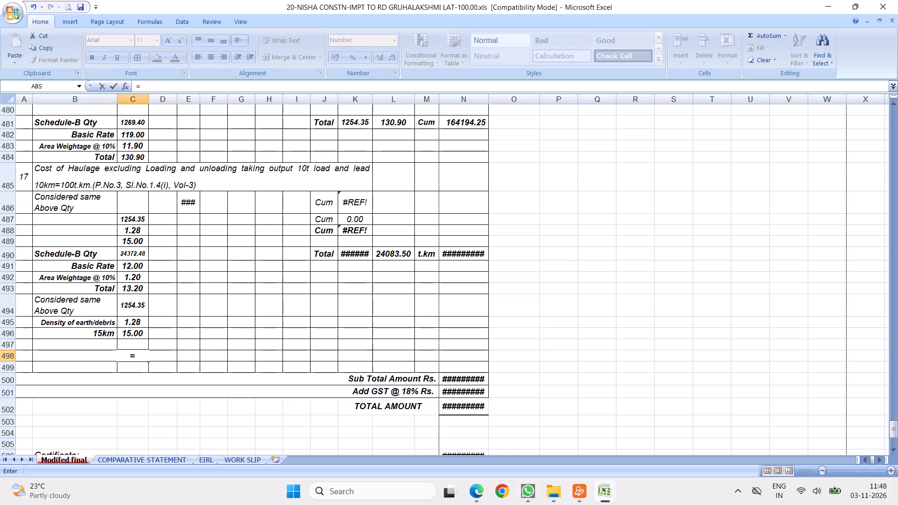
pyautogui.click(128, 307)
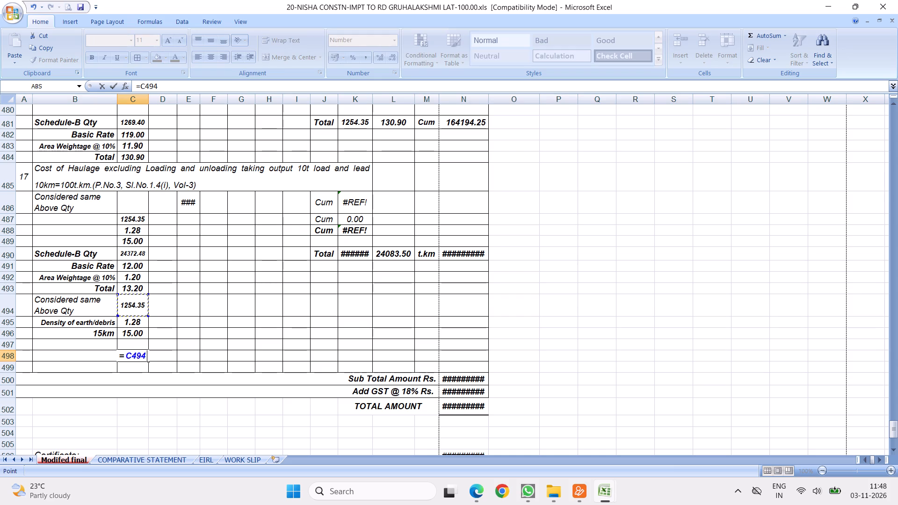
pyautogui.hotkey('shift', '*')
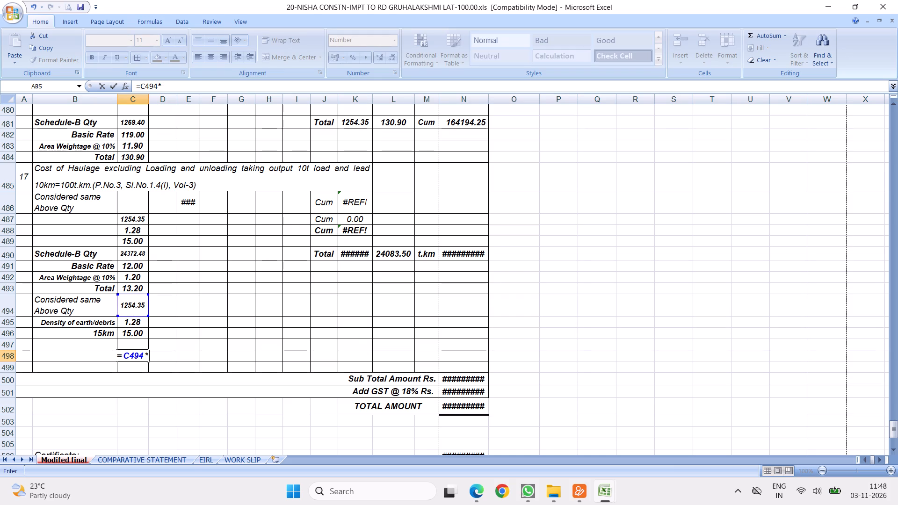
pyautogui.click(126, 324)
pyautogui.hotkey('shift', '*')
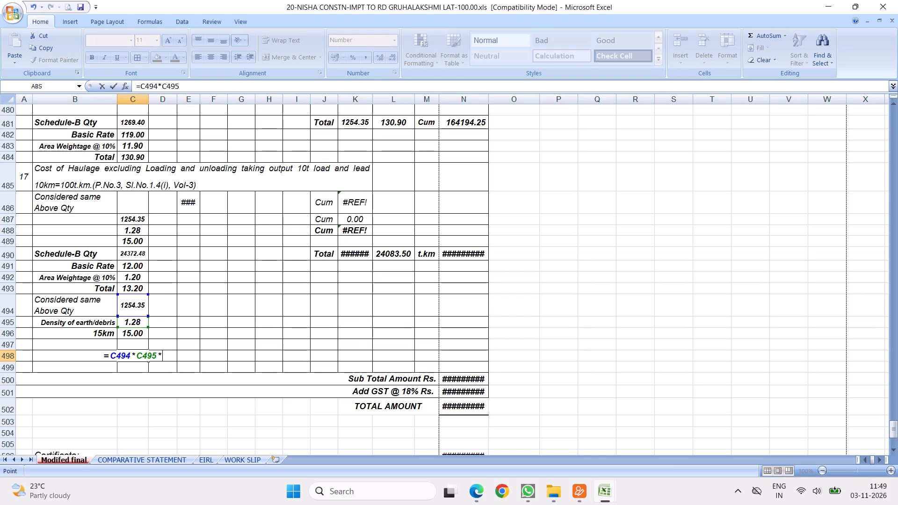
pyautogui.click(124, 334)
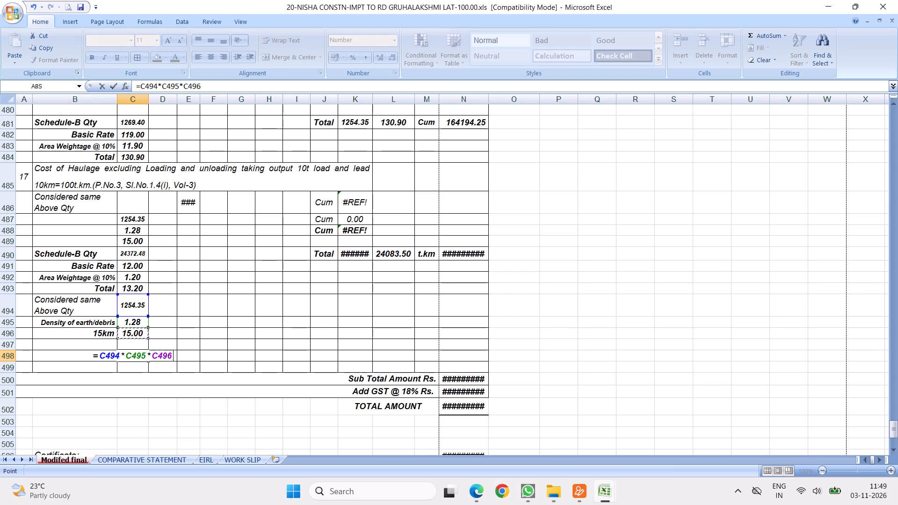
pyautogui.press('Return')
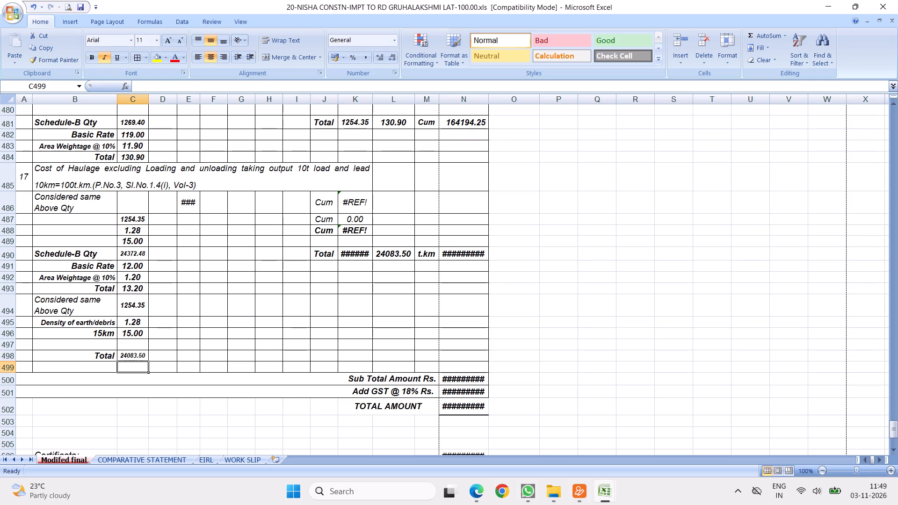
# Copy the haulage calculation rows 494 to 498 and insert them at row 486, directly under item 17's description.
pyautogui.moveTo(0, 309); pyautogui.dragTo(0, 329)
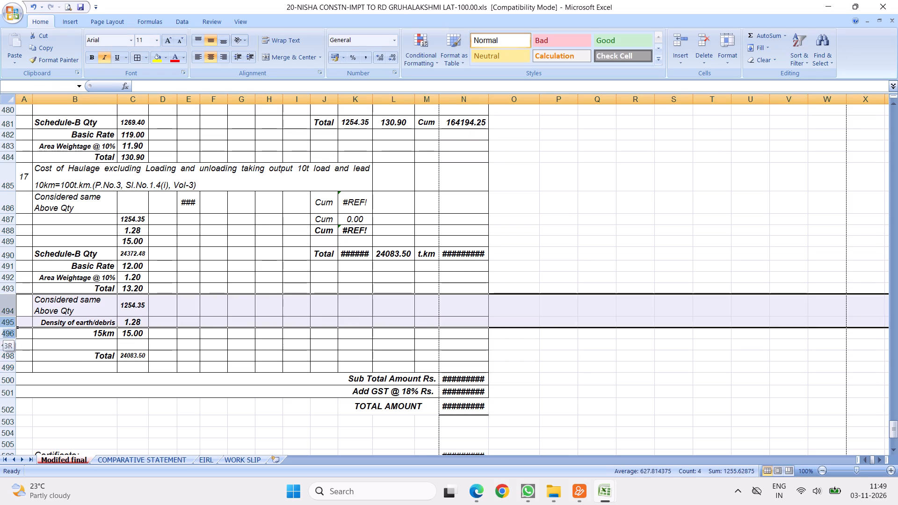
pyautogui.moveTo(0, 329); pyautogui.dragTo(0, 352)
pyautogui.rightClick(49, 319)
pyautogui.click(75, 341)
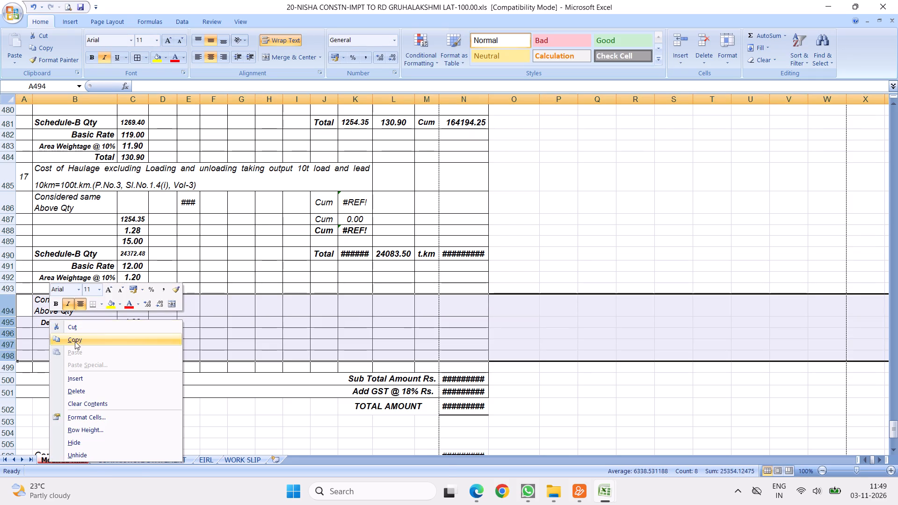
pyautogui.rightClick(2, 207)
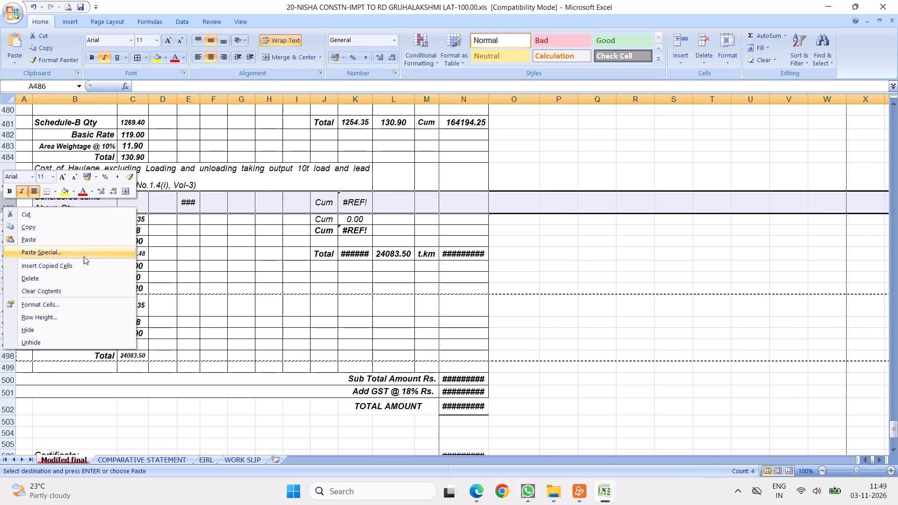
pyautogui.click(56, 269)
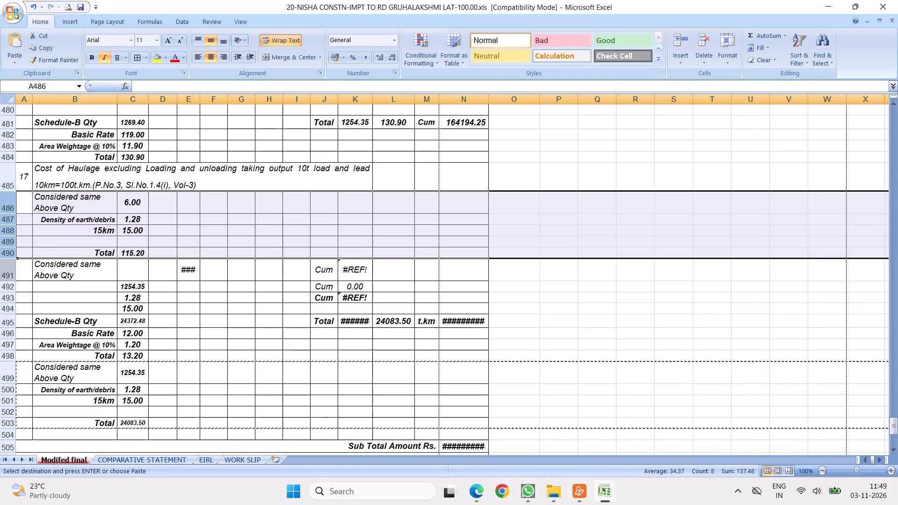
# Delete item 17's old quantity rows 491 to 493 and clear the leftover value in C491.
pyautogui.moveTo(4, 268); pyautogui.dragTo(0, 306)
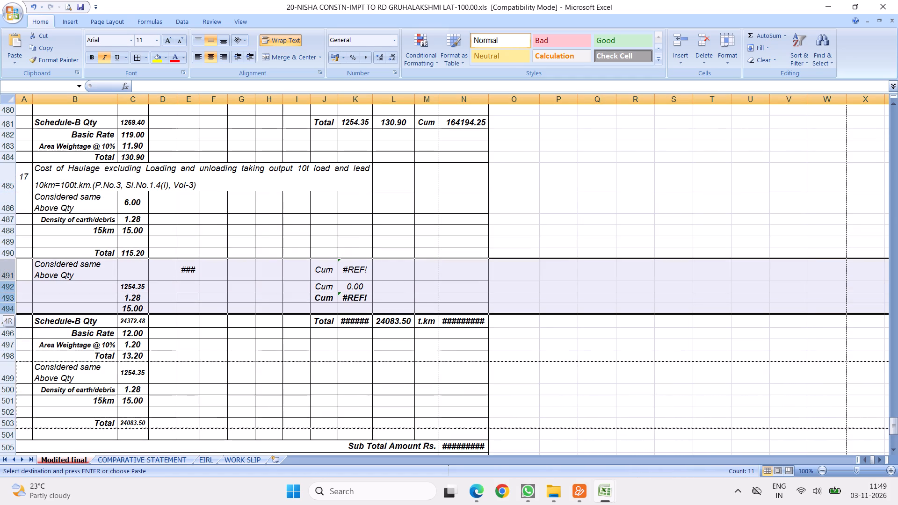
pyautogui.moveTo(0, 306); pyautogui.dragTo(19, 294)
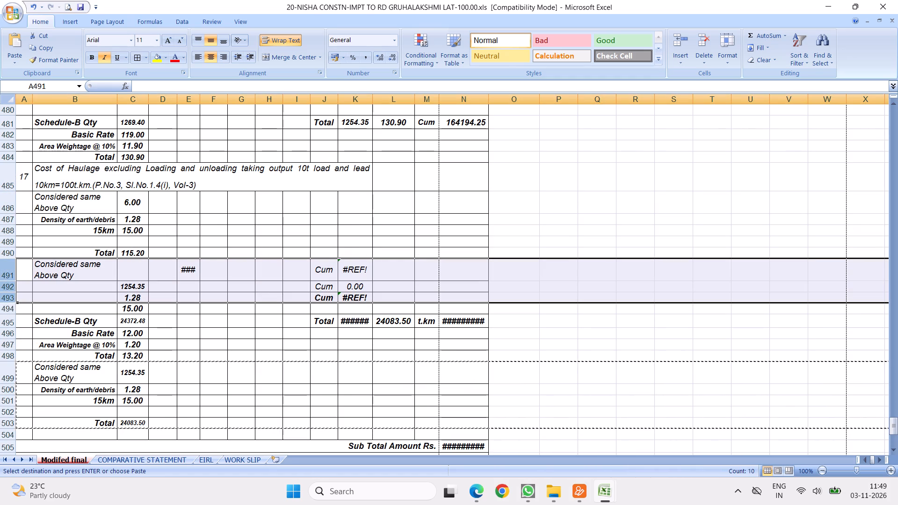
pyautogui.rightClick(72, 272)
pyautogui.click(95, 342)
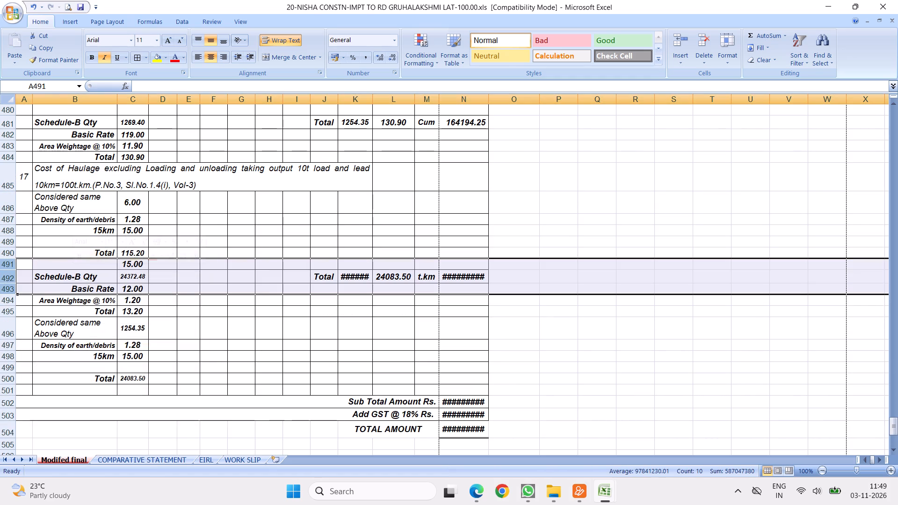
pyautogui.click(124, 267)
pyautogui.press('Delete')
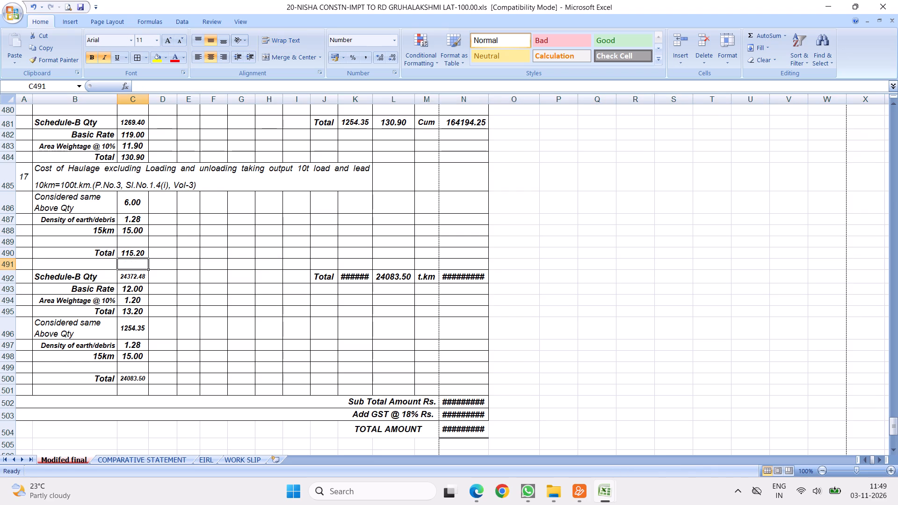
# Link item 17's considered quantity in C486 to item 16's total quantity with the formula =K481.
pyautogui.click(137, 205)
pyautogui.press('=')
pyautogui.scroll(2, 268, 259)
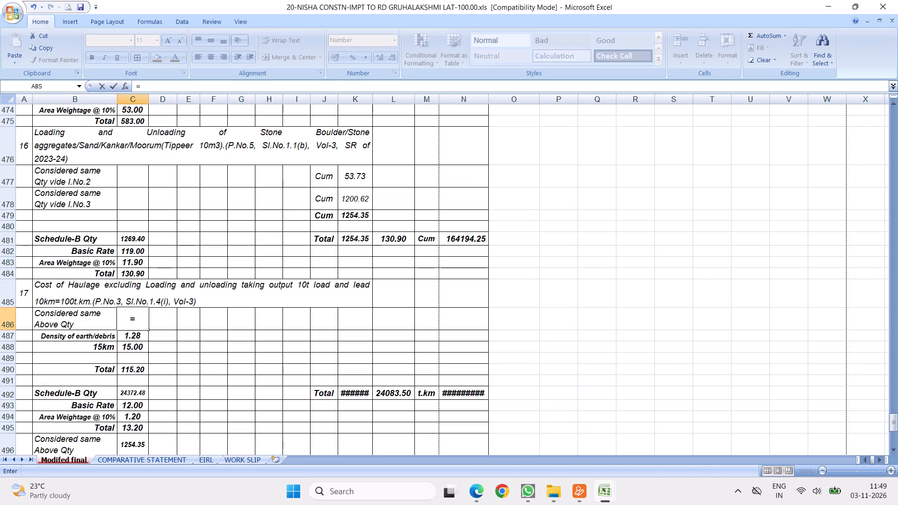
pyautogui.click(349, 239)
pyautogui.press('Return')
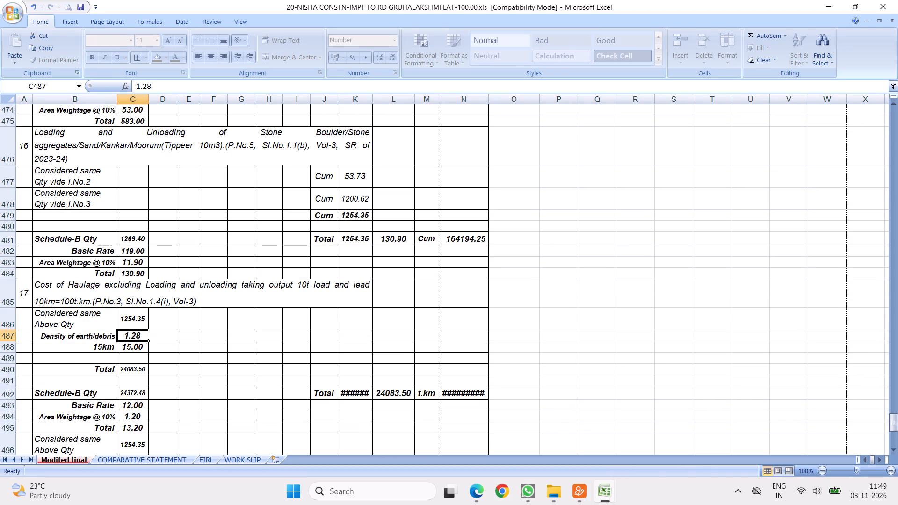
# Extend item 17's quantity label in B486 to read "Considered same Above Qty vide I.No.16".
pyautogui.click(80, 322)
pyautogui.doubleClick(80, 325)
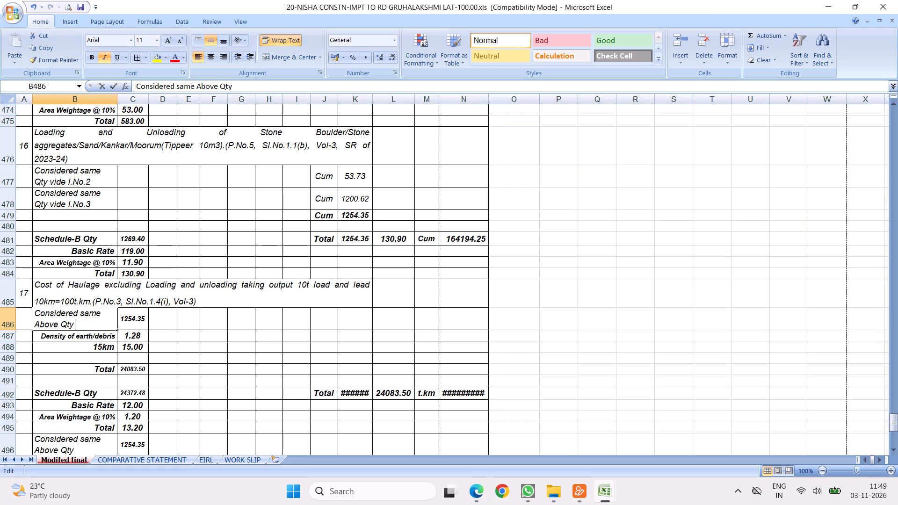
pyautogui.press('space')
pyautogui.write('vide I.no.')
pyautogui.press('BackSpace')
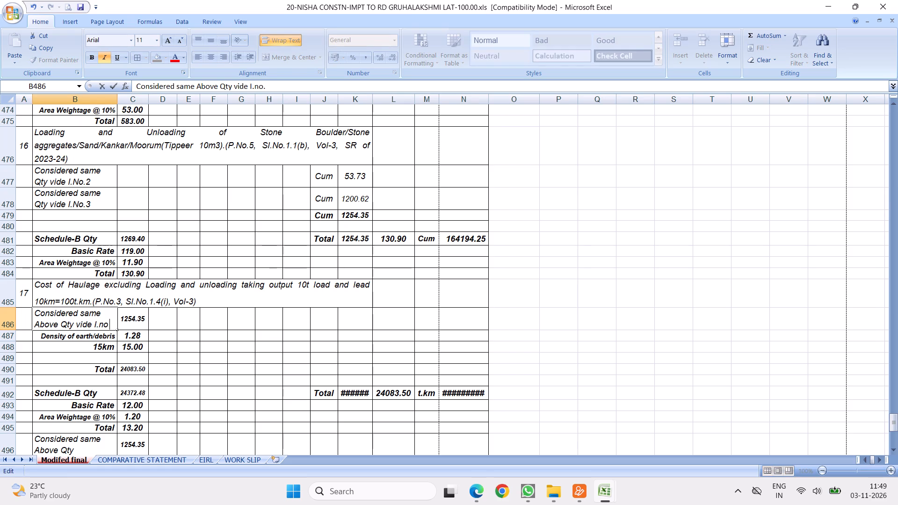
pyautogui.press('BackSpace')
pyautogui.press('BackSpace')
pyautogui.write('No.16')
pyautogui.click(225, 343)
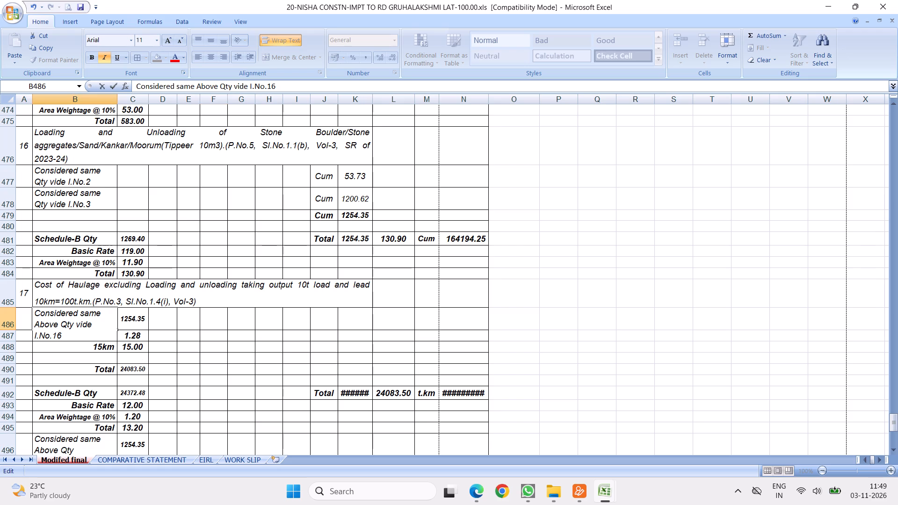
pyautogui.click(131, 322)
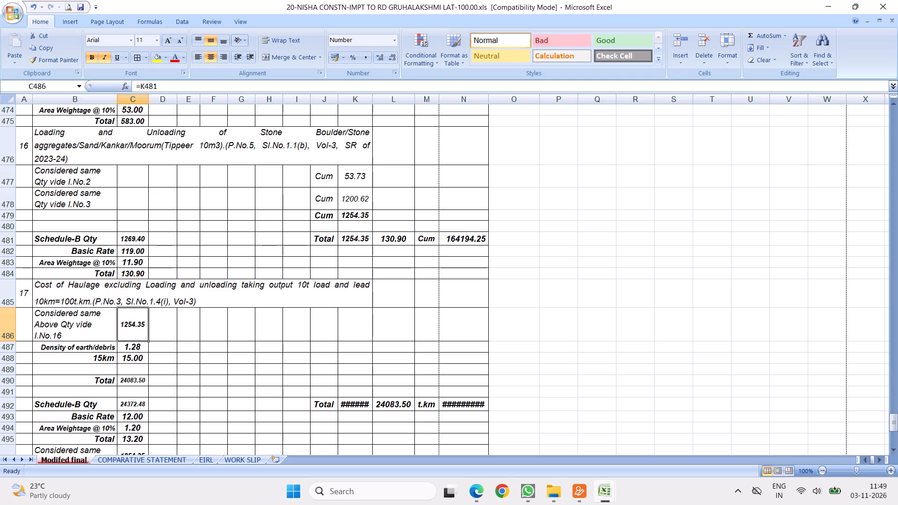
# Make item 17's quantity label in B486 bold.
pyautogui.scroll(-1, 110, 349)
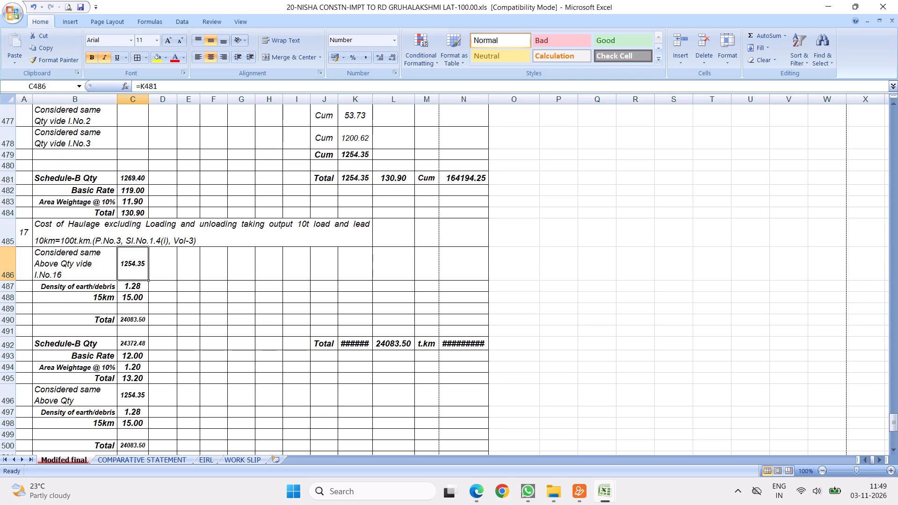
pyautogui.click(51, 266)
pyautogui.click(89, 56)
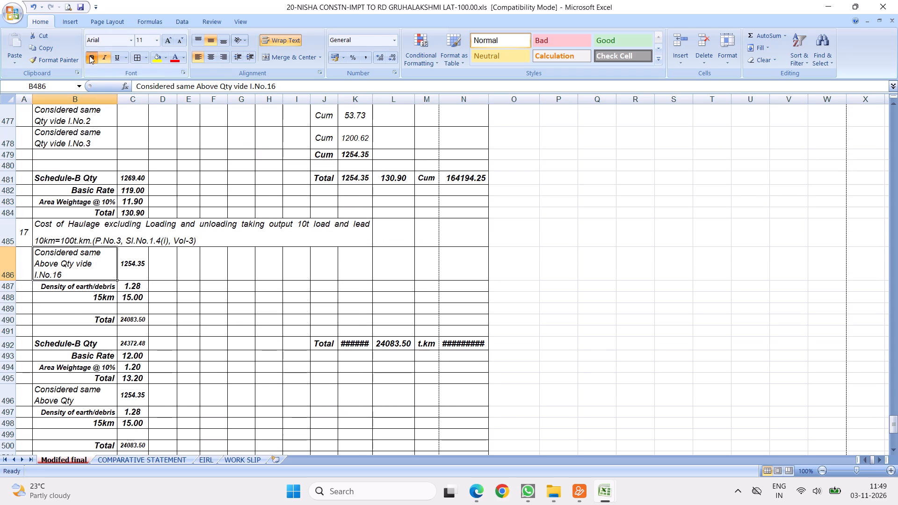
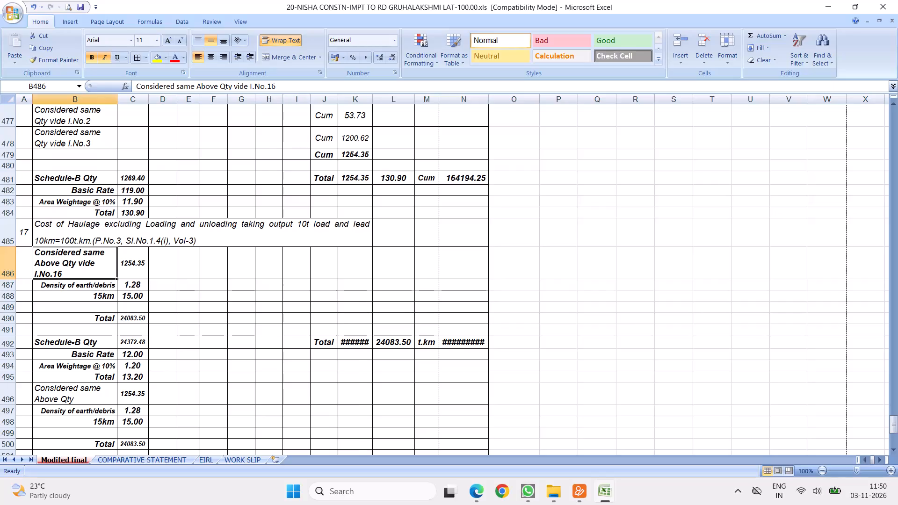
# Link K490 in item 17 to the calculated haulage total with the formula =C490.
pyautogui.click(200, 363)
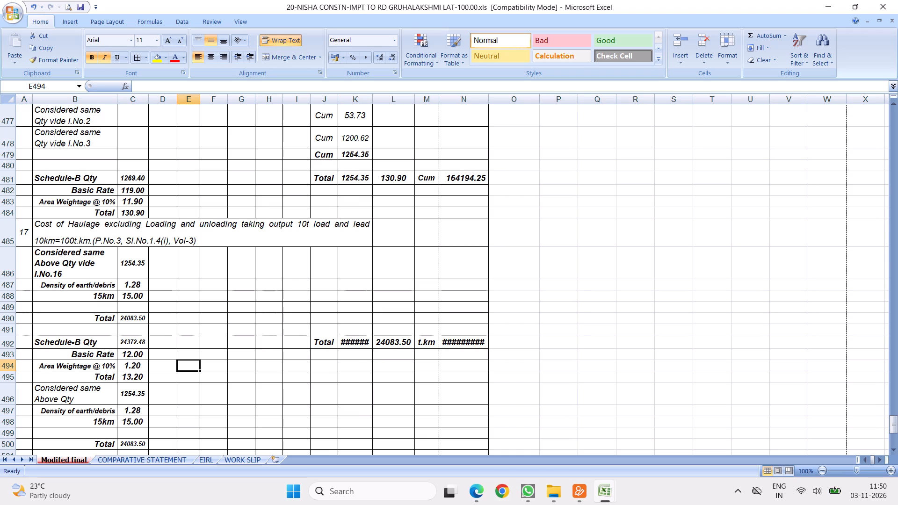
pyautogui.click(354, 318)
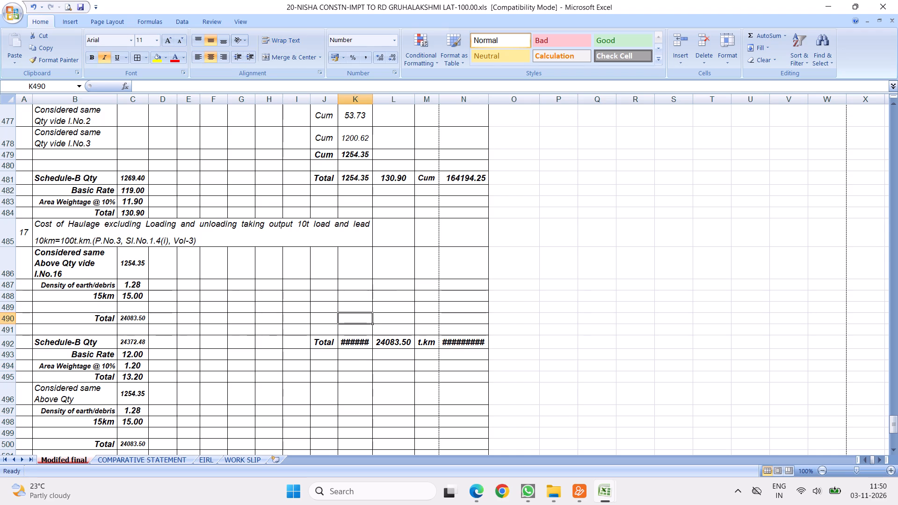
pyautogui.press('=')
pyautogui.click(129, 319)
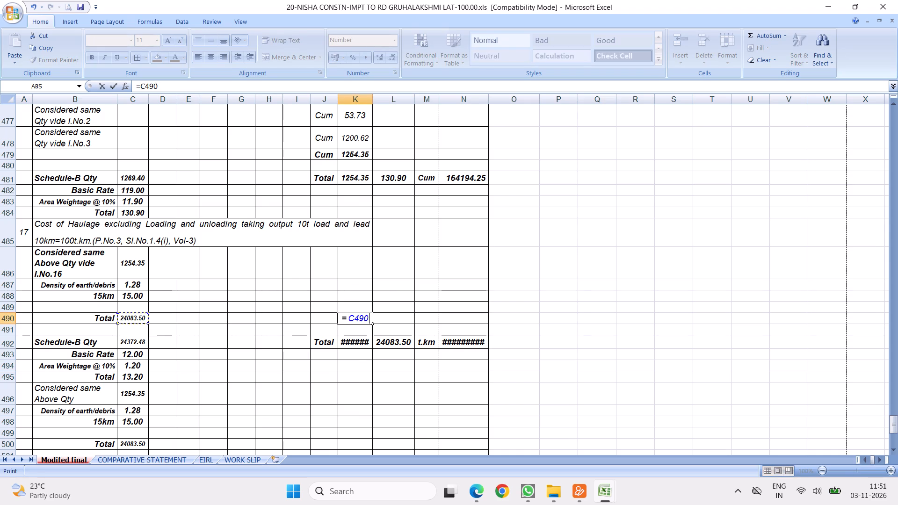
pyautogui.press('Return')
# Enter the unit "t.km" in J490, beside item 17's linked haulage quantity.
pyautogui.click(322, 317)
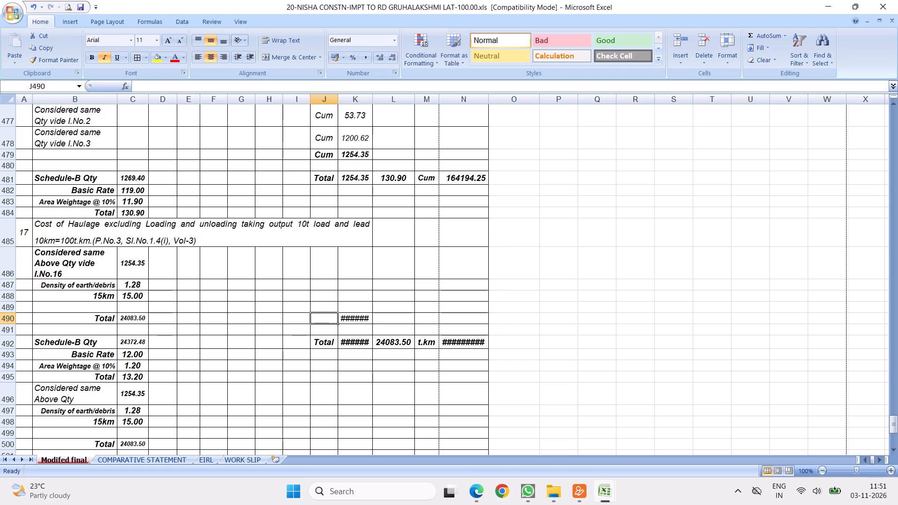
pyautogui.write('Cum')
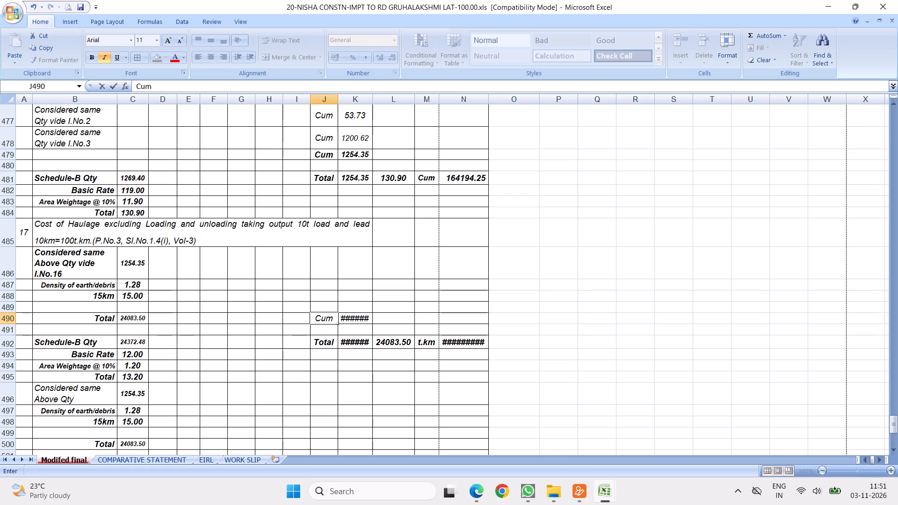
pyautogui.press('Escape')
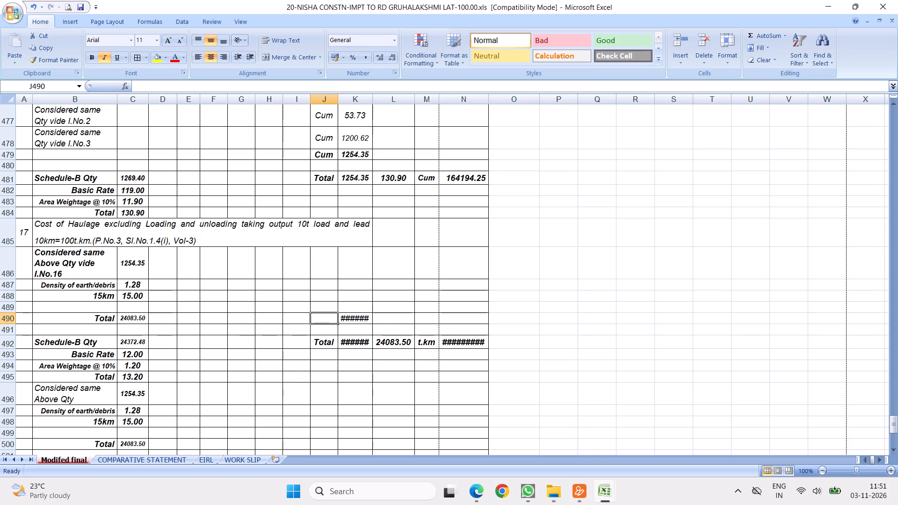
pyautogui.press('t')
pyautogui.write('.km')
pyautogui.click(313, 359)
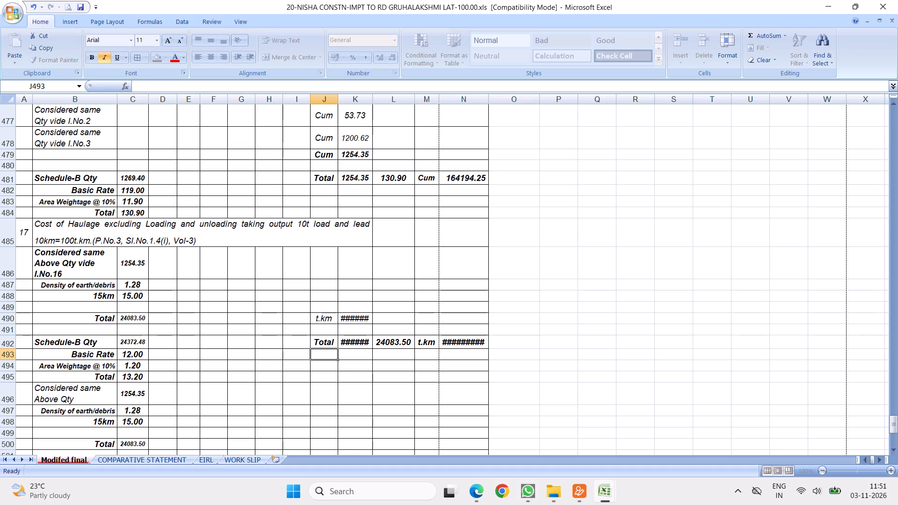
# Apply Shrink to fit to item 17's quantity and amount cells J490:N492.
pyautogui.moveTo(325, 317); pyautogui.dragTo(457, 344)
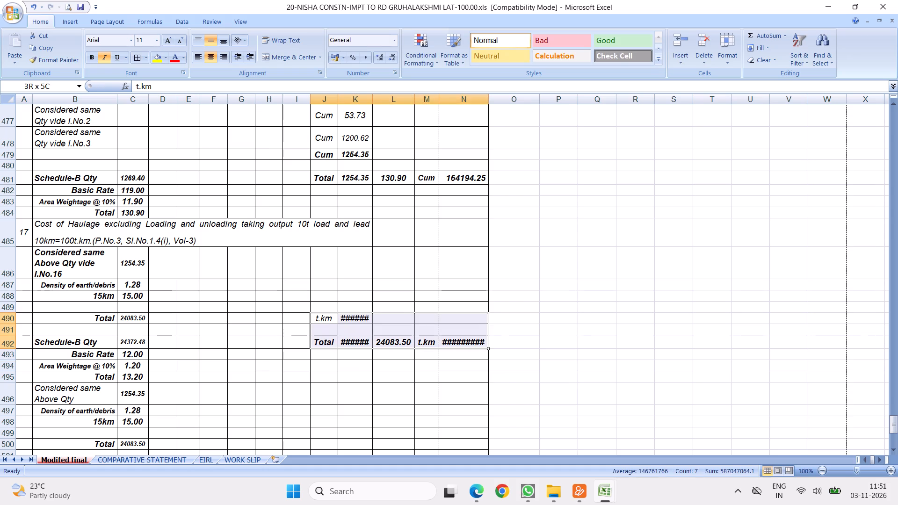
pyautogui.moveTo(457, 344); pyautogui.dragTo(467, 344)
pyautogui.rightClick(340, 331)
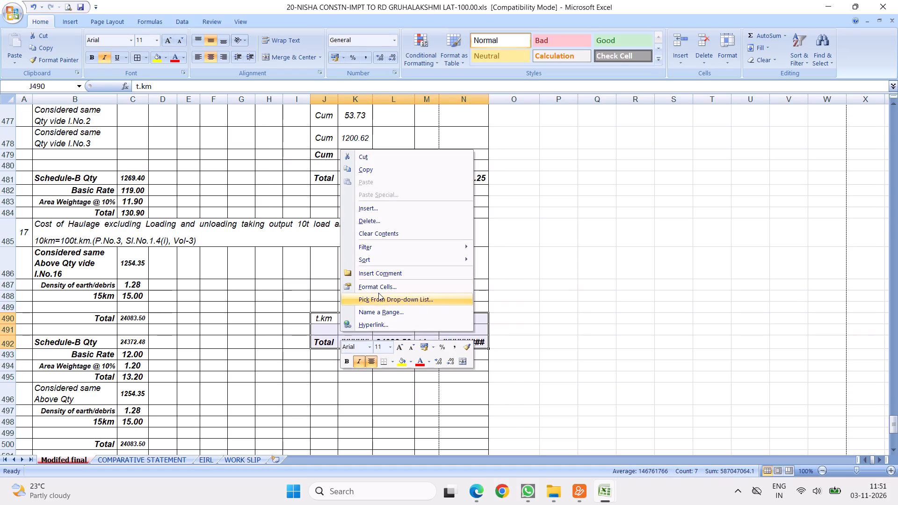
pyautogui.click(374, 285)
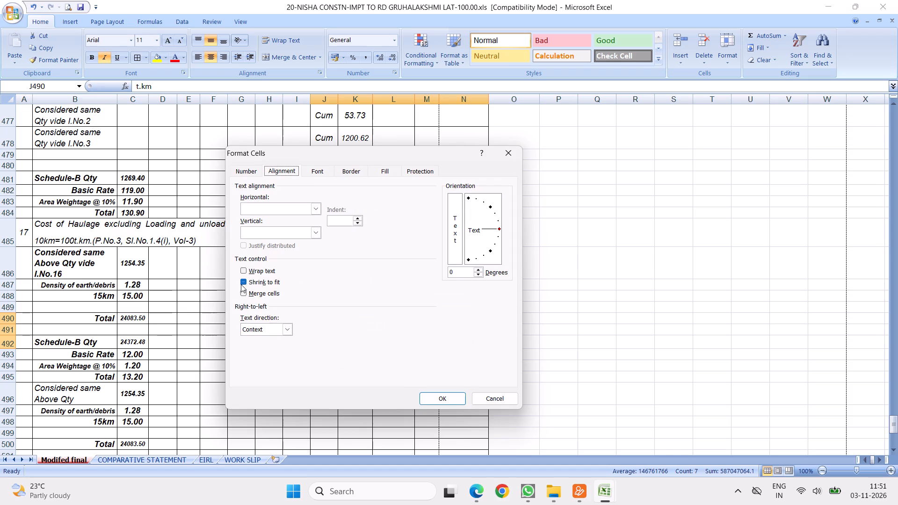
pyautogui.click(241, 280)
pyautogui.click(438, 393)
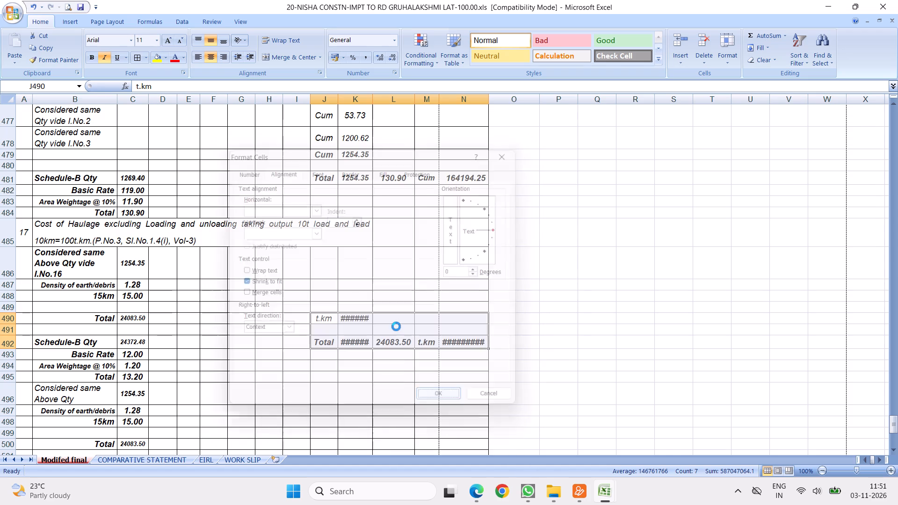
# Make the whole of row 490, item 17's haulage total row, bold.
pyautogui.click(12, 320)
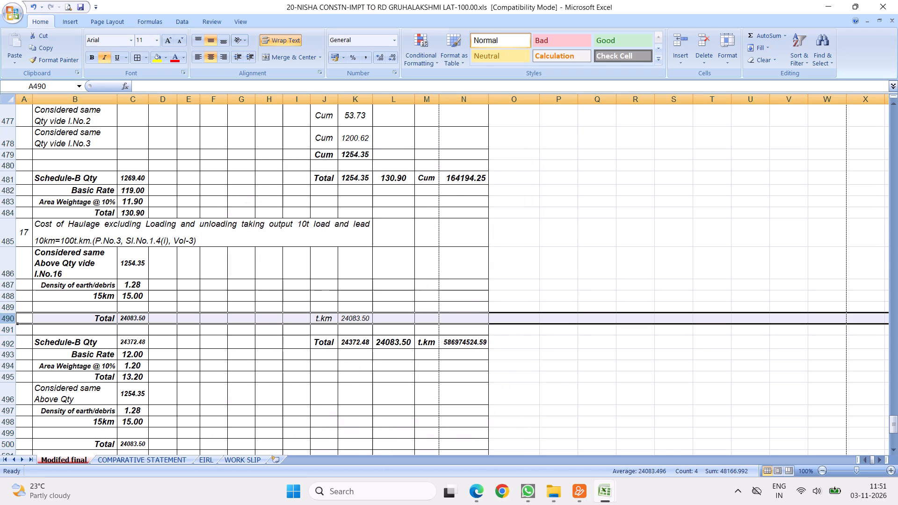
pyautogui.click(90, 57)
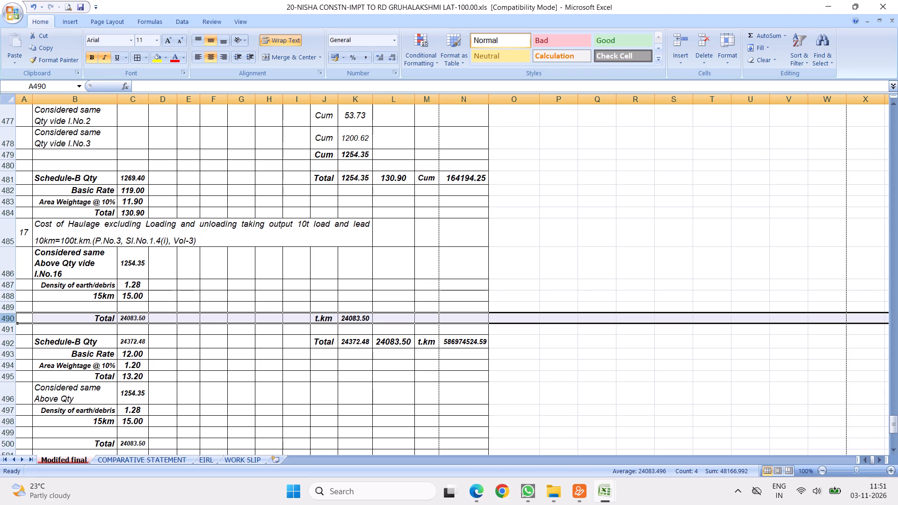
# Delete the duplicate haulage quantity rows 496 to 500 below item 17's rate breakdown.
pyautogui.scroll(-3, 498, 318)
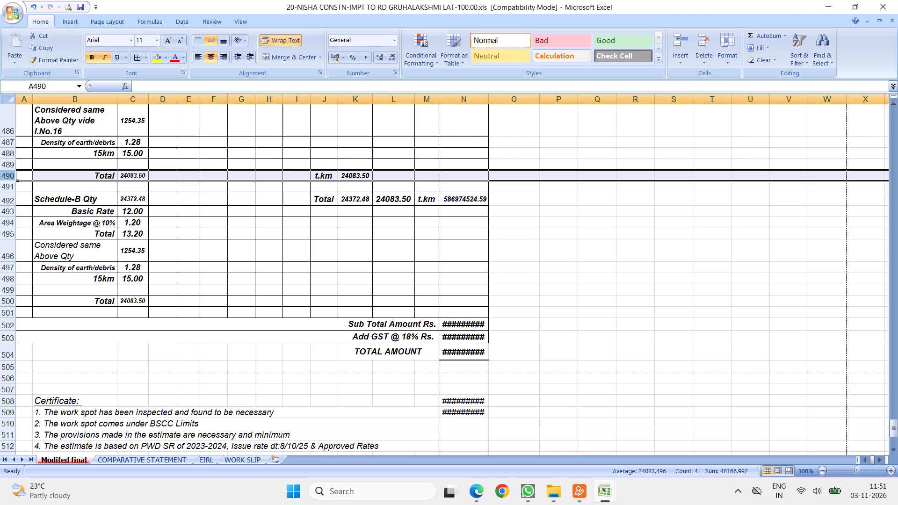
pyautogui.moveTo(9, 252); pyautogui.dragTo(13, 298)
pyautogui.rightClick(81, 288)
pyautogui.click(113, 354)
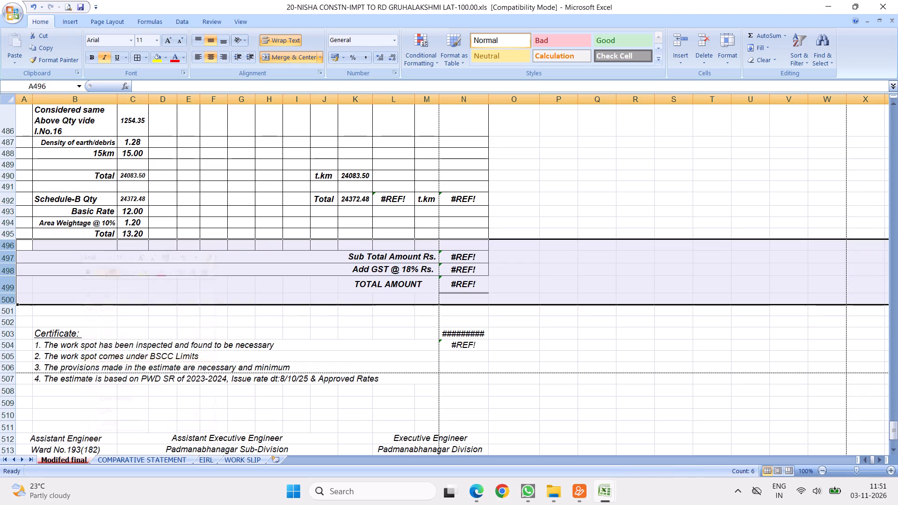
# Link item 17's rate in L492 to the total rate including area weightage with the formula =C495.
pyautogui.scroll(1, 275, 266)
pyautogui.scroll(1, 430, 260)
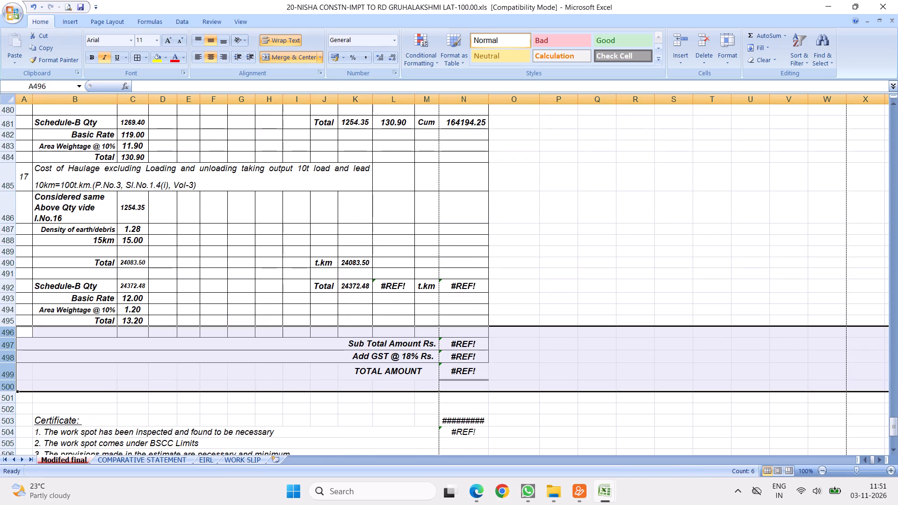
pyautogui.click(387, 288)
pyautogui.press('=')
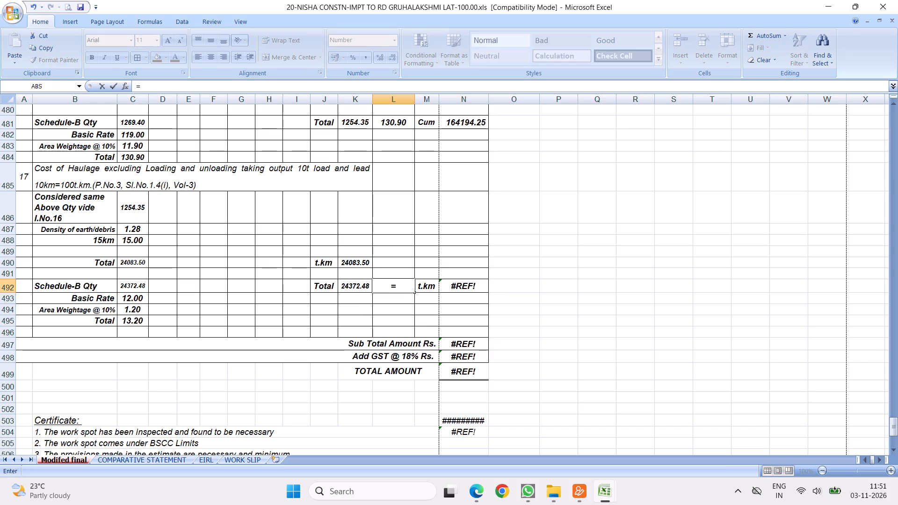
pyautogui.click(130, 322)
pyautogui.press('Return')
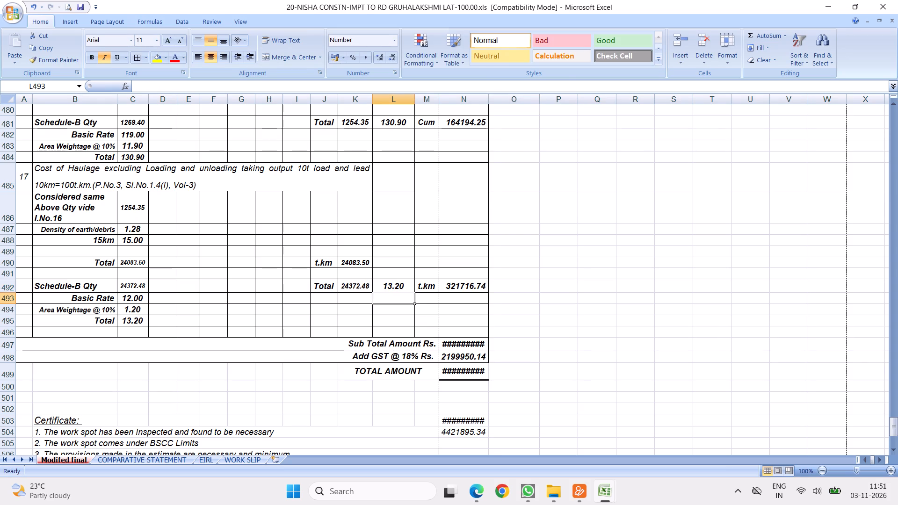
# Widen column N slightly so the subtotal and total amounts fit.
pyautogui.moveTo(490, 98); pyautogui.dragTo(494, 100)
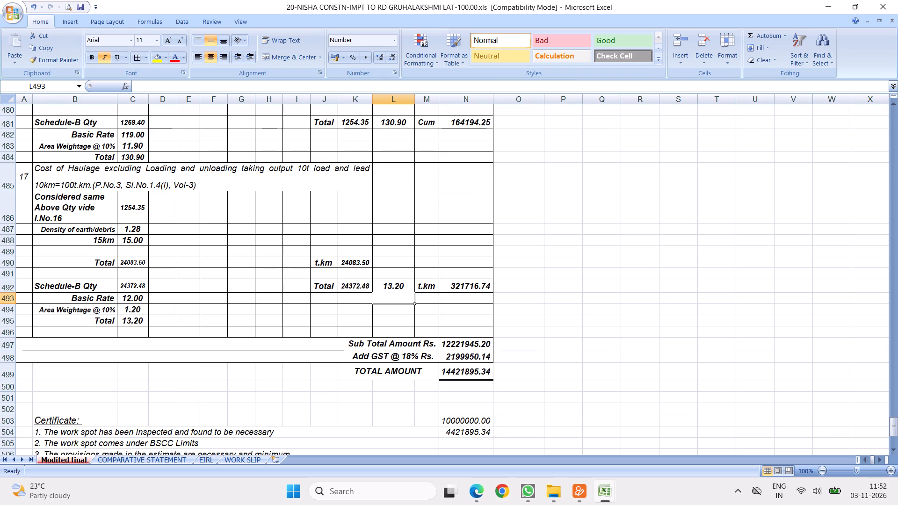
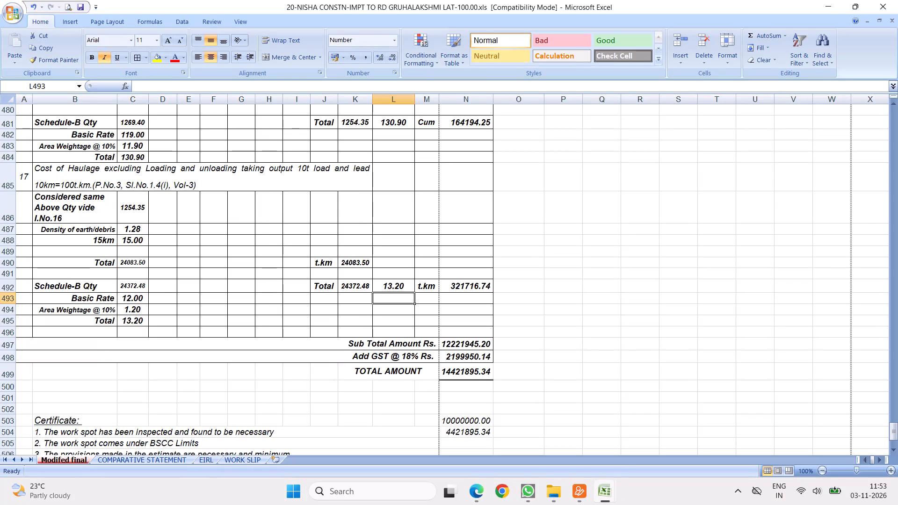
# Review item 17's haulage quantity entries in rows 486 to 490: source quantity, debris density, lead distance and t.km total.
pyautogui.click(256, 240)
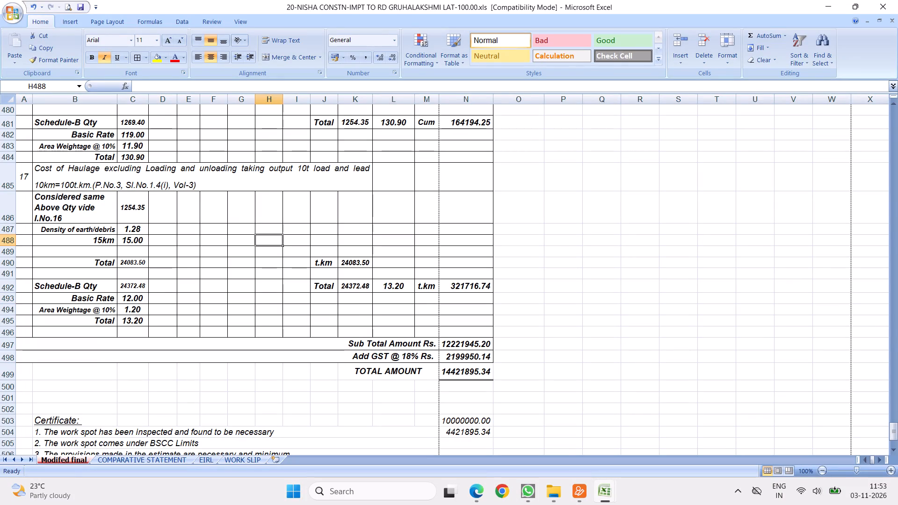
pyautogui.click(57, 206)
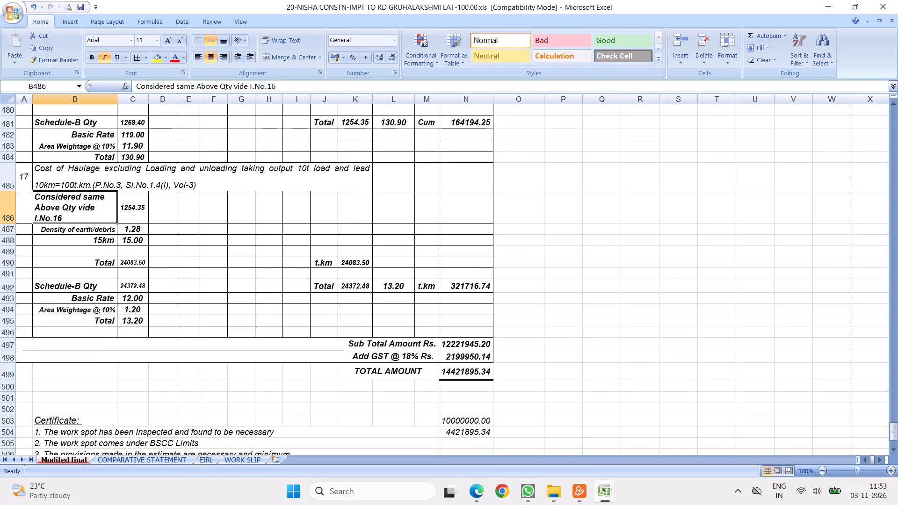
pyautogui.click(132, 230)
pyautogui.click(130, 239)
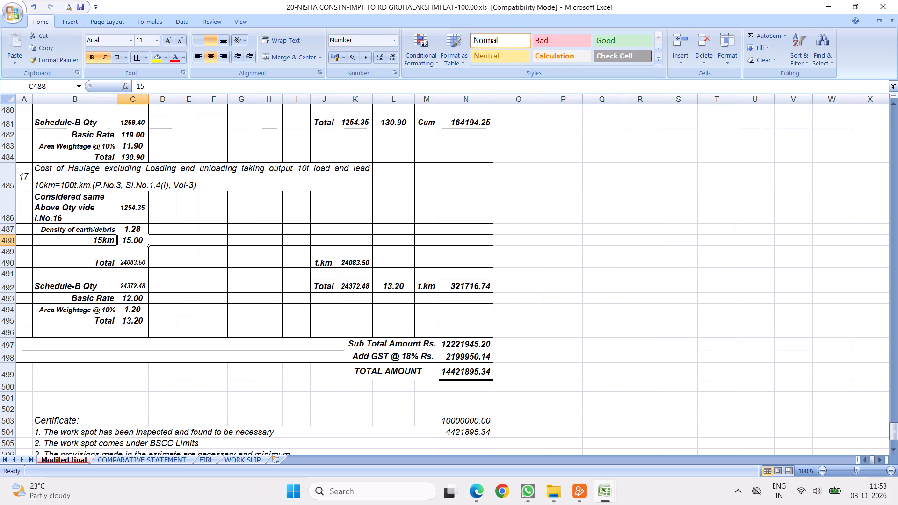
pyautogui.click(324, 263)
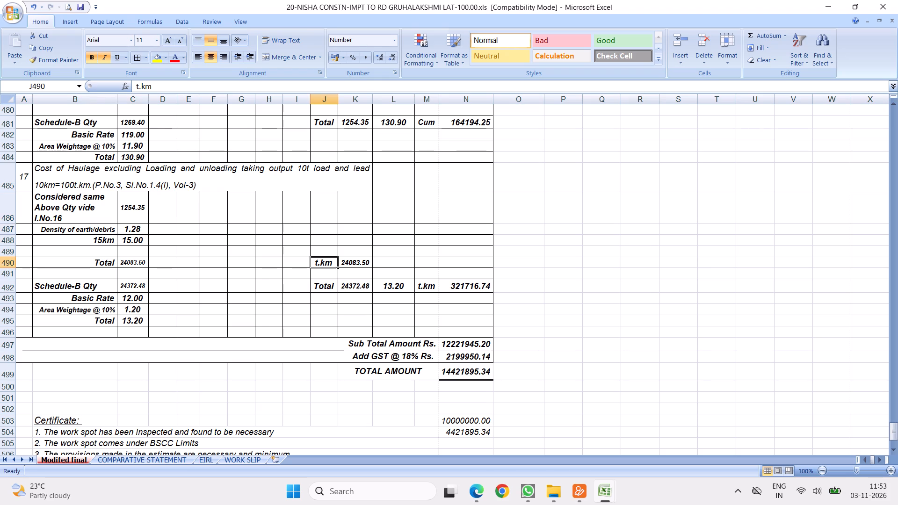
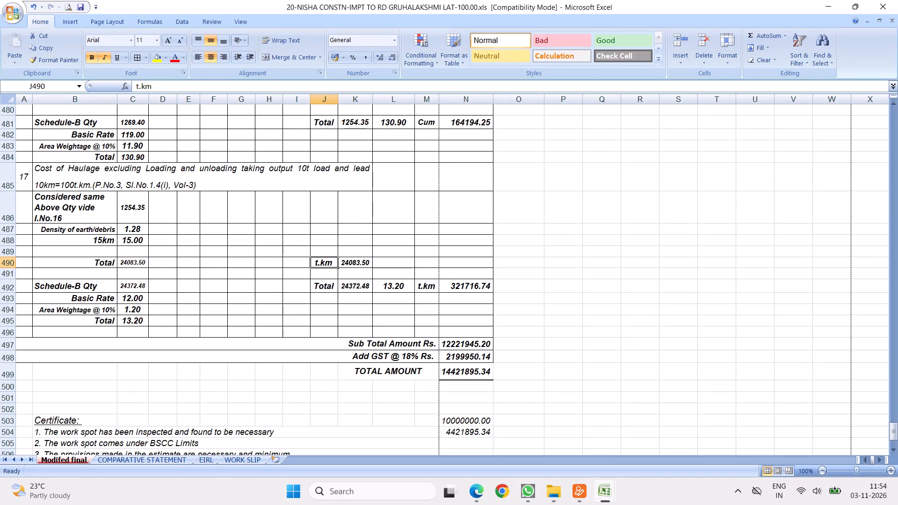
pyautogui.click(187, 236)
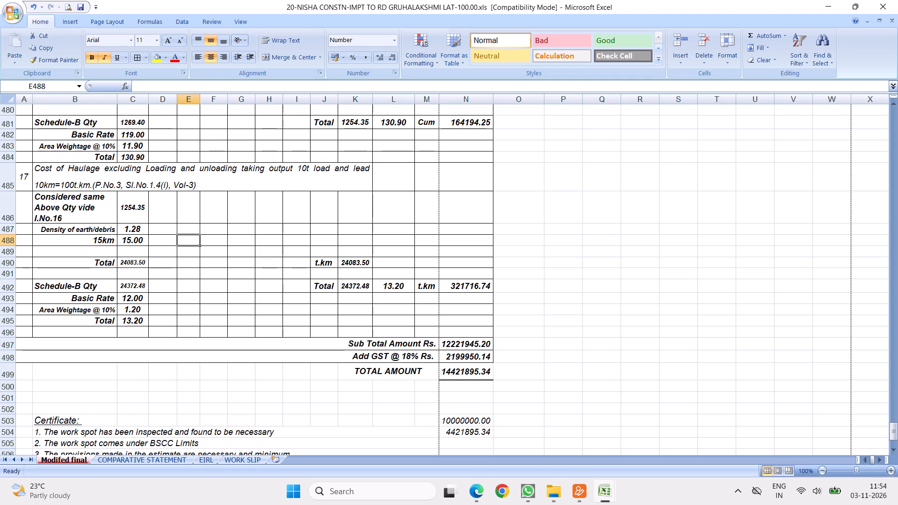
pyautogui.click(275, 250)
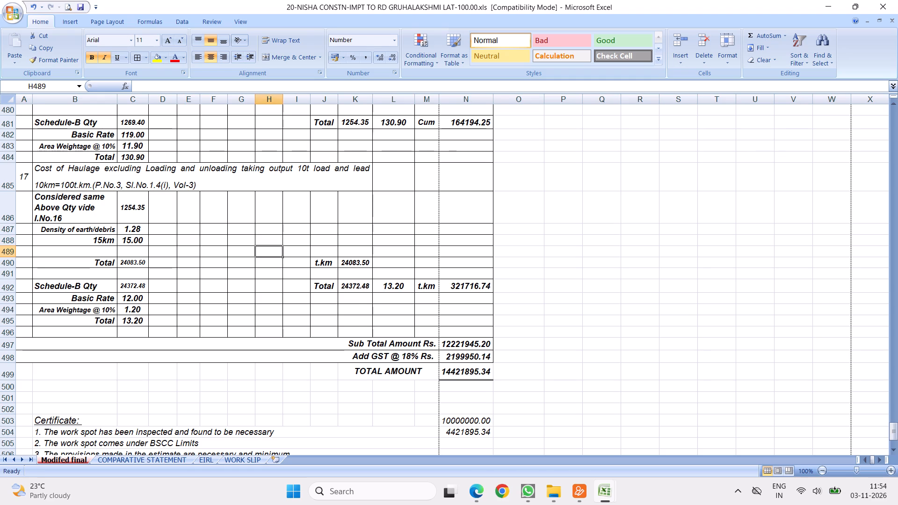
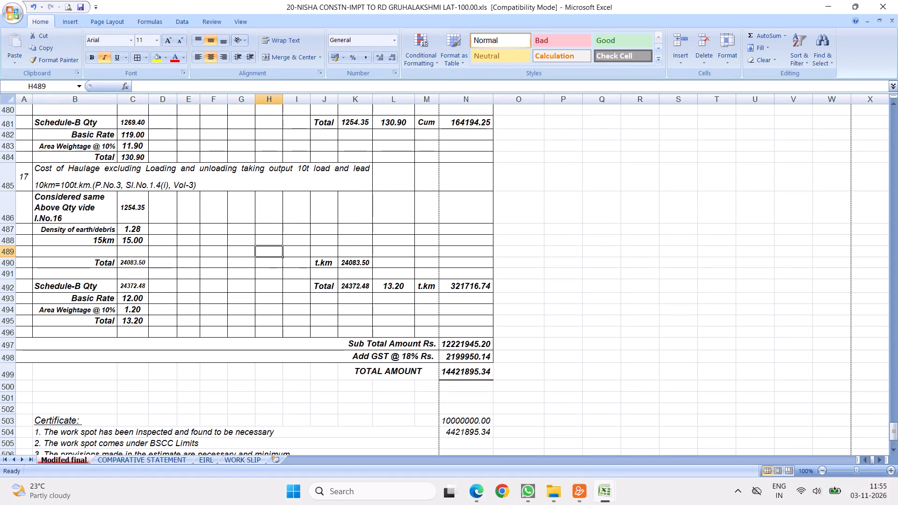
# Link item 17's total haulage quantity in K492 to the t.km quantity in K490.
pyautogui.click(130, 261)
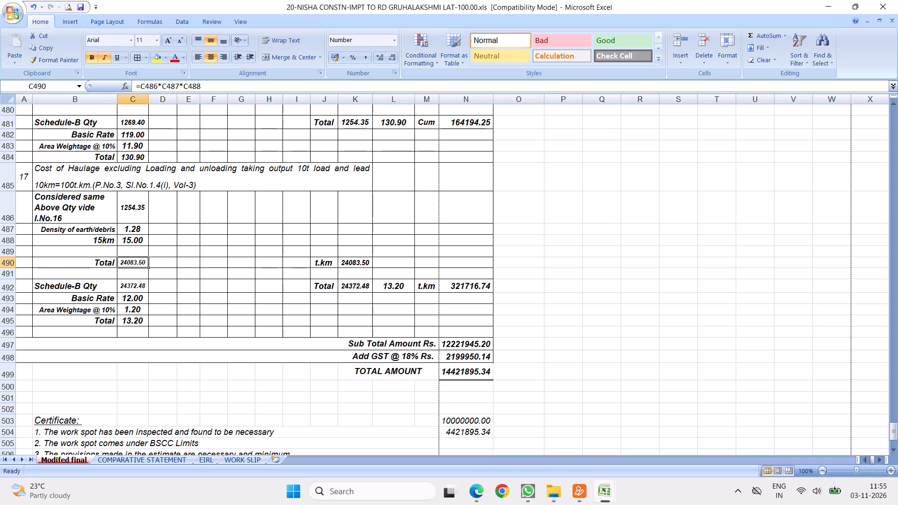
pyautogui.click(136, 288)
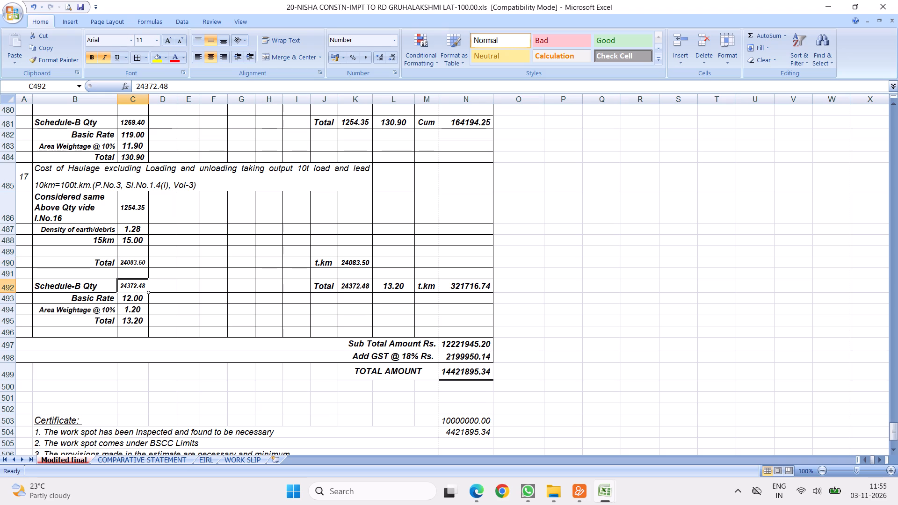
pyautogui.click(355, 284)
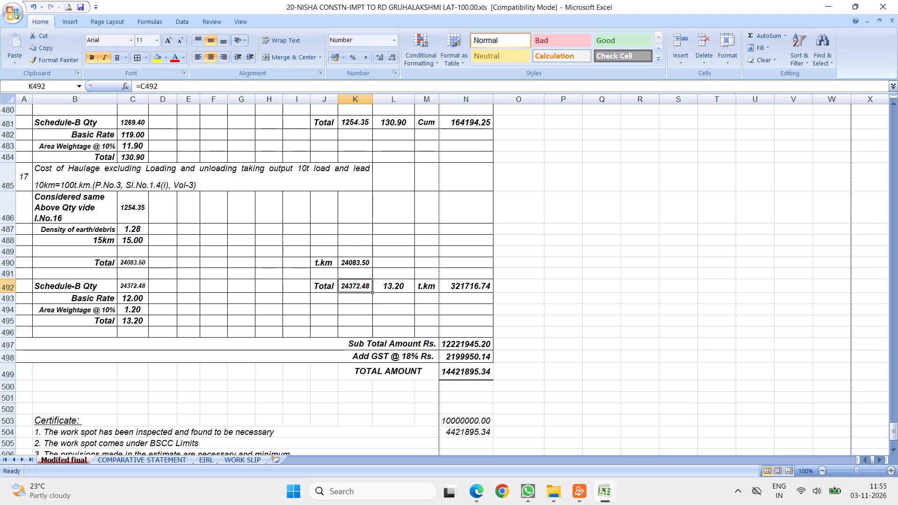
pyautogui.press('=')
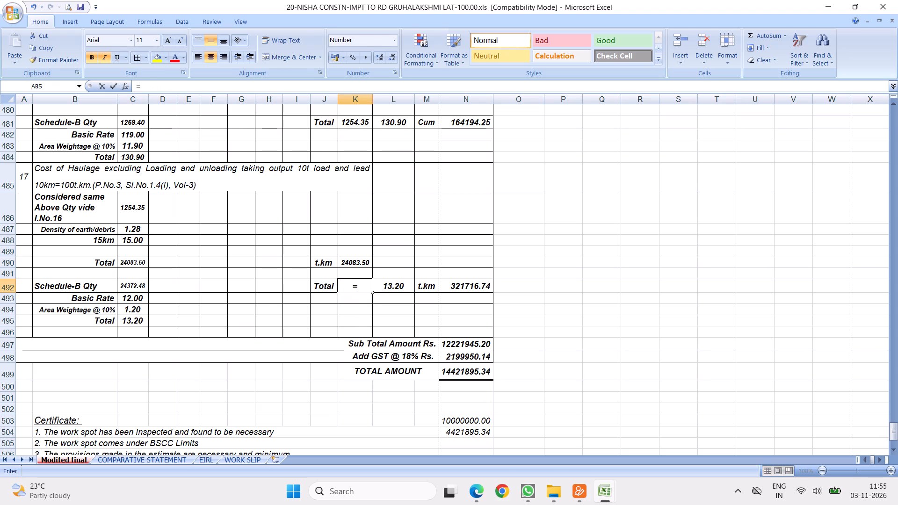
pyautogui.click(349, 264)
pyautogui.press('Return')
# Check the formula behind the sub total amount and review the totals below item 17.
pyautogui.scroll(-1, 162, 346)
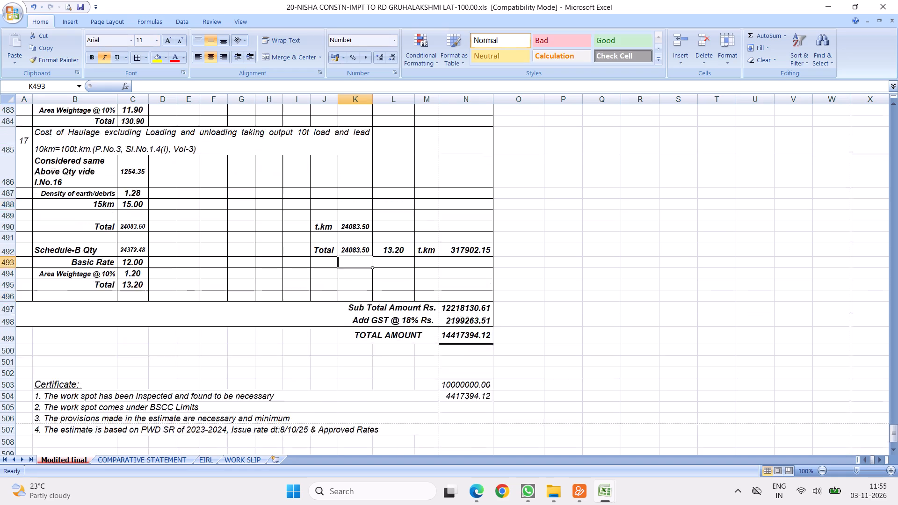
pyautogui.scroll(-1, 163, 345)
pyautogui.click(545, 314)
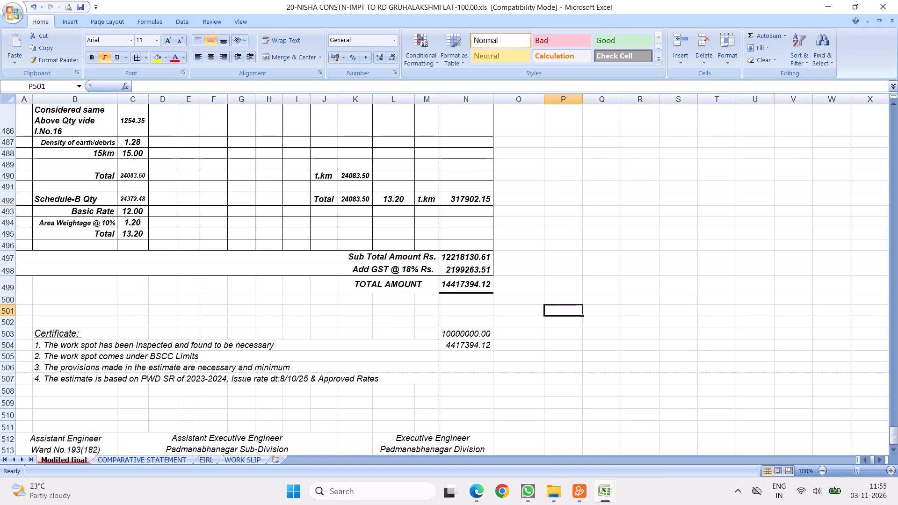
pyautogui.click(455, 260)
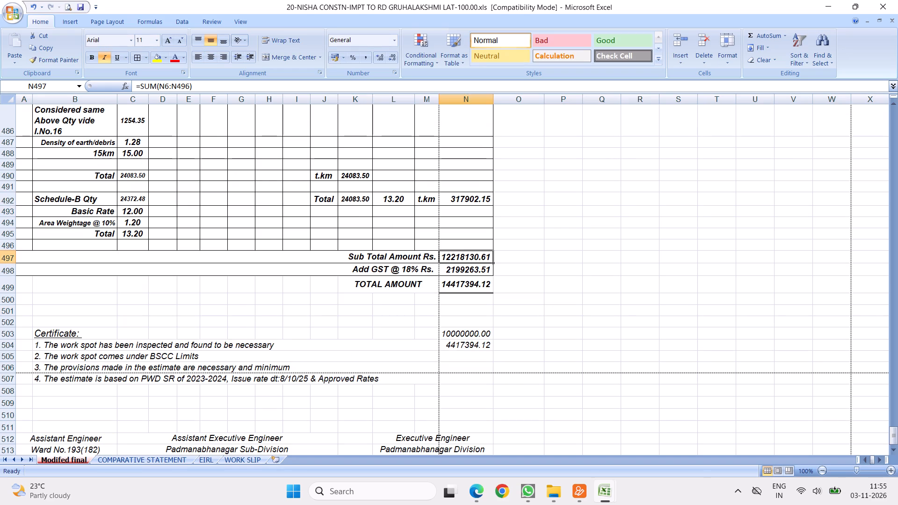
pyautogui.scroll(3, 192, 227)
pyautogui.click(181, 236)
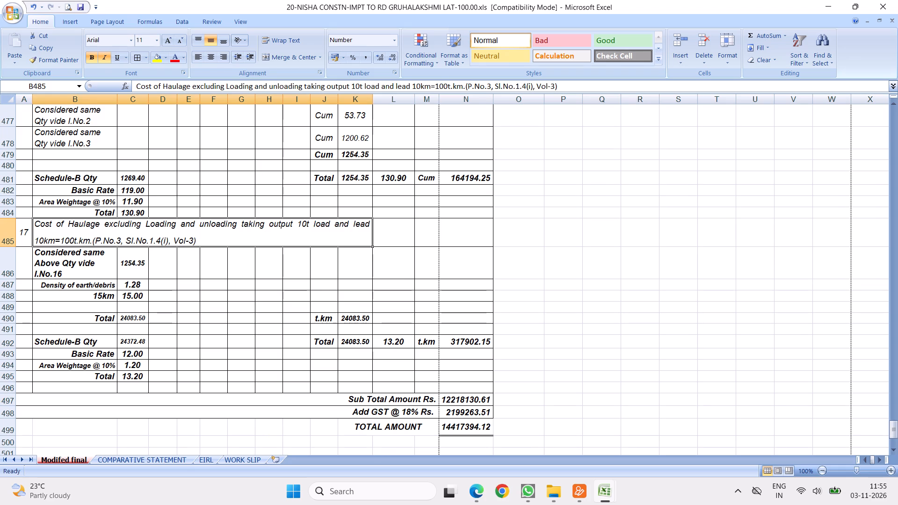
# Change the authority abbreviation in certificate point 2 to BWCC, so it reads "The work spot comes under BWCC Limits".
pyautogui.scroll(-5, 185, 242)
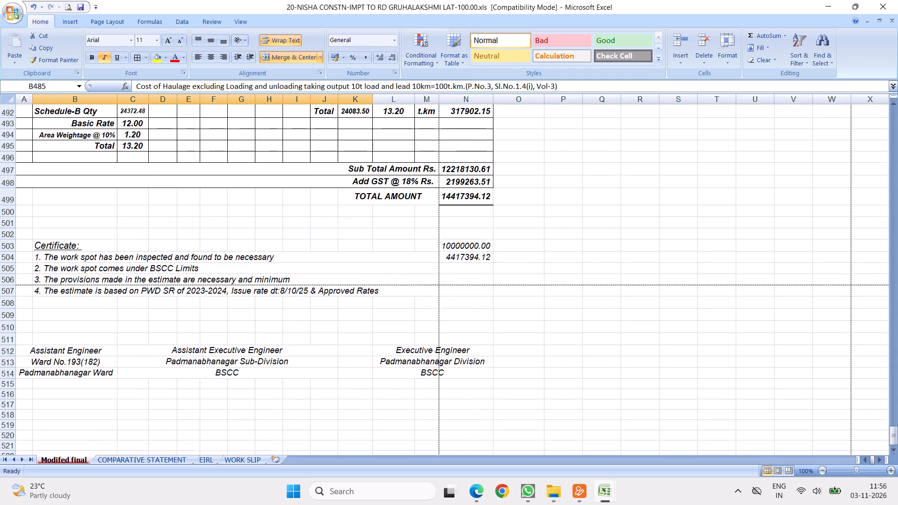
pyautogui.scroll(-2, 236, 258)
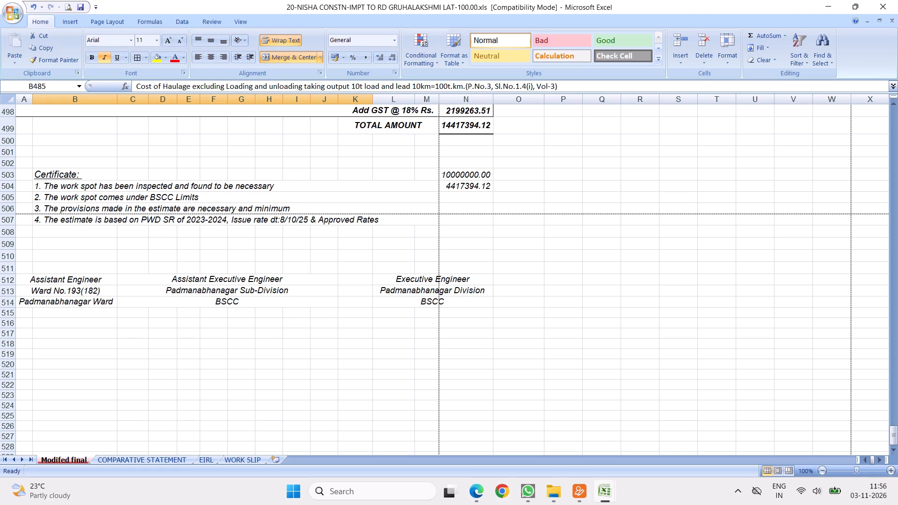
pyautogui.doubleClick(160, 197)
pyautogui.press('BackSpace')
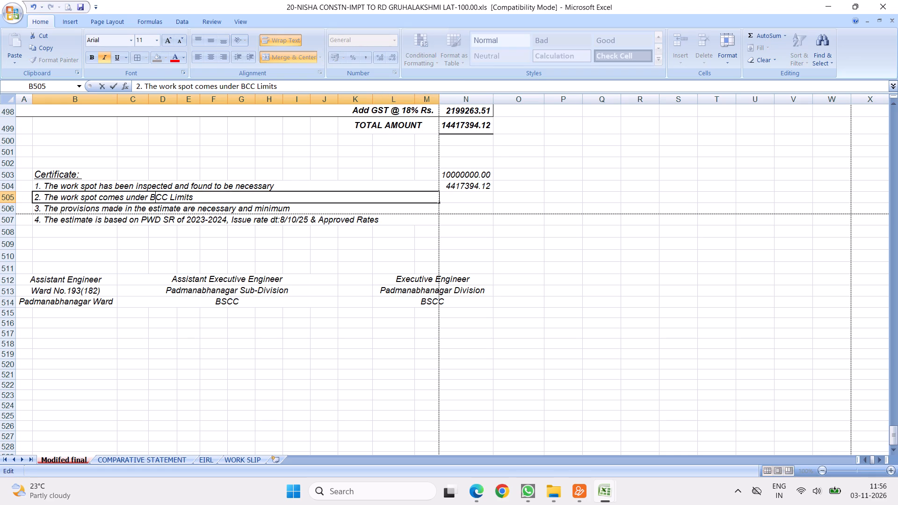
pyautogui.hotkey('shift', 'w')
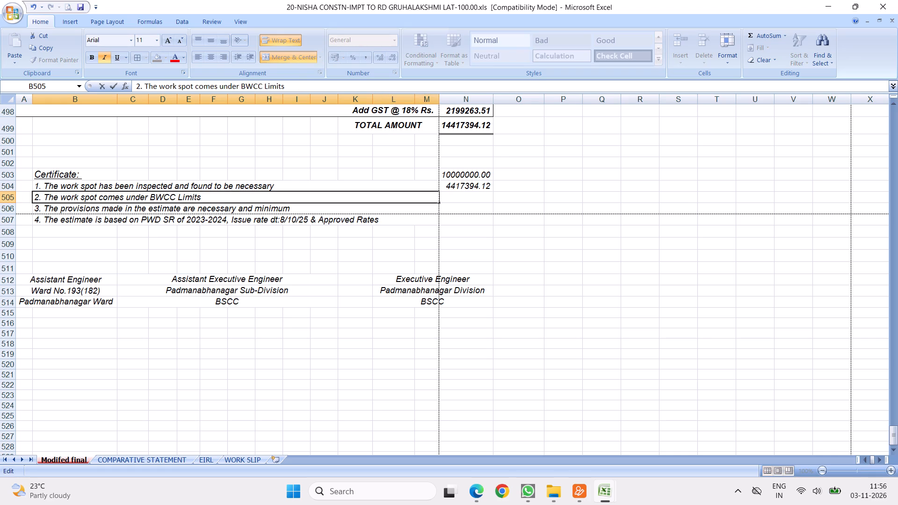
pyautogui.click(179, 241)
# Remove the issue rate date and approved rates wording from certificate point 4, ending it at "PWD SR of 2023-2024".
pyautogui.click(131, 217)
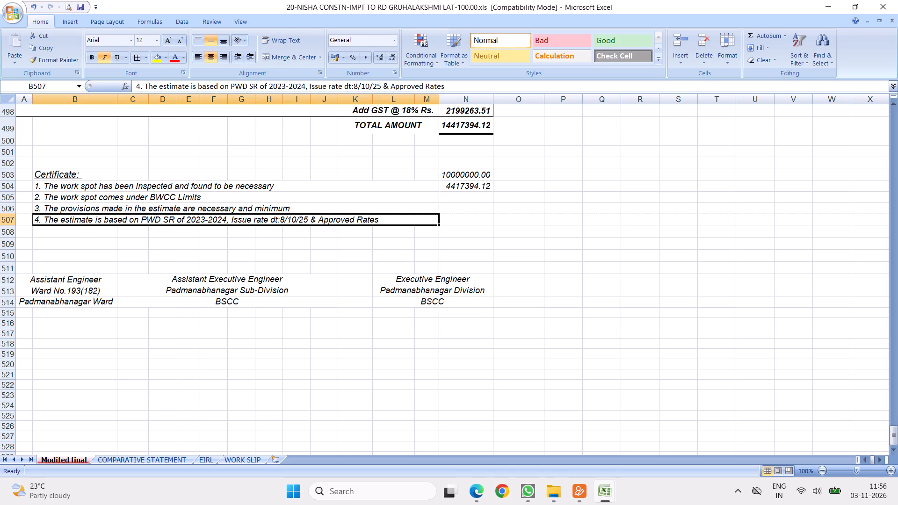
pyautogui.click(226, 220)
pyautogui.moveTo(226, 220); pyautogui.dragTo(467, 217)
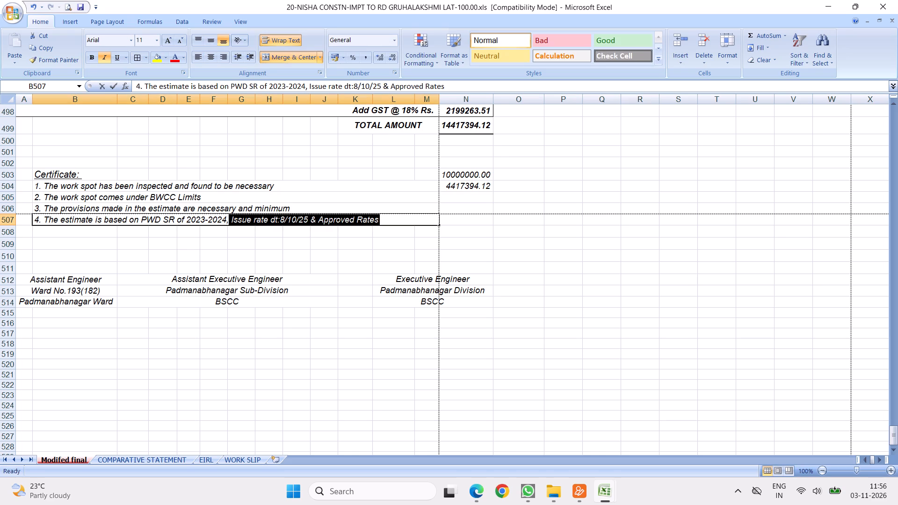
pyautogui.moveTo(467, 217); pyautogui.dragTo(468, 216)
pyautogui.press('Delete')
pyautogui.press('BackSpace')
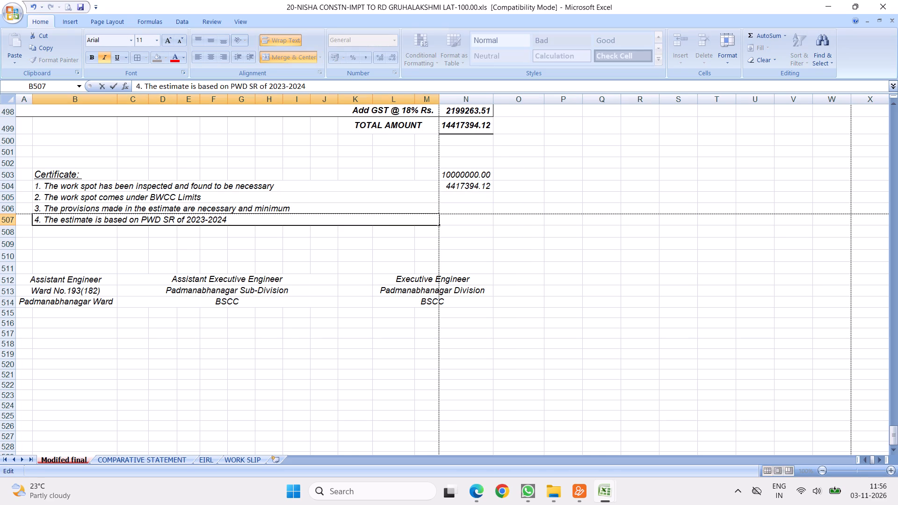
pyautogui.click(330, 246)
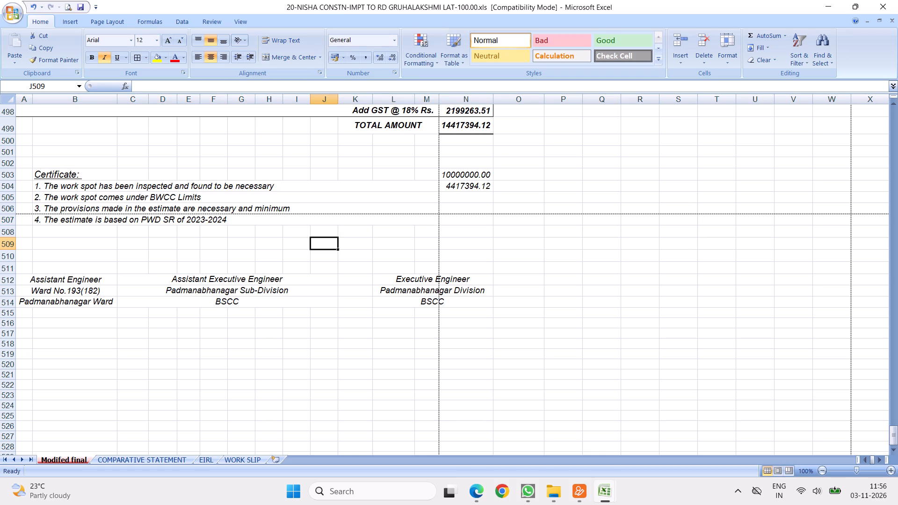
# Set the Assistant Engineer signature block to "Ward No.20" and clear the ward name line beneath it.
pyautogui.doubleClick(107, 291)
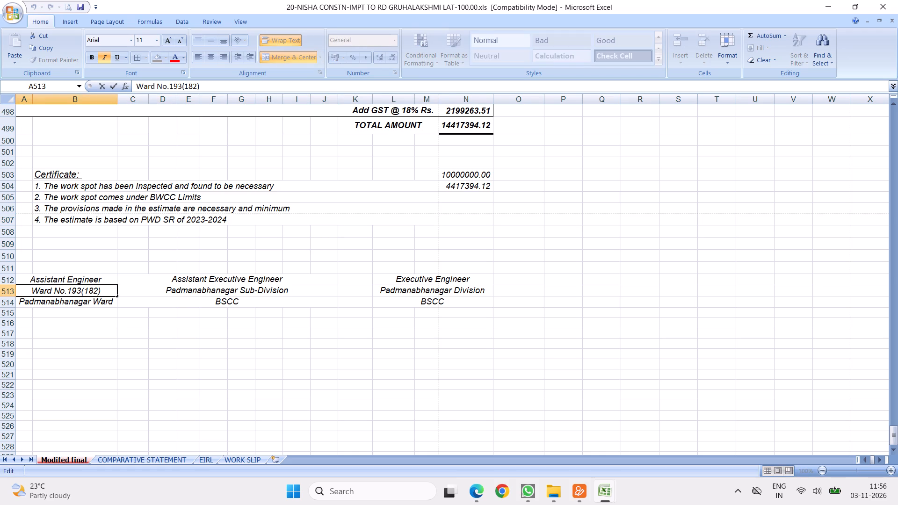
pyautogui.press('BackSpace')
pyautogui.press('BackSpace')
pyautogui.press('BackSpace')
pyautogui.press('BackSpace')
pyautogui.press('BackSpace')
pyautogui.press('BackSpace')
pyautogui.press('BackSpace')
pyautogui.press('BackSpace')
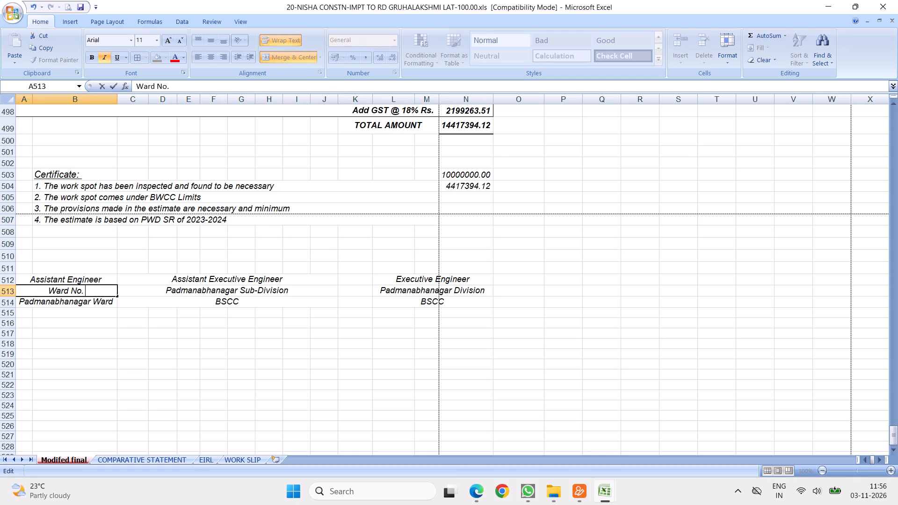
pyautogui.write('20')
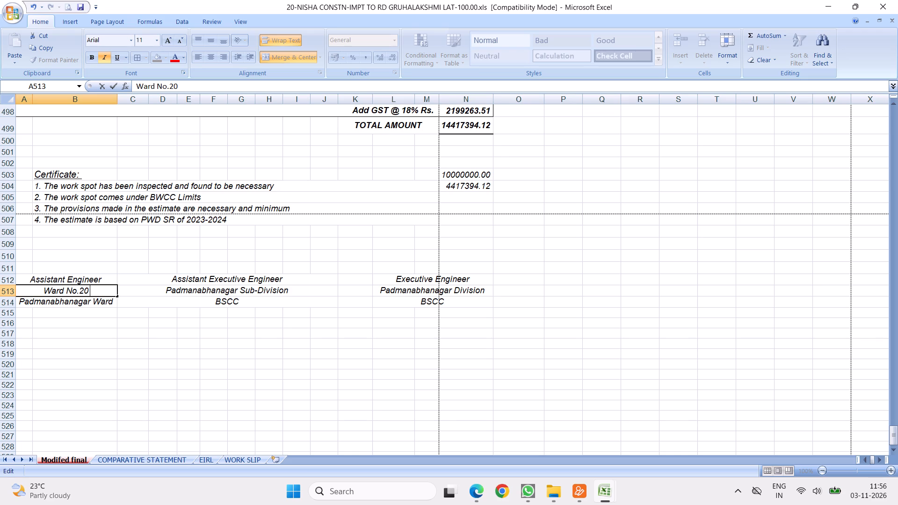
pyautogui.click(152, 321)
pyautogui.click(101, 305)
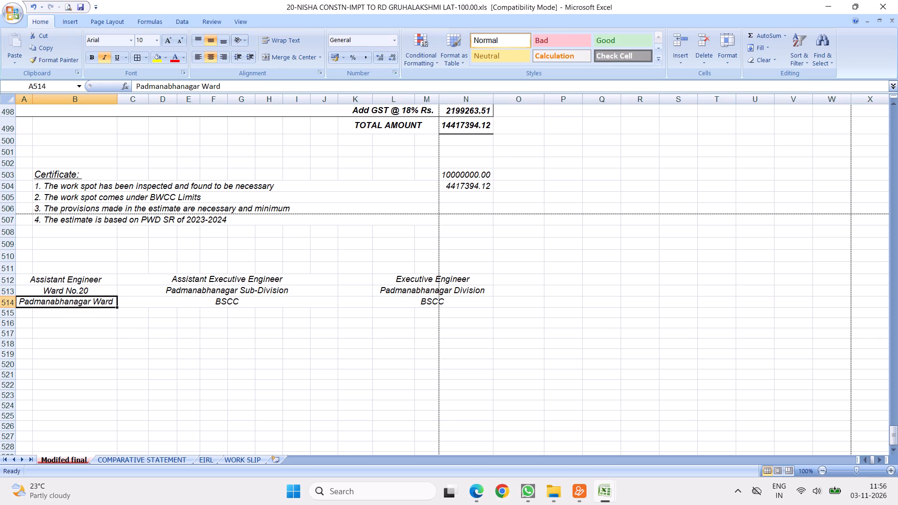
pyautogui.press('Delete')
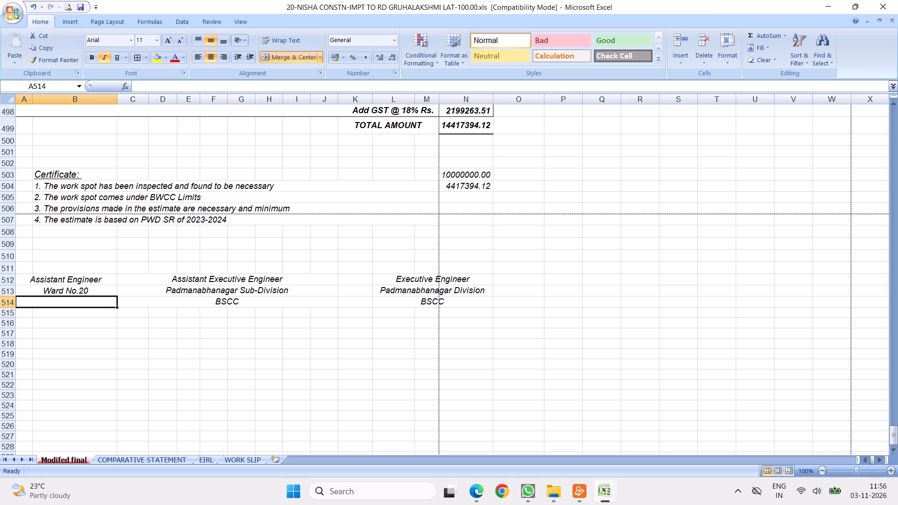
# Set the Assistant Executive Engineer signature block to "P I A Sub-Division" and clear the BSCC line beneath it.
pyautogui.doubleClick(234, 291)
pyautogui.press('Right')
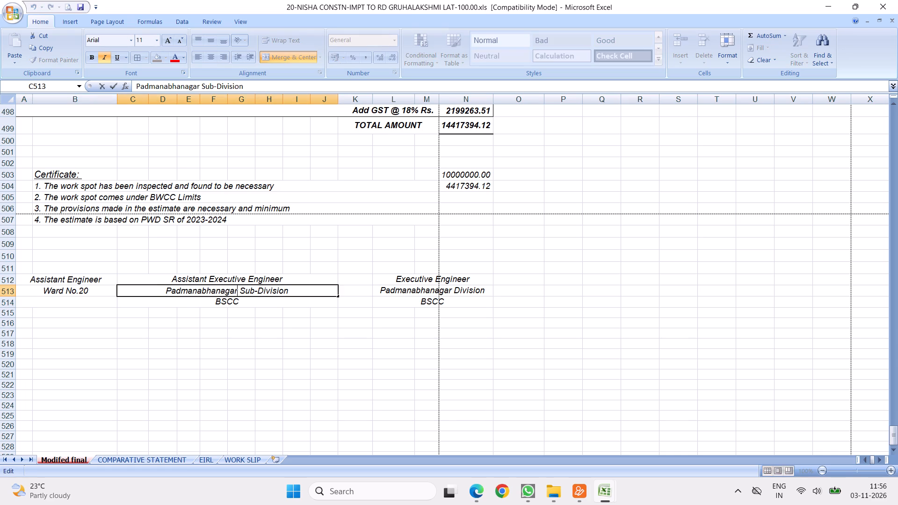
pyautogui.press('BackSpace')
pyautogui.press('BackSpace')
pyautogui.press('BackSpace')
pyautogui.press('BackSpace')
pyautogui.press('BackSpace')
pyautogui.press('BackSpace')
pyautogui.press('BackSpace')
pyautogui.press('BackSpace')
pyautogui.press('BackSpace')
pyautogui.press('BackSpace')
pyautogui.press('BackSpace')
pyautogui.press('BackSpace')
pyautogui.press('BackSpace')
pyautogui.press('BackSpace')
pyautogui.press('BackSpace')
pyautogui.press('BackSpace')
pyautogui.press('BackSpace')
pyautogui.press('BackSpace')
pyautogui.press('BackSpace')
pyautogui.press('BackSpace')
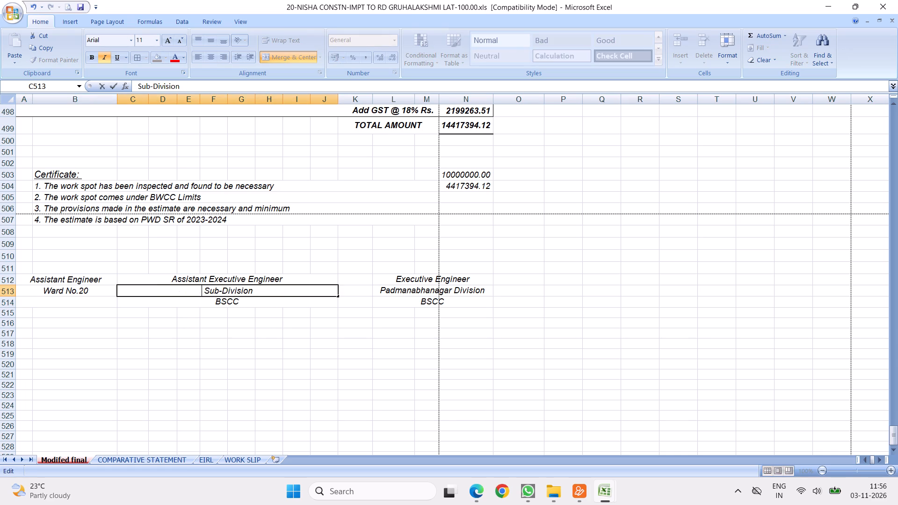
pyautogui.hotkey('shift', 'p')
pyautogui.press('space')
pyautogui.write('I A')
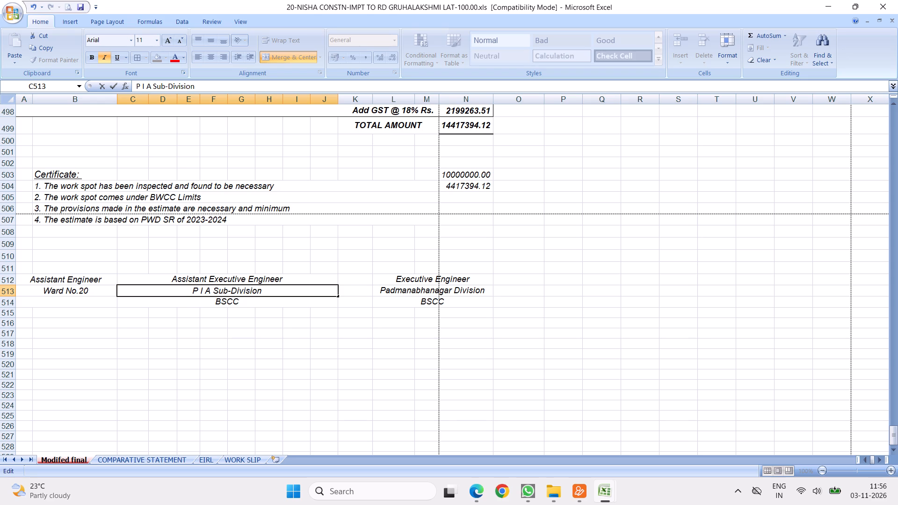
pyautogui.click(222, 302)
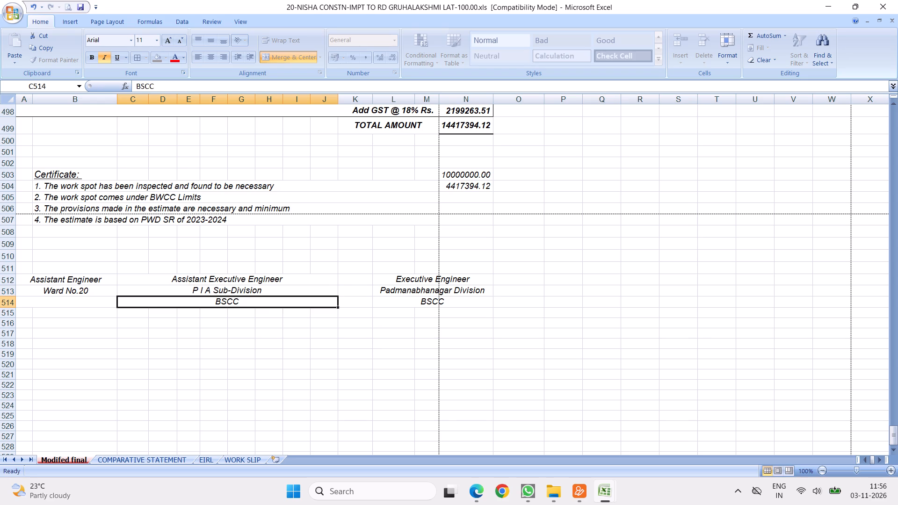
pyautogui.press('Delete')
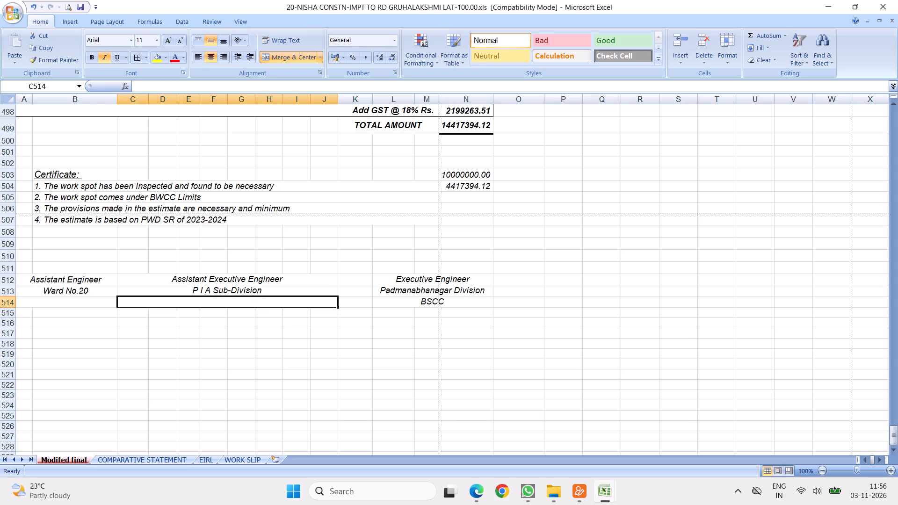
# Set the Executive Engineer signature block to "Dasarahalli Division" and clear the BSCC line beneath it.
pyautogui.doubleClick(449, 290)
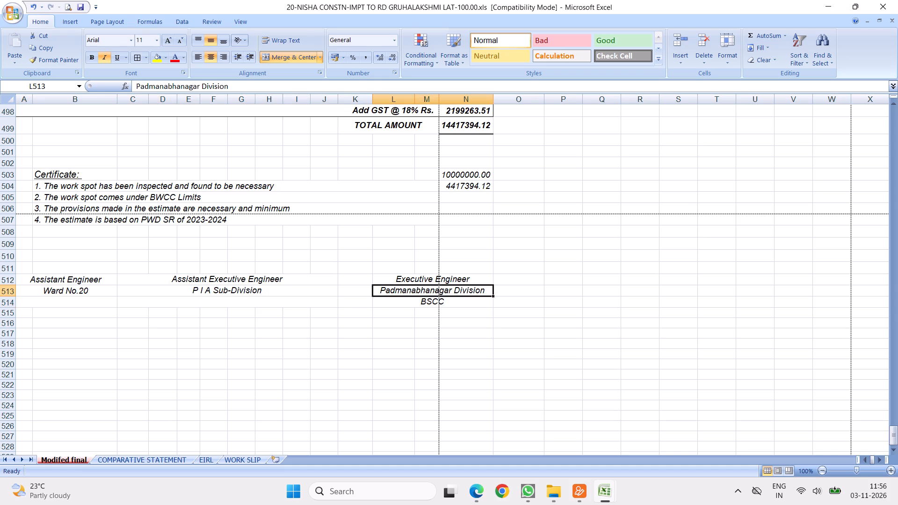
pyautogui.press('BackSpace')
pyautogui.press('BackSpace')
pyautogui.press('BackSpace')
pyautogui.press('BackSpace')
pyautogui.press('BackSpace')
pyautogui.press('BackSpace')
pyautogui.press('BackSpace')
pyautogui.press('BackSpace')
pyautogui.press('BackSpace')
pyautogui.press('BackSpace')
pyautogui.press('BackSpace')
pyautogui.press('BackSpace')
pyautogui.press('BackSpace')
pyautogui.press('BackSpace')
pyautogui.press('BackSpace')
pyautogui.press('BackSpace')
pyautogui.press('BackSpace')
pyautogui.press('BackSpace')
pyautogui.press('BackSpace')
pyautogui.press('BackSpace')
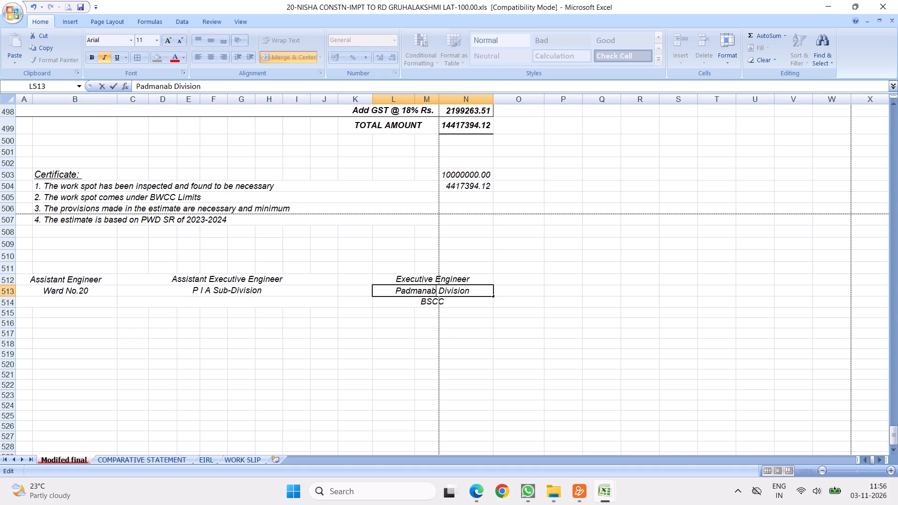
pyautogui.write('Dasav')
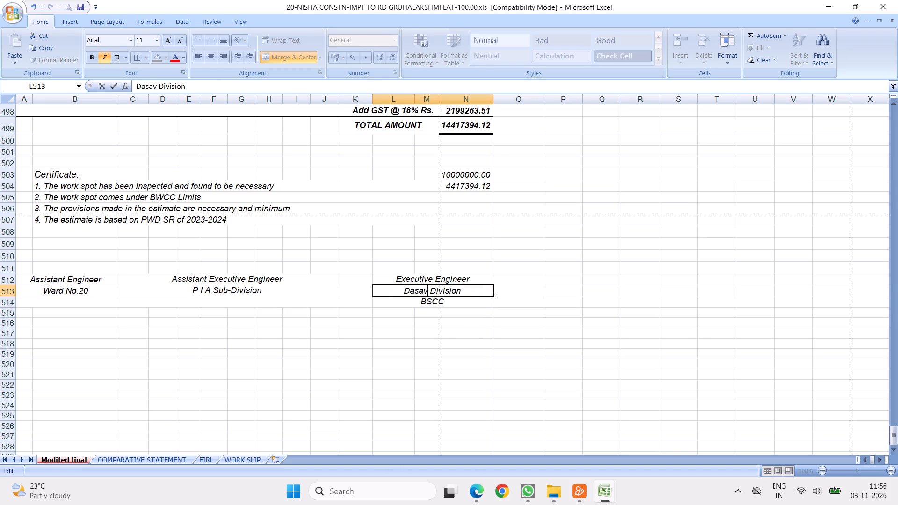
pyautogui.press('BackSpace')
pyautogui.write('rahalli')
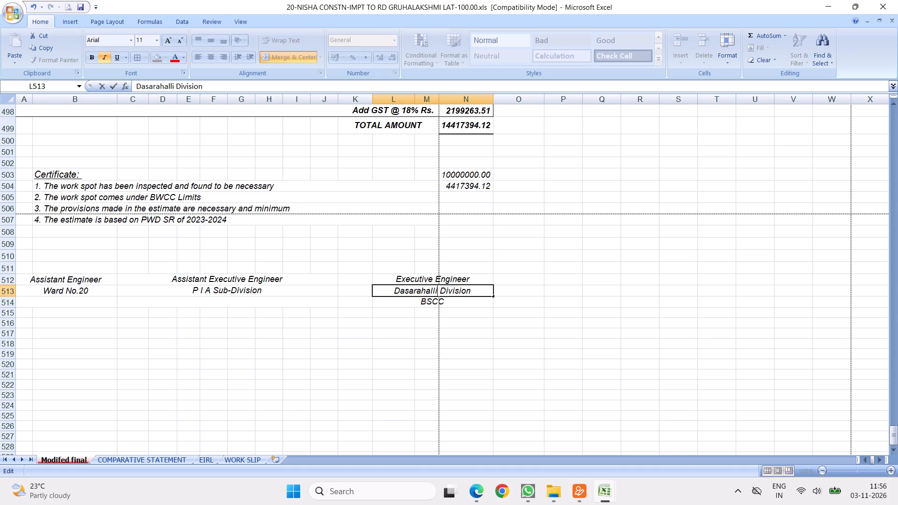
pyautogui.click(424, 296)
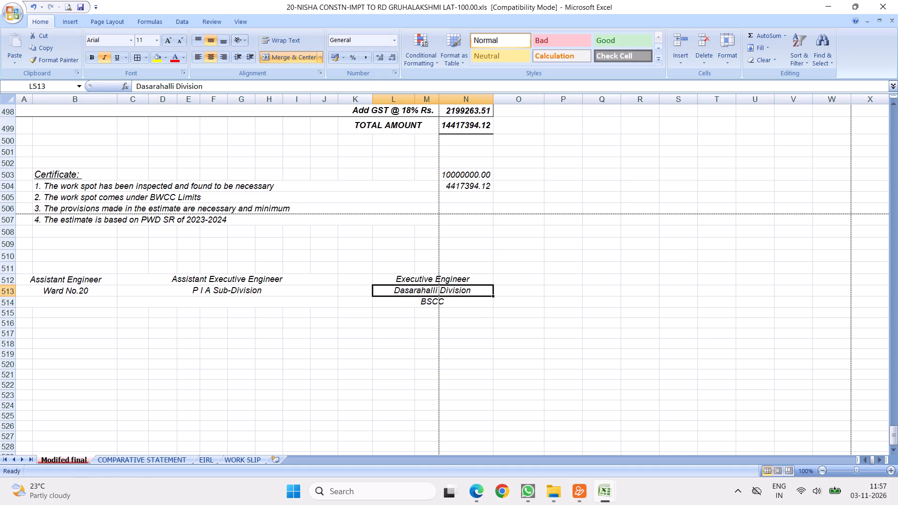
pyautogui.click(424, 301)
pyautogui.press('Delete')
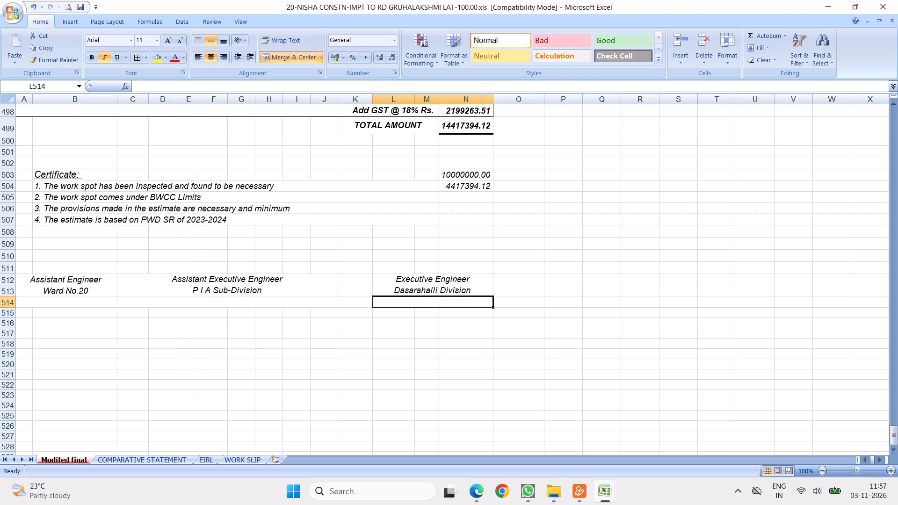
# Copy the "4th main from 6th cross to Dead end/Drain" description to B34, the second 0.00–30.00 chainage row of item 3.
pyautogui.click(523, 204)
pyautogui.scroll(2, 451, 239)
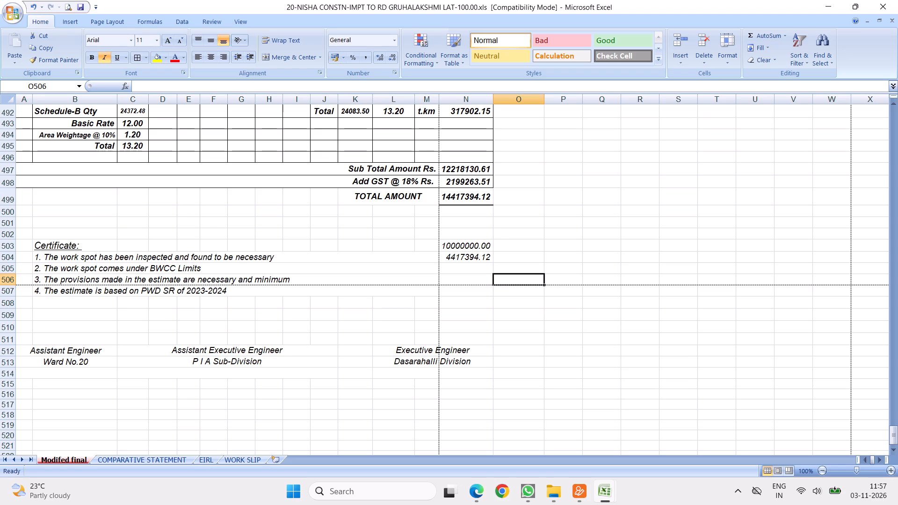
pyautogui.scroll(8, 215, 222)
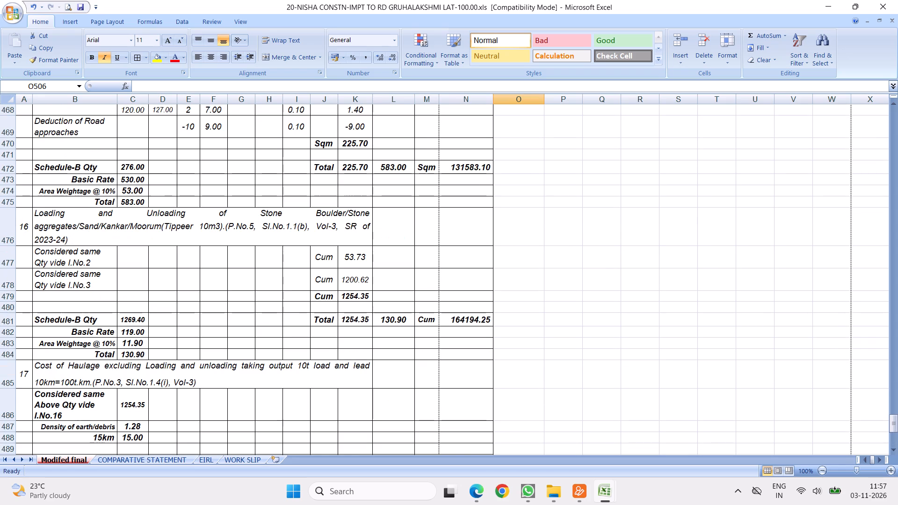
pyautogui.moveTo(891, 422); pyautogui.dragTo(897, 335)
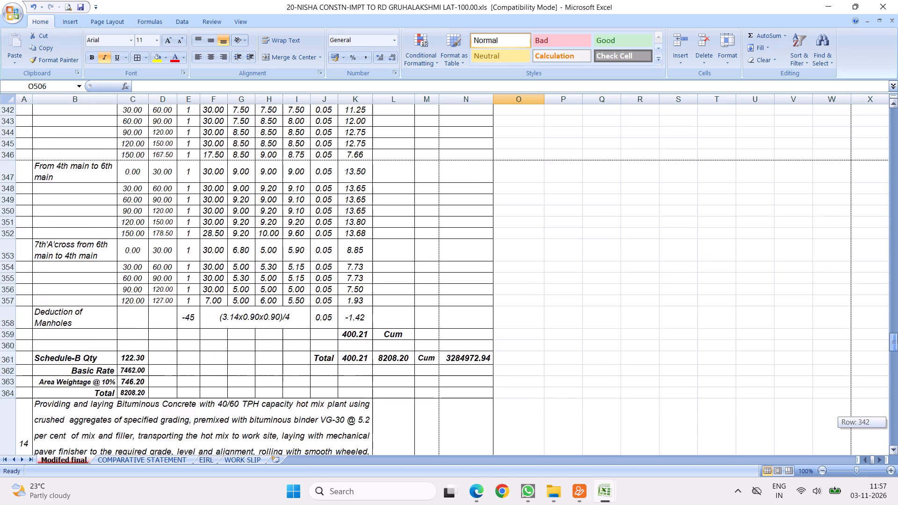
pyautogui.moveTo(897, 335); pyautogui.dragTo(897, 59)
pyautogui.scroll(-4, 288, 282)
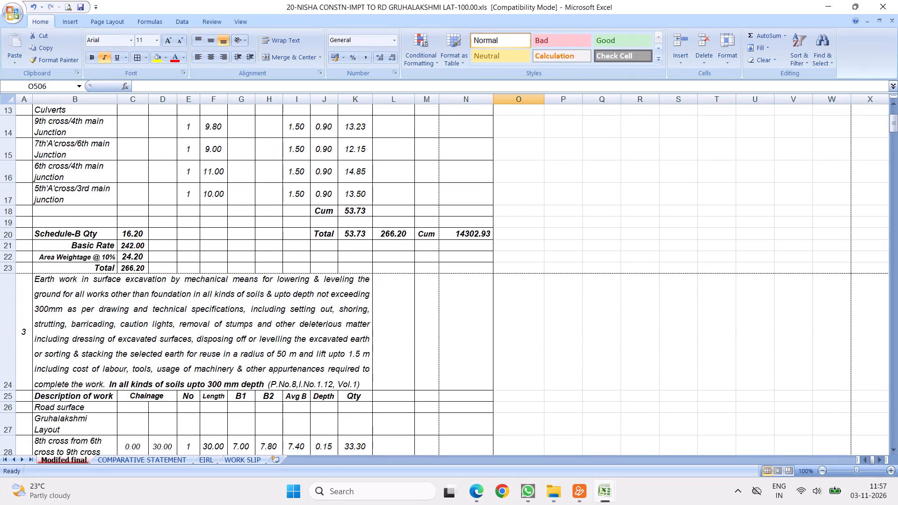
pyautogui.scroll(-6, 252, 294)
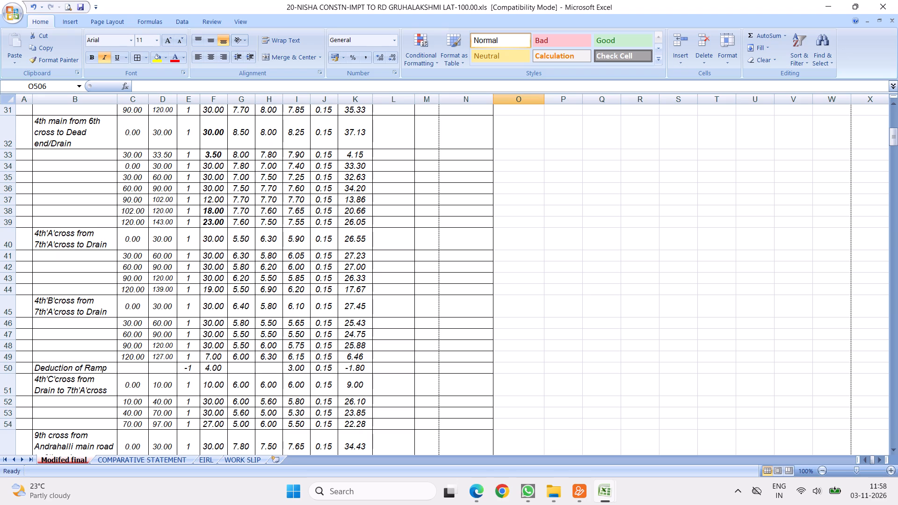
pyautogui.rightClick(60, 132)
pyautogui.click(84, 153)
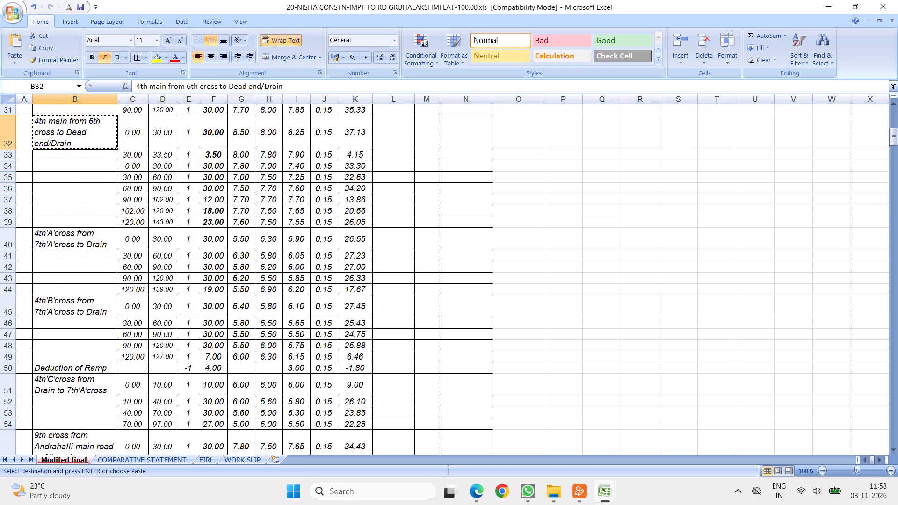
pyautogui.rightClick(73, 165)
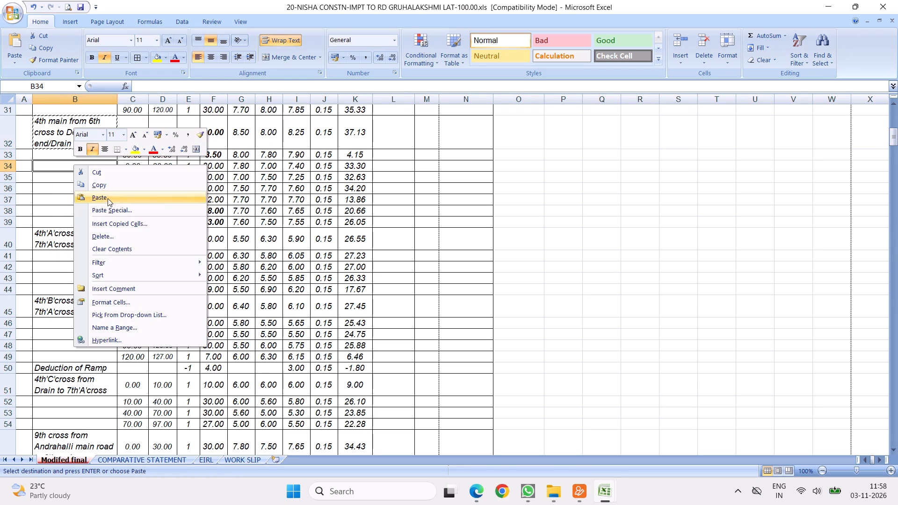
pyautogui.click(104, 199)
# Delete item 3's original 4th main rows 32 and 33, covering chainage 0.00–30.00 and 30.00–33.50.
pyautogui.moveTo(0, 141); pyautogui.dragTo(0, 159)
pyautogui.rightClick(63, 132)
pyautogui.click(92, 203)
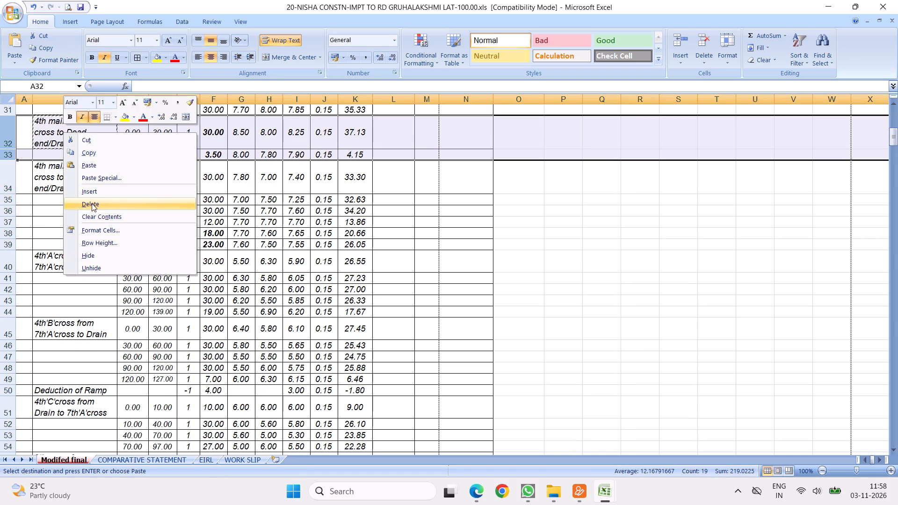
# Change item 3's 4th main description to "4th main from 7th'A' cross to Dead end/Drain".
pyautogui.doubleClick(85, 130)
pyautogui.click(91, 120)
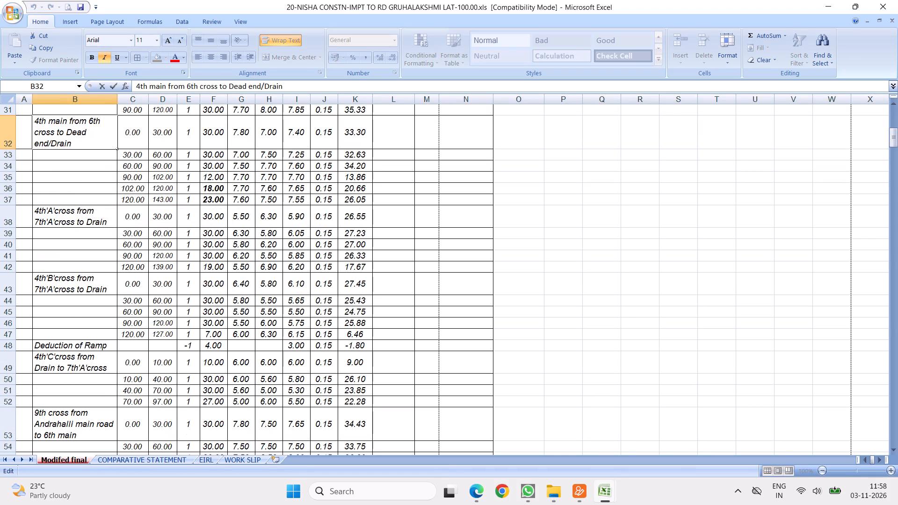
pyautogui.press('BackSpace')
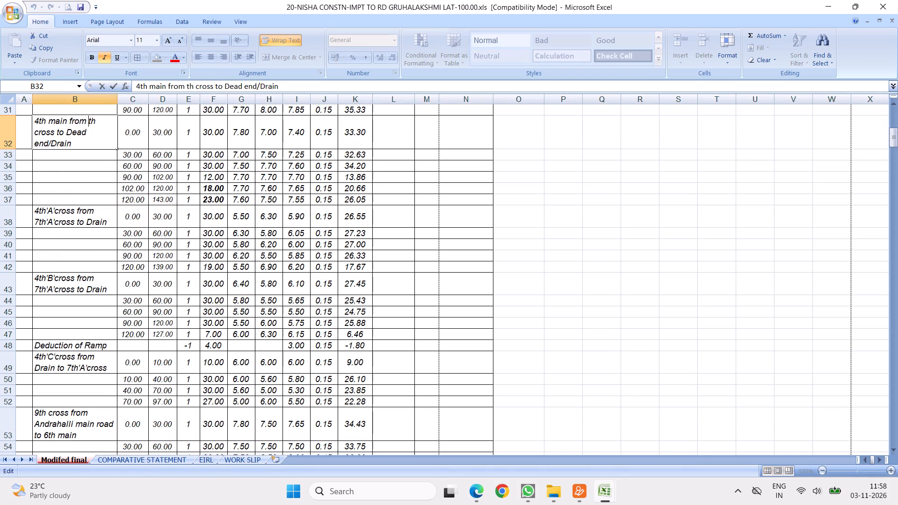
pyautogui.press('7')
pyautogui.press('Right')
pyautogui.press('Right')
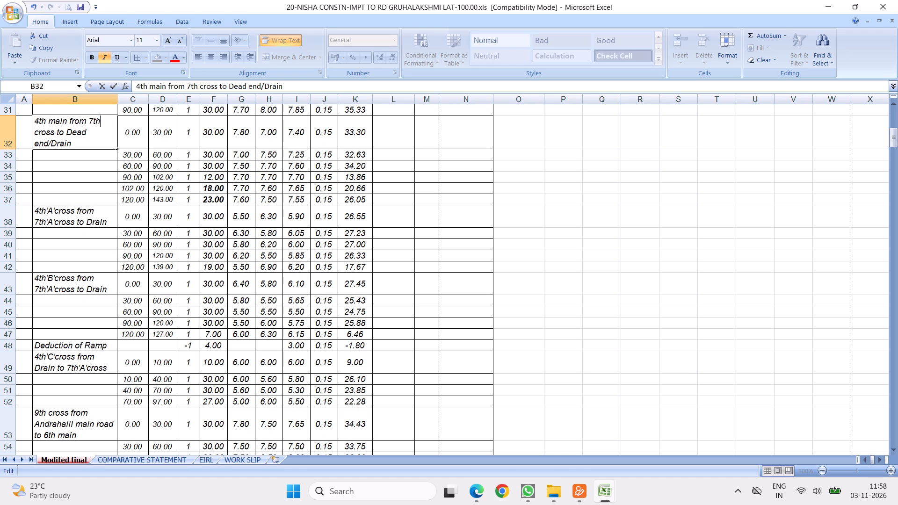
pyautogui.write("'A'")
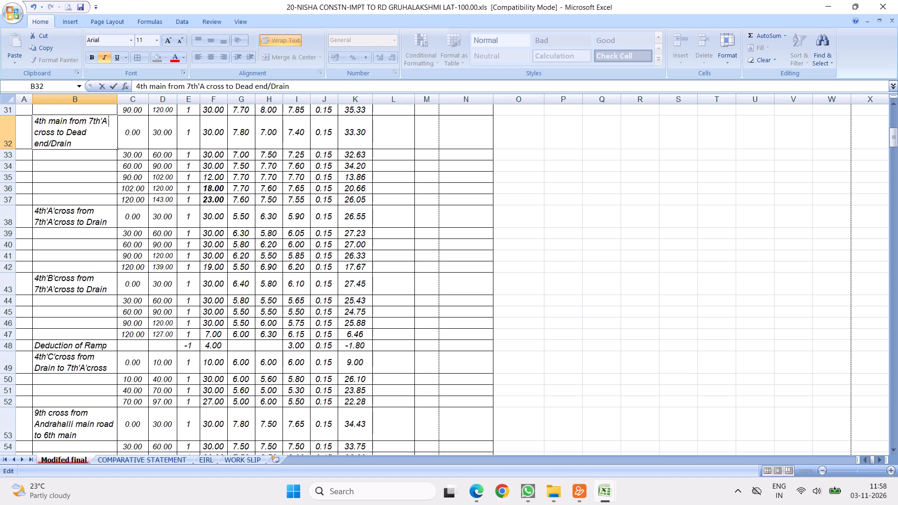
pyautogui.click(180, 211)
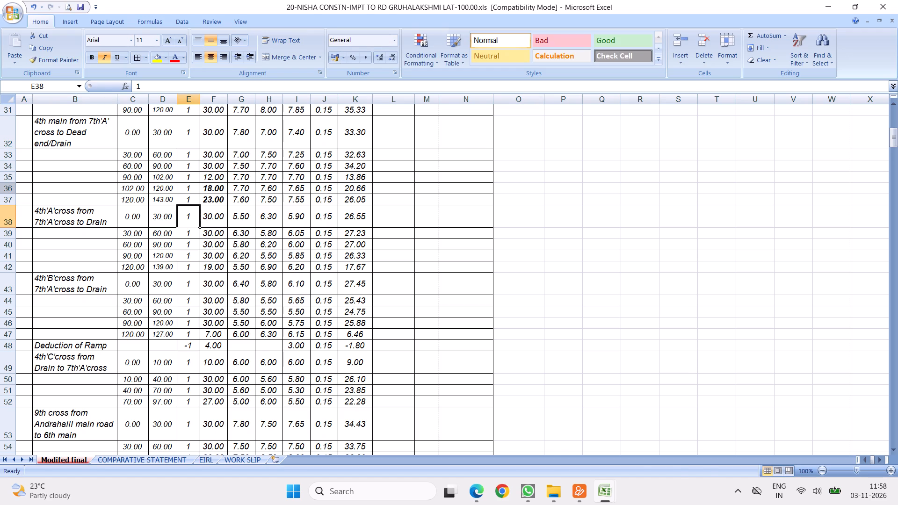
# Delete item 3's last two 4th main rows, chainage 102.00–120.00 and 120.00–143.00.
pyautogui.moveTo(9, 190); pyautogui.dragTo(9, 200)
pyautogui.rightClick(59, 196)
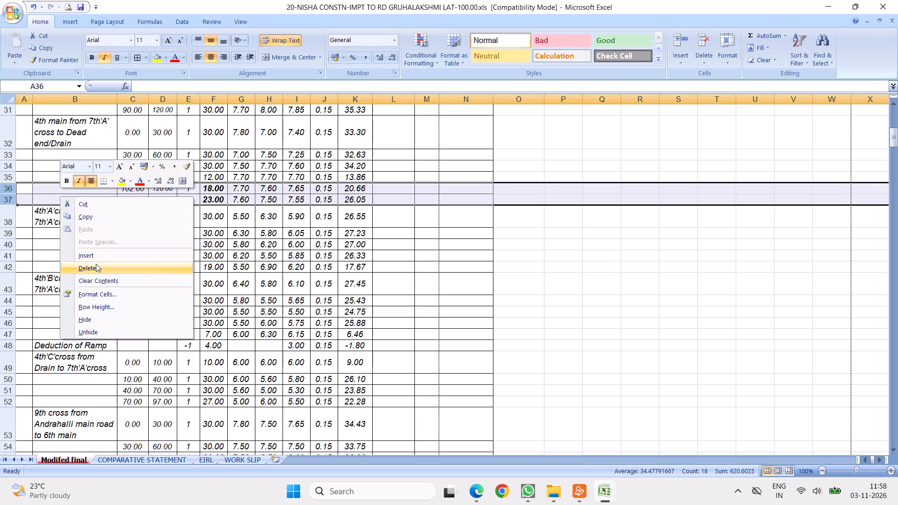
pyautogui.click(88, 267)
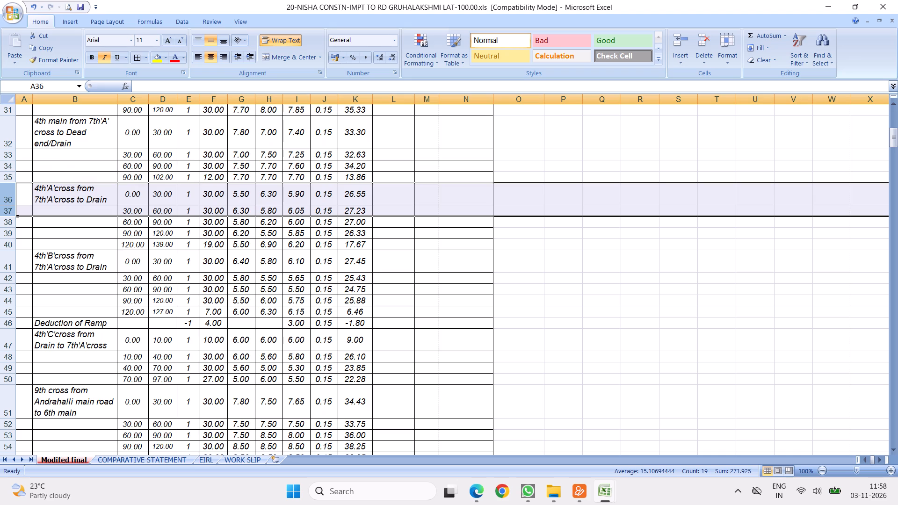
# Copy item 3's "4th main from 7th'A' cross to Dead end/Drain" description to B151 in the next road surface table with the old 4th main entries.
pyautogui.moveTo(6, 140); pyautogui.dragTo(8, 159)
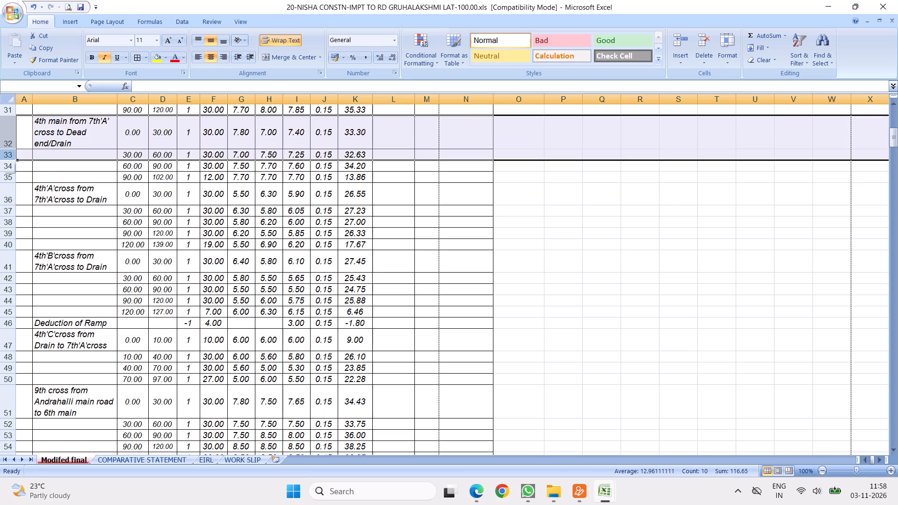
pyautogui.moveTo(8, 159); pyautogui.dragTo(8, 173)
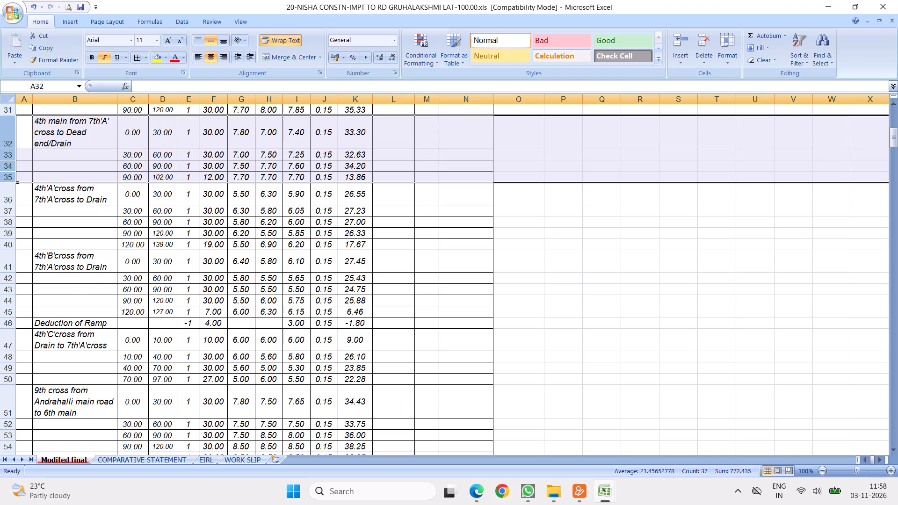
pyautogui.scroll(1, 152, 203)
pyautogui.click(75, 180)
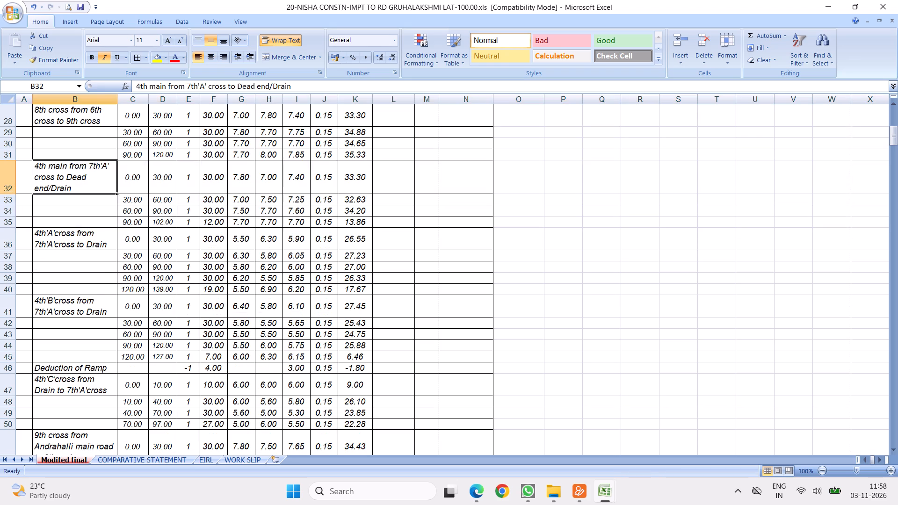
pyautogui.rightClick(75, 180)
pyautogui.click(101, 199)
pyautogui.scroll(-5, 174, 241)
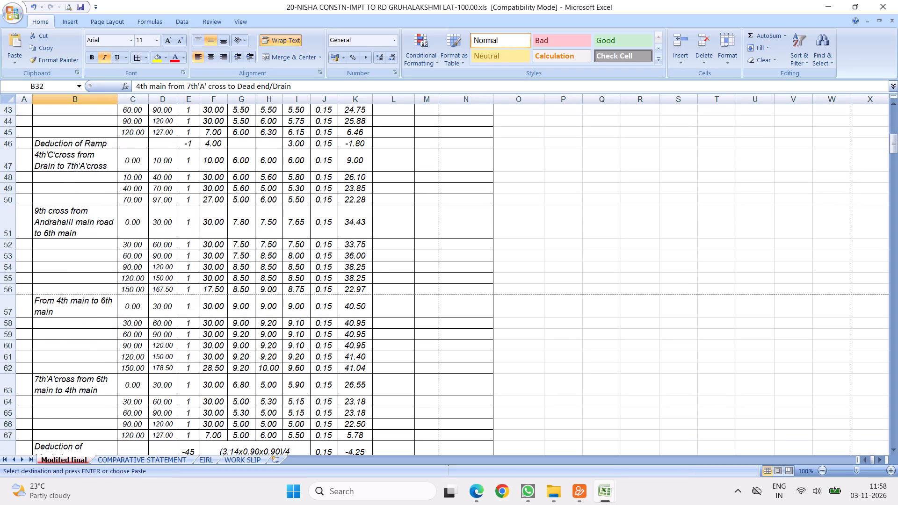
pyautogui.scroll(-6, 214, 201)
pyautogui.scroll(11, 226, 183)
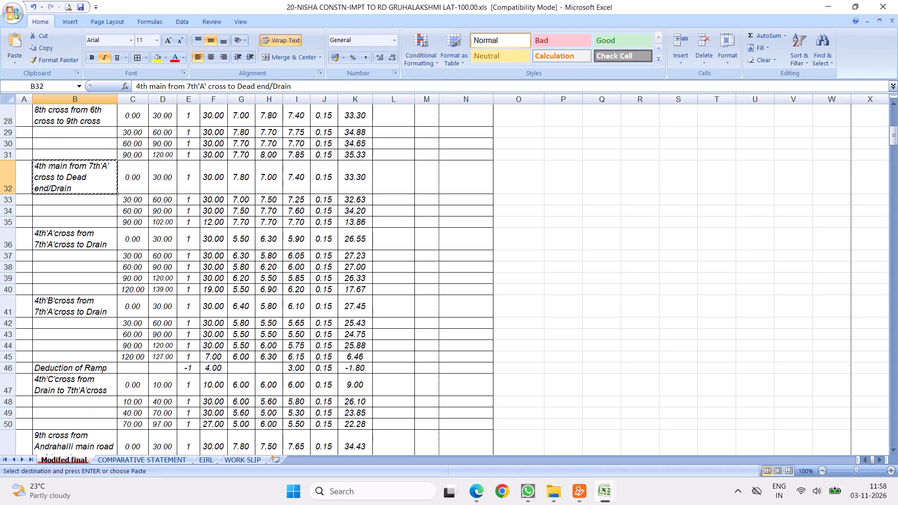
pyautogui.scroll(2, 212, 183)
pyautogui.scroll(9, 169, 175)
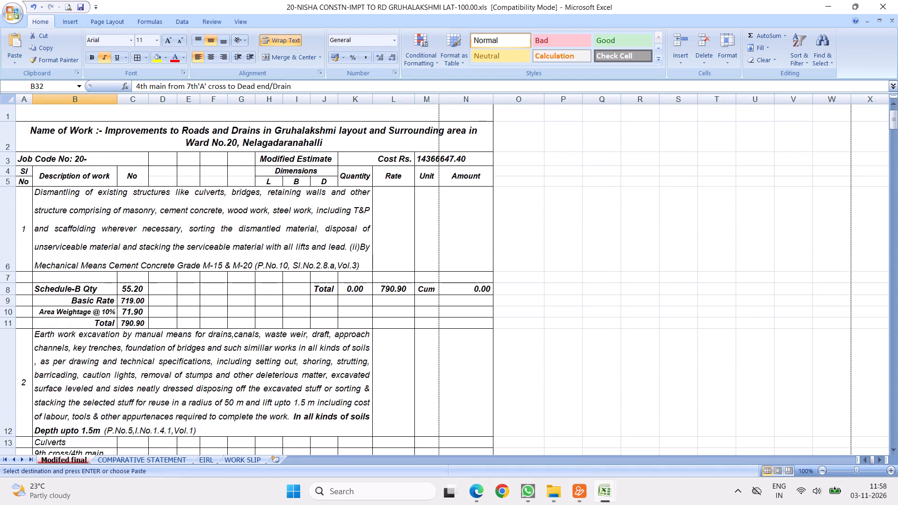
pyautogui.scroll(-16, 187, 215)
pyautogui.scroll(-14, 186, 219)
pyautogui.scroll(-8, 158, 217)
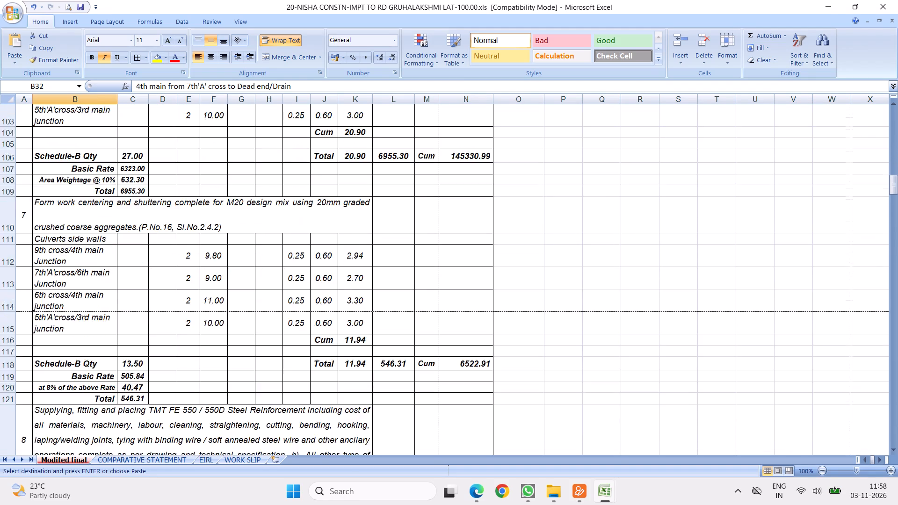
pyautogui.scroll(-11, 164, 213)
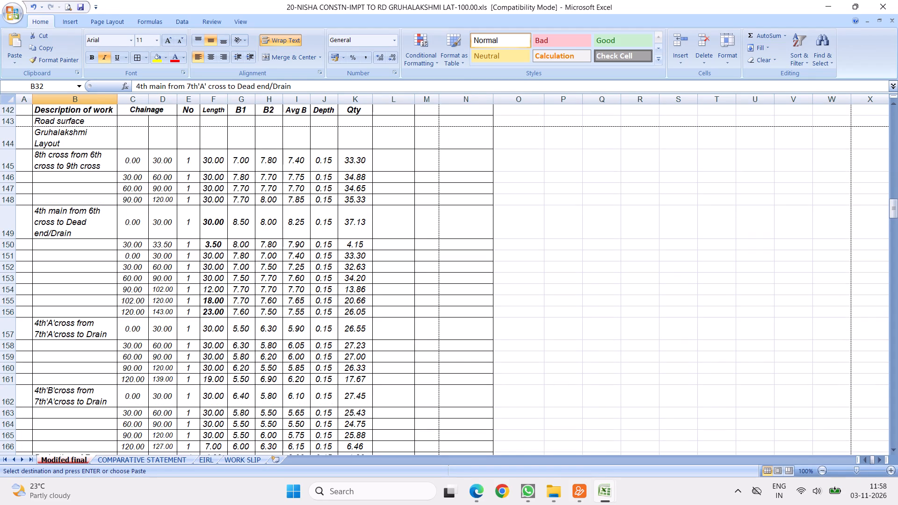
pyautogui.rightClick(69, 258)
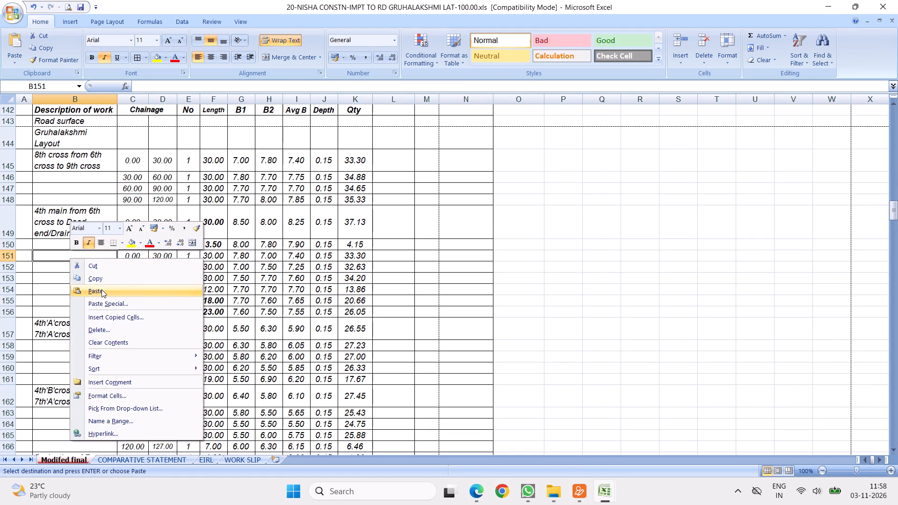
pyautogui.click(99, 293)
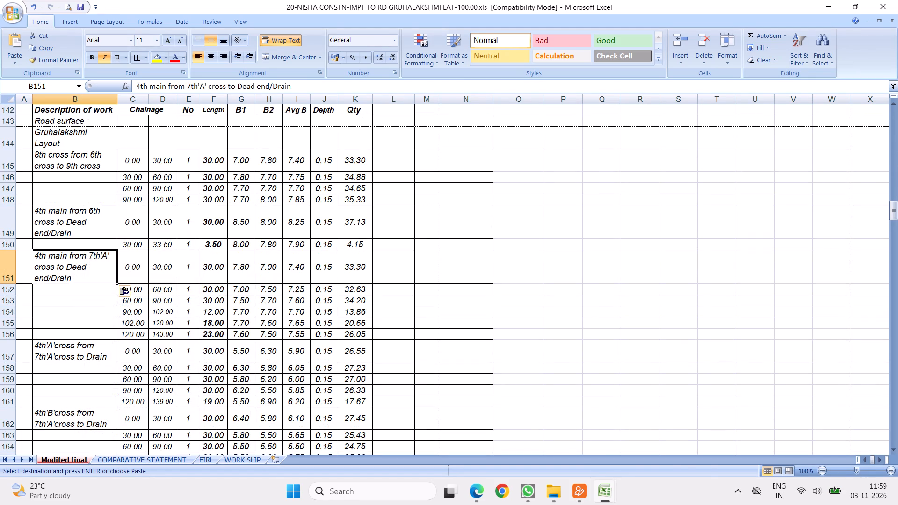
# Delete rows 149 and 150, the 4th main from 6th cross entries for chainage 0.00–30.00 and 30.00–33.50.
pyautogui.moveTo(6, 226); pyautogui.dragTo(3, 245)
pyautogui.rightClick(80, 221)
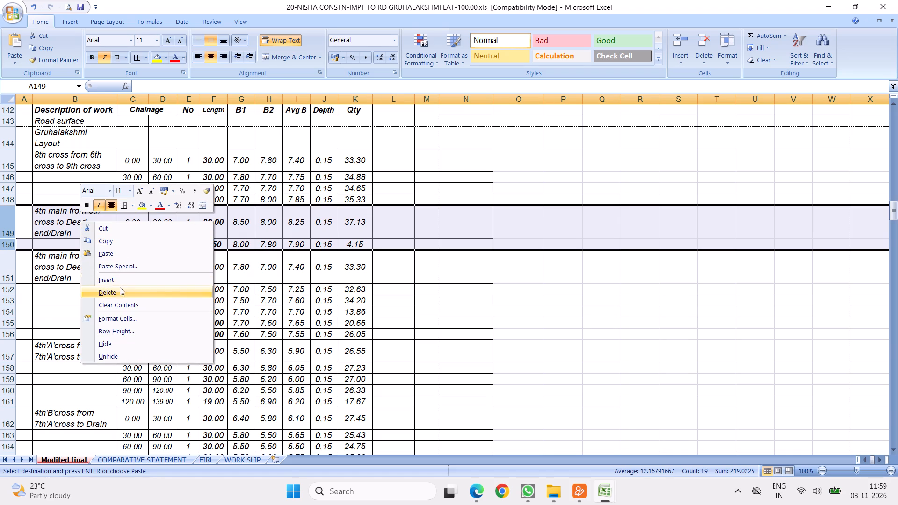
pyautogui.click(108, 290)
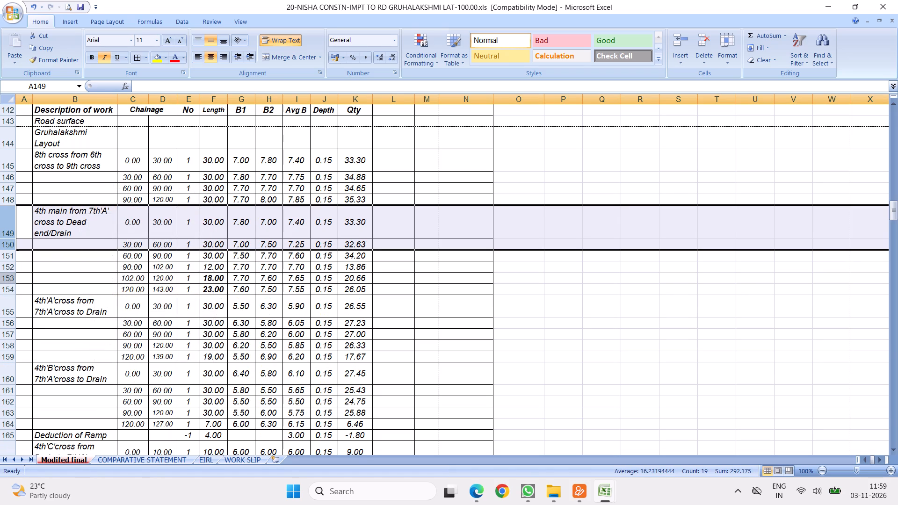
# Delete the 4th main rows for chainage 102.00–120.00 and 120.00–143.00 in the same road surface table.
pyautogui.moveTo(10, 278); pyautogui.dragTo(12, 284)
pyautogui.rightClick(63, 275)
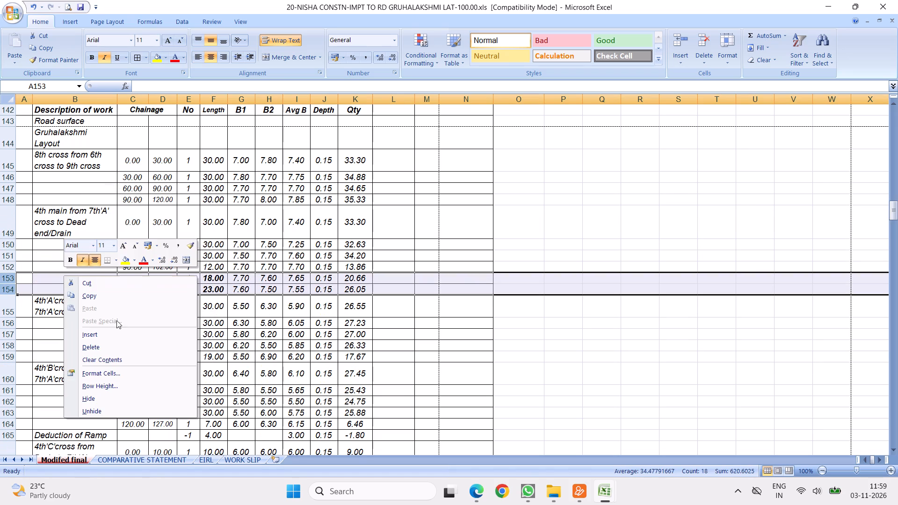
pyautogui.click(100, 346)
# Copy the 7th'A' cross 4th main description from B149 to B202, the second 0.00–30.00 row in the following road surface table.
pyautogui.click(70, 226)
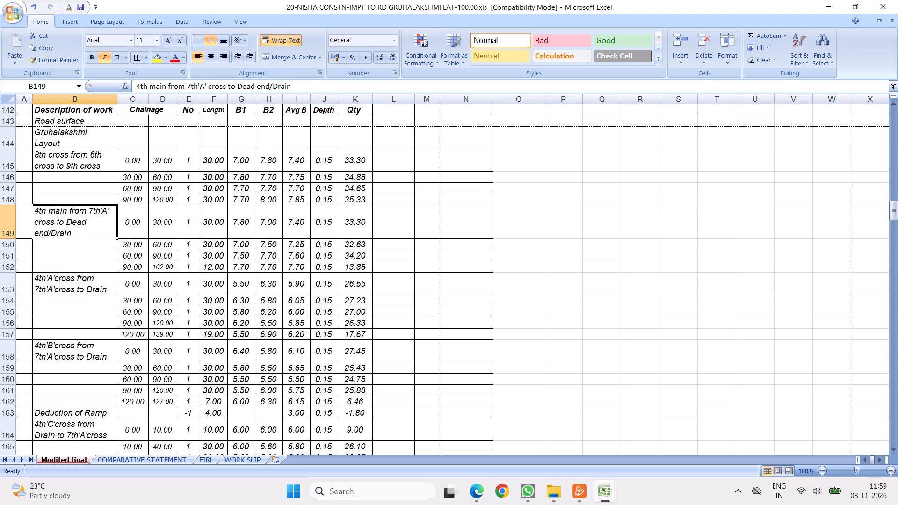
pyautogui.rightClick(70, 216)
pyautogui.click(94, 238)
pyautogui.scroll(-8, 183, 308)
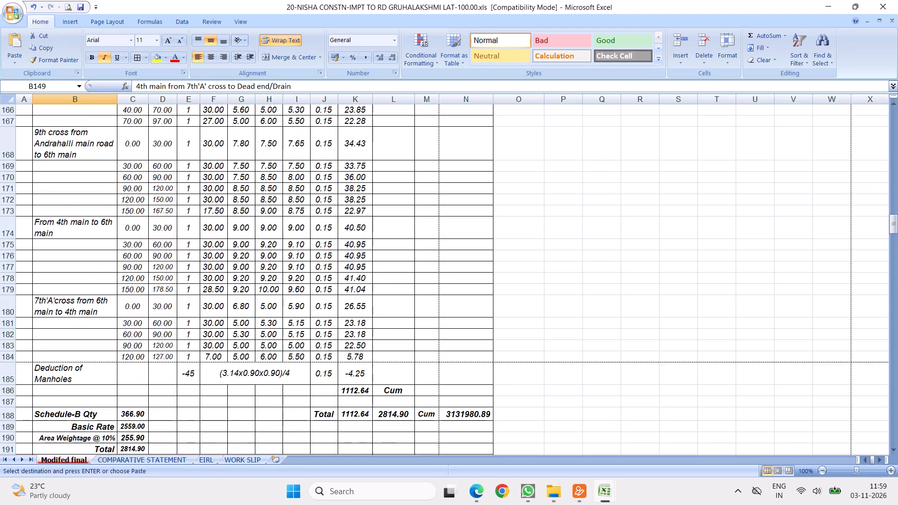
pyautogui.scroll(-9, 194, 266)
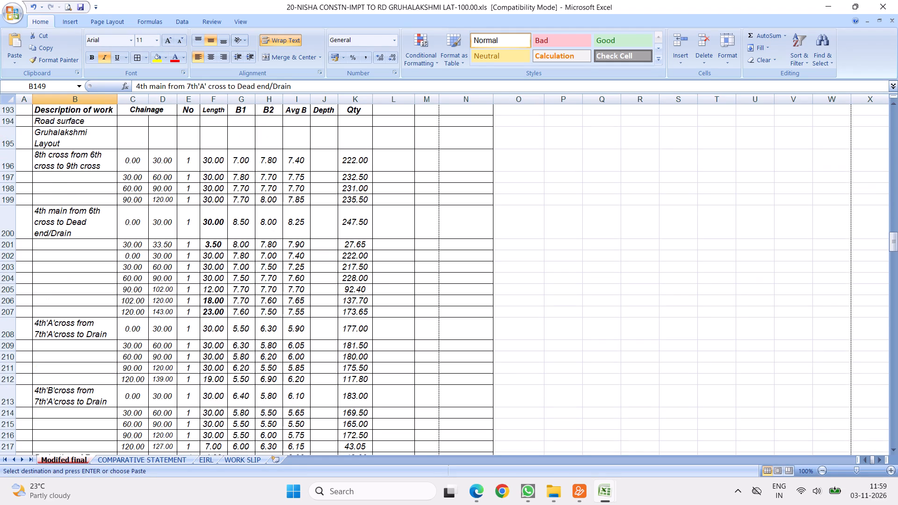
pyautogui.rightClick(78, 265)
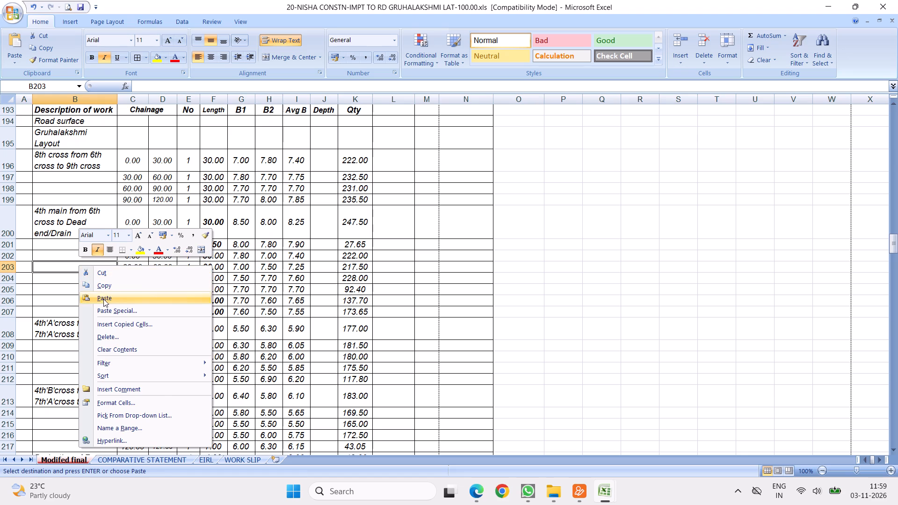
pyautogui.click(103, 299)
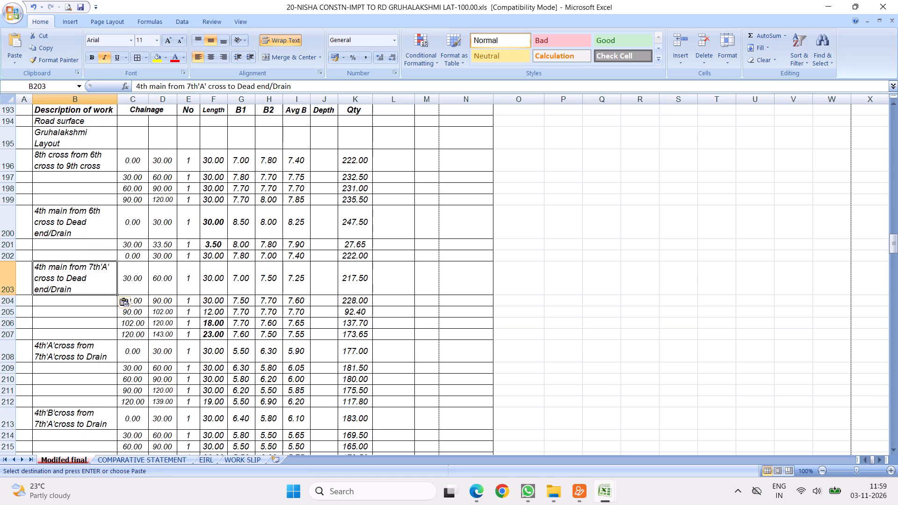
pyautogui.click(35, 3)
pyautogui.rightClick(60, 255)
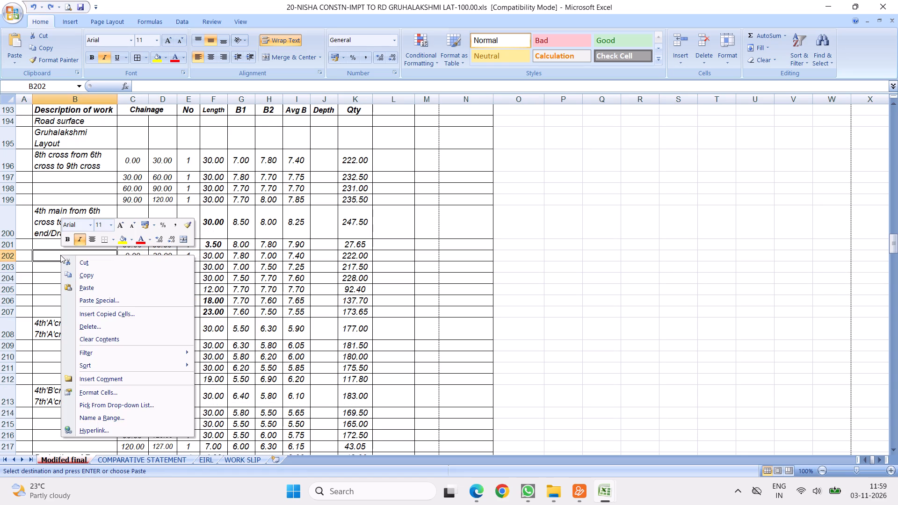
pyautogui.click(84, 288)
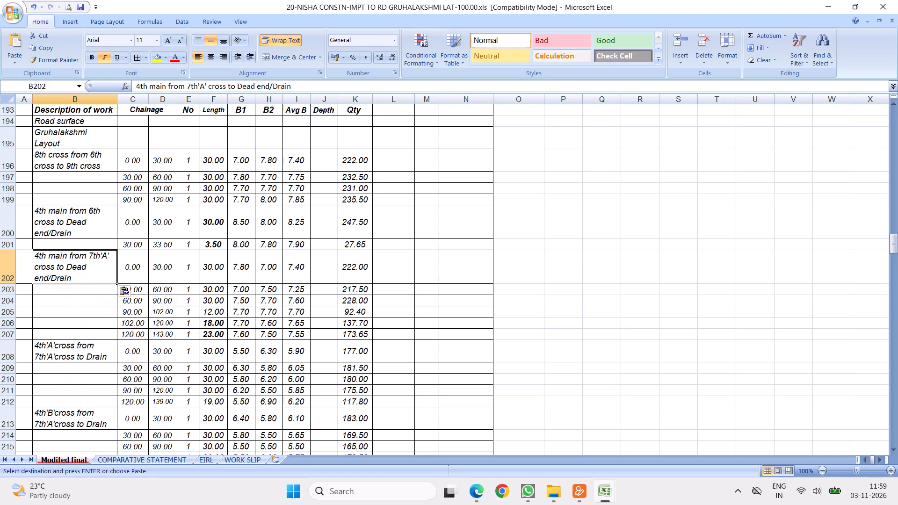
# Delete rows 200 and 201, the 4th main from 6th cross entries for chainage 0.00–30.00 and 30.00–33.50.
pyautogui.moveTo(6, 220); pyautogui.dragTo(6, 242)
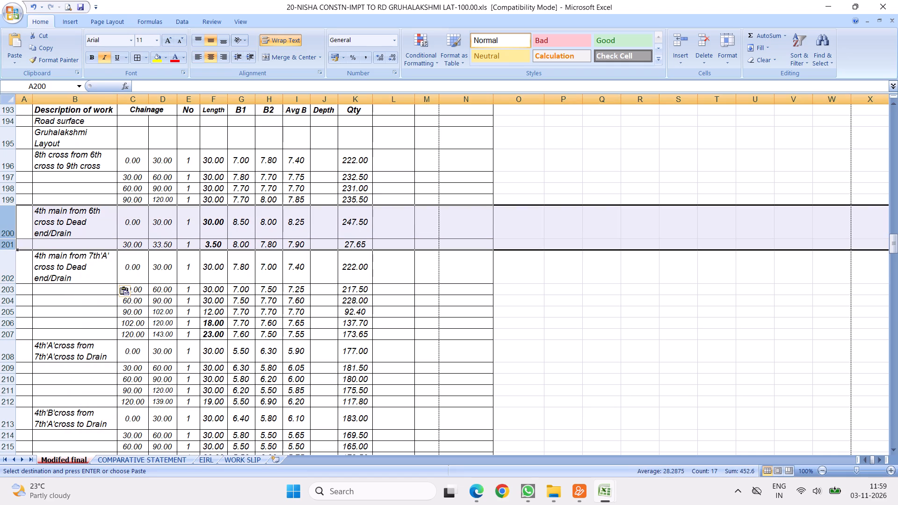
pyautogui.rightClick(56, 229)
pyautogui.click(81, 300)
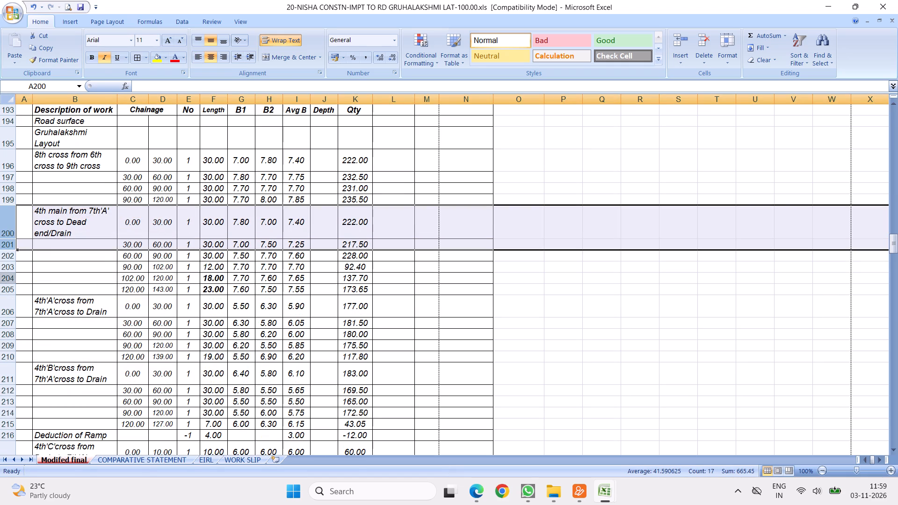
# Delete rows 204 and 205, the 4th main entries for chainage 102.00–120.00 and 120.00–143.00.
pyautogui.moveTo(7, 279); pyautogui.dragTo(8, 287)
pyautogui.rightClick(45, 284)
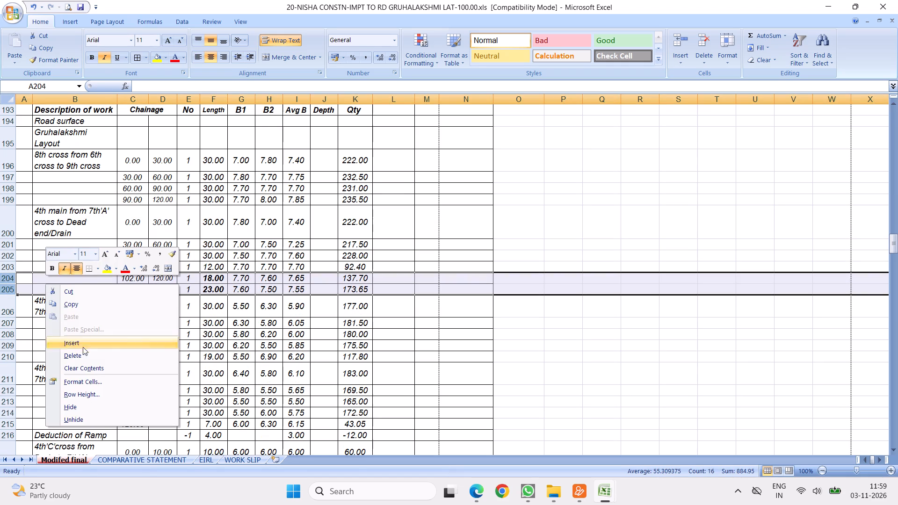
pyautogui.click(74, 353)
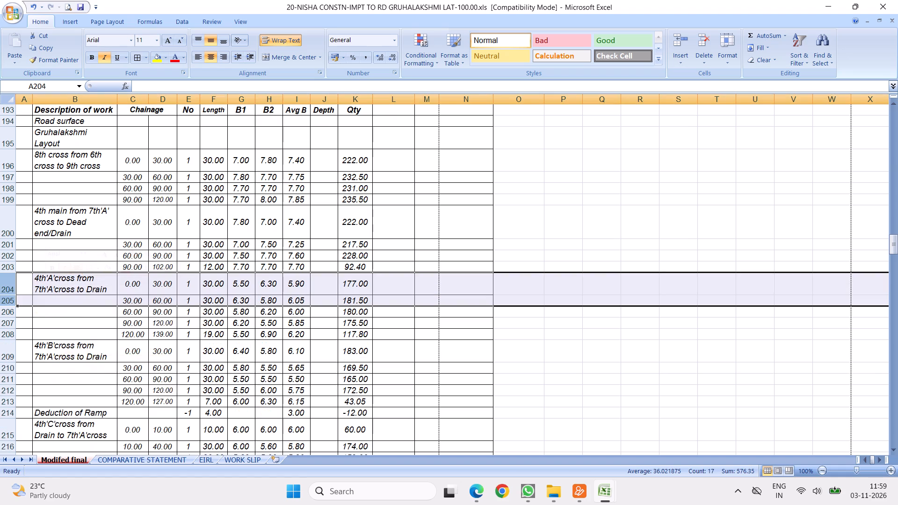
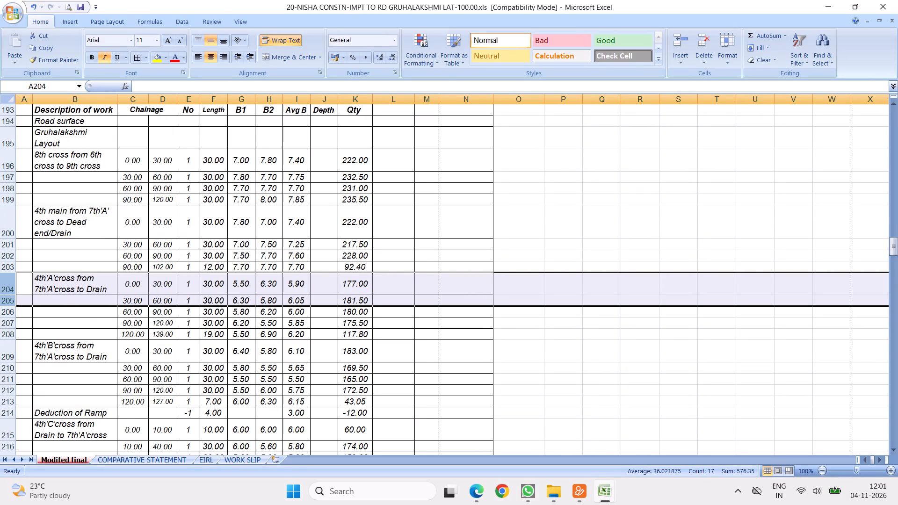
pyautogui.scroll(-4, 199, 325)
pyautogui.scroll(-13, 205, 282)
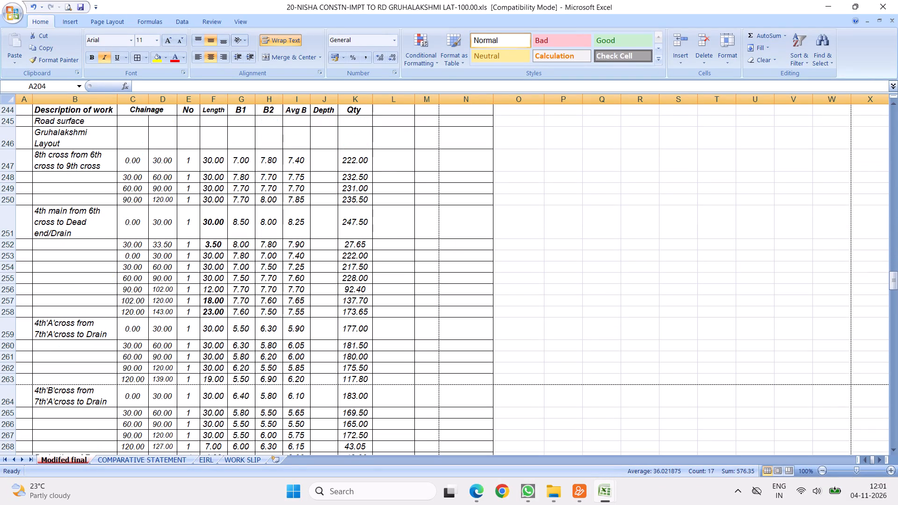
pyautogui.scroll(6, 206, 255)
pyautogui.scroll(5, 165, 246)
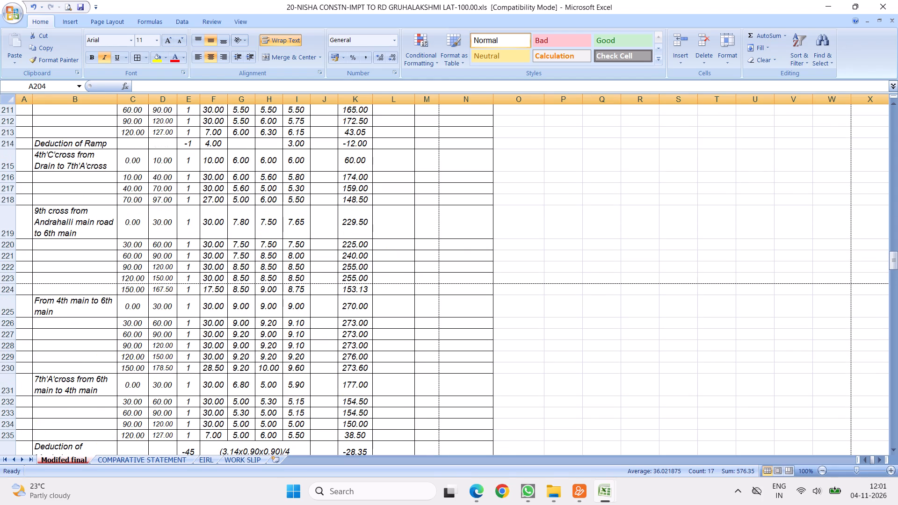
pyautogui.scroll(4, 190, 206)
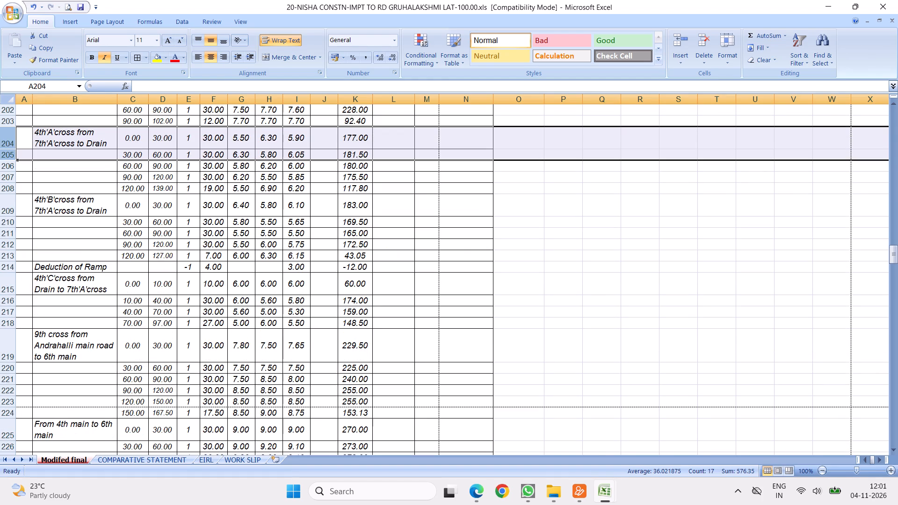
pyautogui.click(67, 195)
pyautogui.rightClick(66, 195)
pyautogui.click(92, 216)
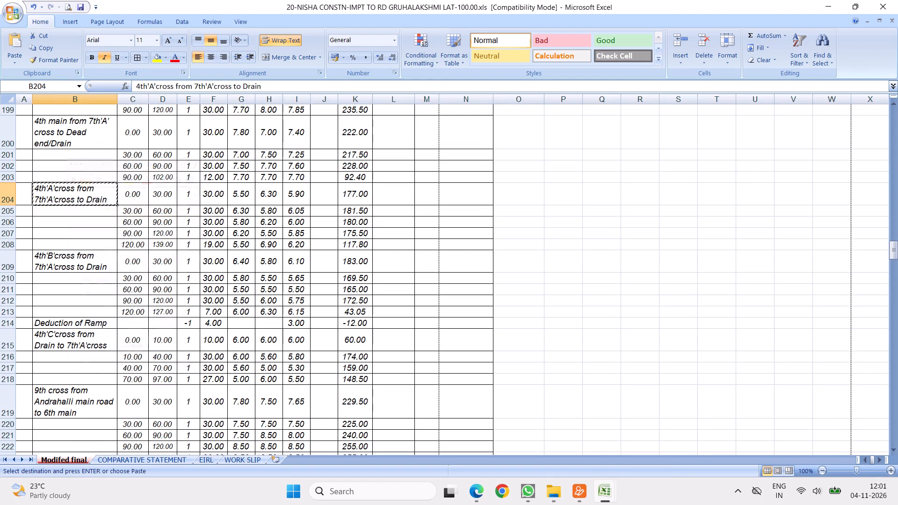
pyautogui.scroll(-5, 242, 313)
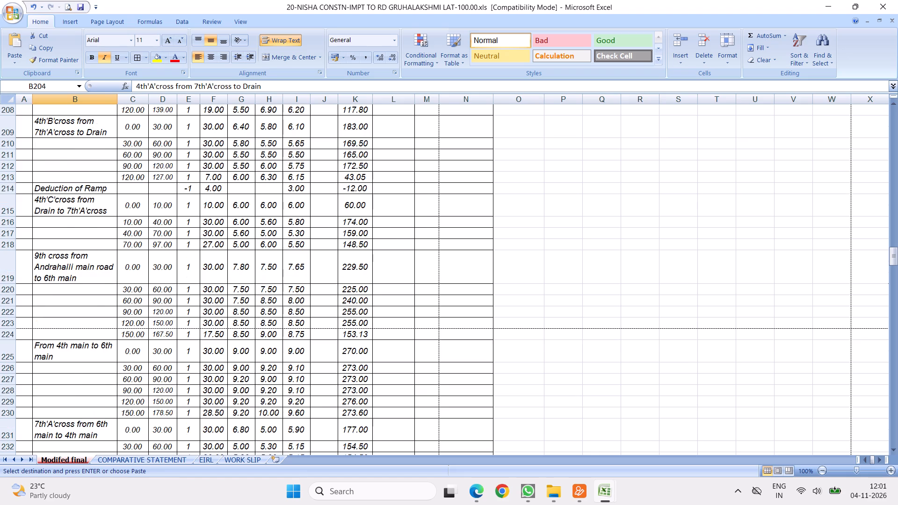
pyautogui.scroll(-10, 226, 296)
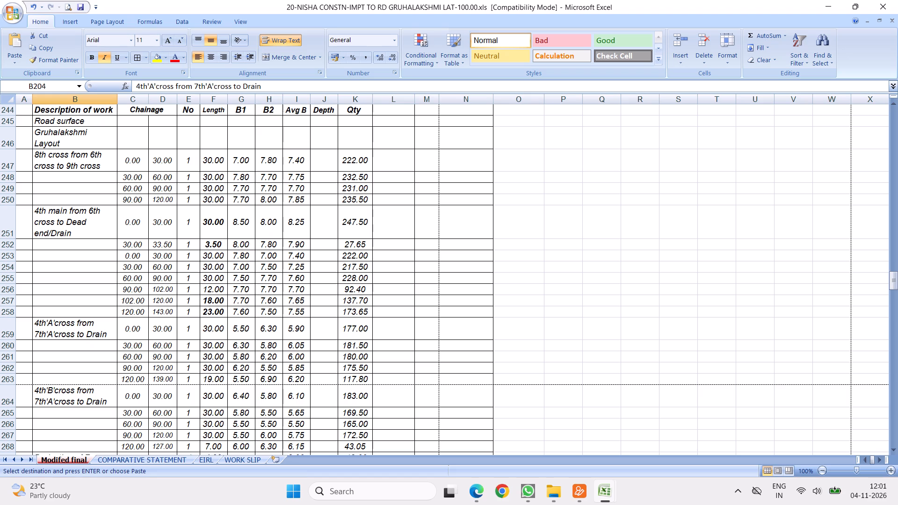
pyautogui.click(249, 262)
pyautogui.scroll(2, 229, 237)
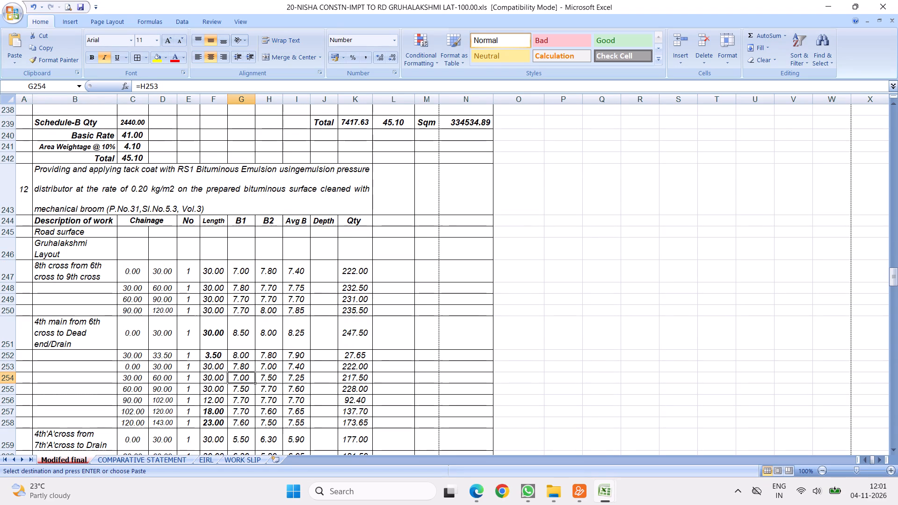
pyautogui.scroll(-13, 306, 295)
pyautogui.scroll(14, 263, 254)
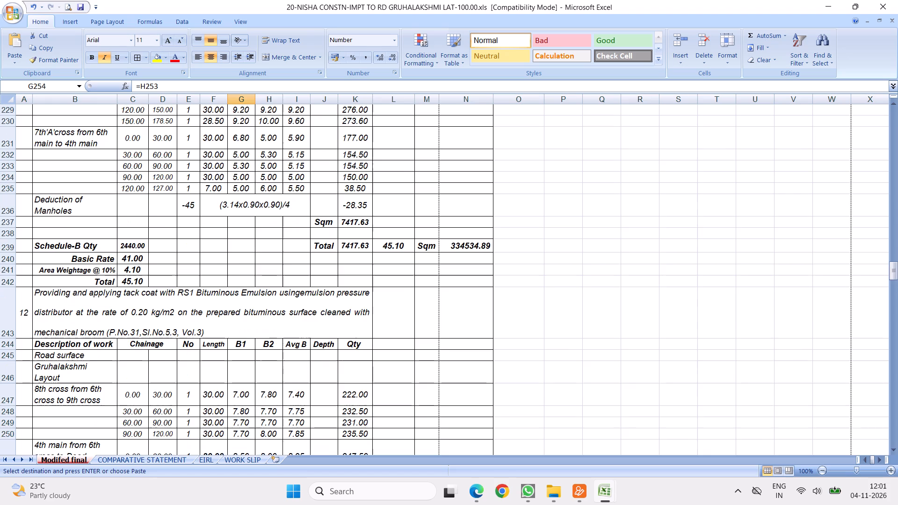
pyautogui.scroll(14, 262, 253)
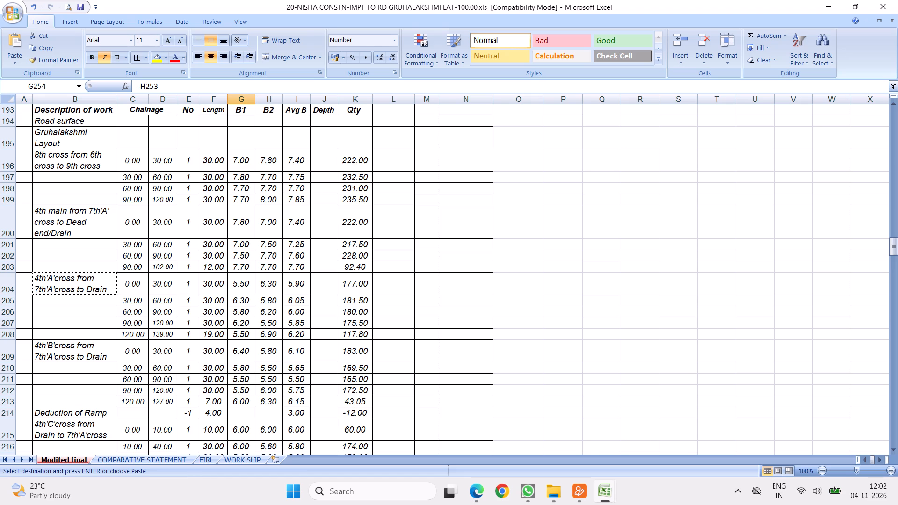
# Copy the 7th'A' cross 4th main description from B200 to B308, the second 0.00–30.00 row in item 13's Bituminous Macadam table.
pyautogui.click(86, 224)
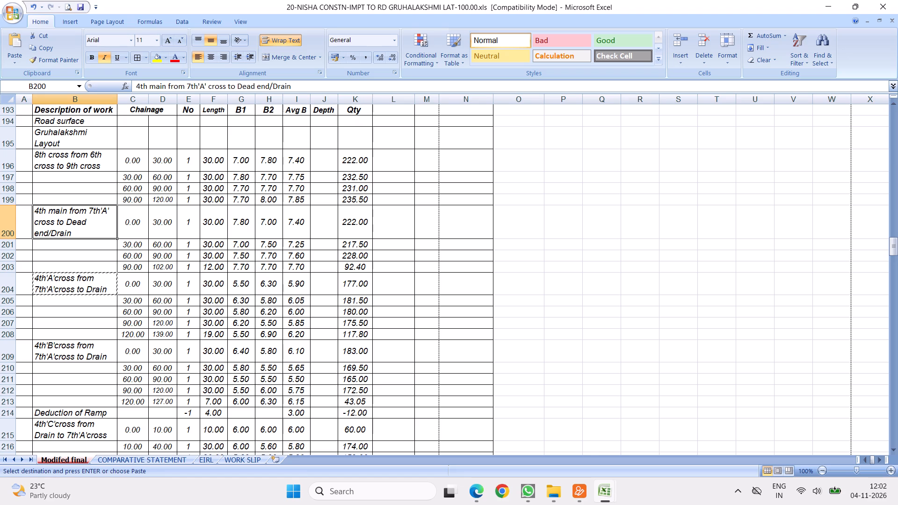
pyautogui.click(82, 279)
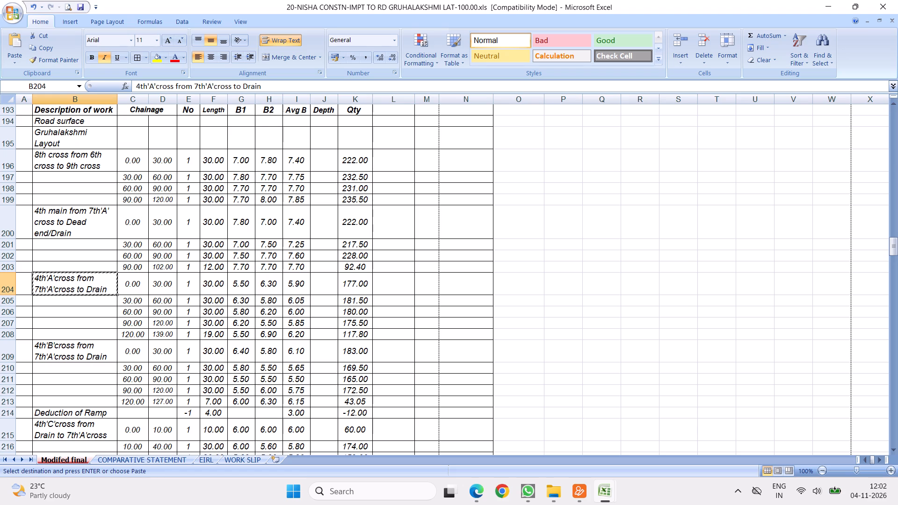
pyautogui.click(72, 219)
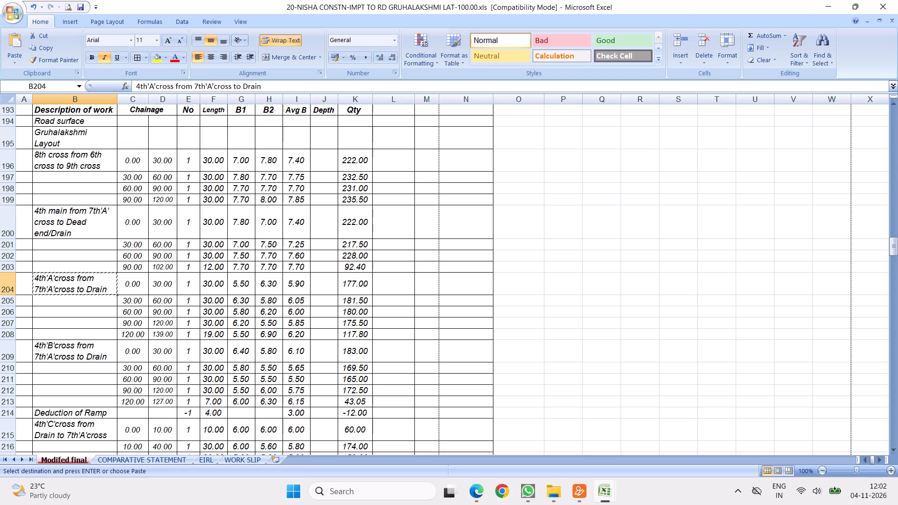
pyautogui.rightClick(71, 218)
pyautogui.click(100, 239)
pyautogui.scroll(-8, 188, 273)
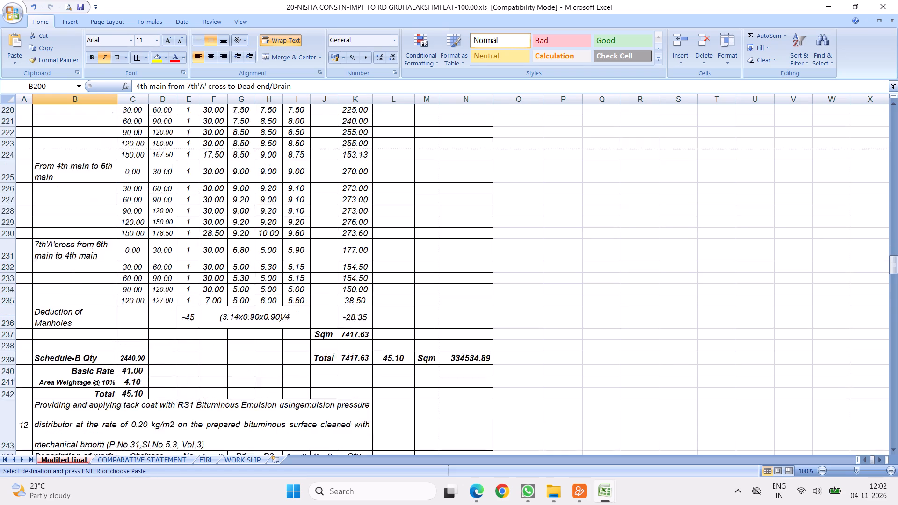
pyautogui.scroll(-2, 184, 271)
pyautogui.scroll(-9, 227, 244)
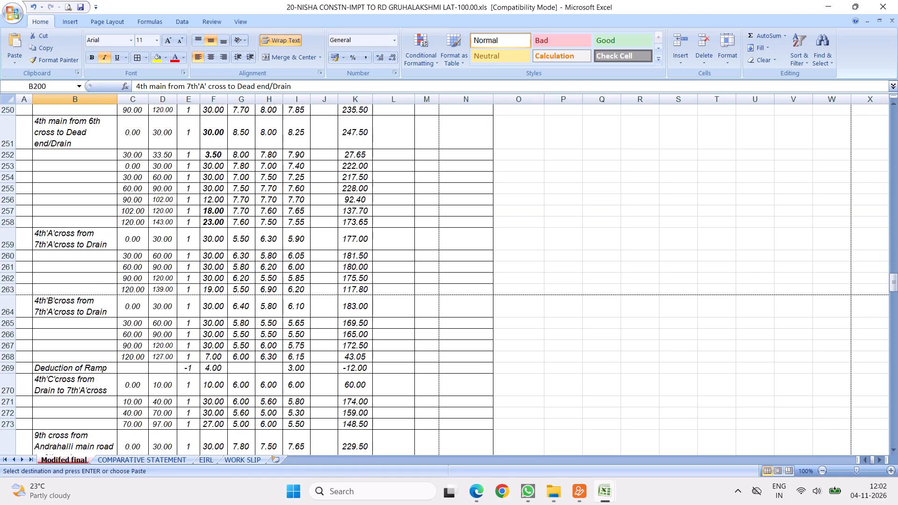
pyautogui.scroll(-7, 246, 265)
pyautogui.scroll(-4, 302, 246)
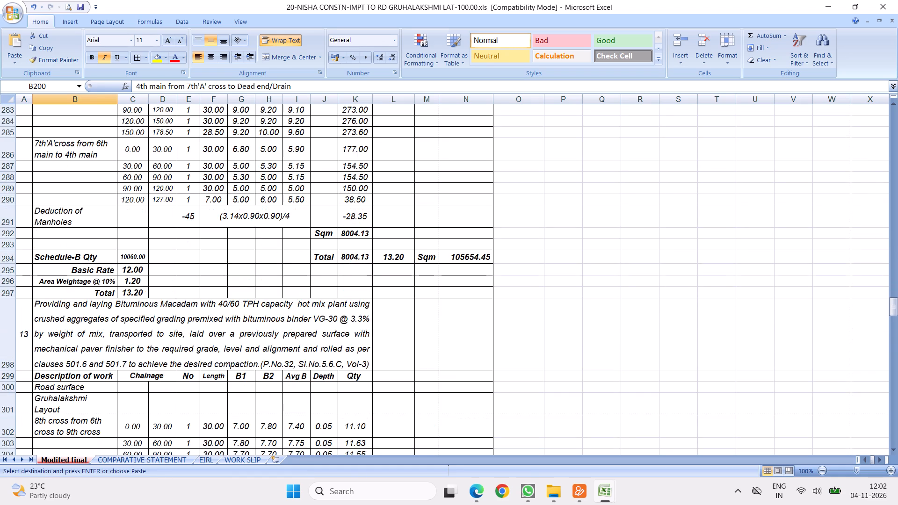
pyautogui.scroll(-6, 283, 245)
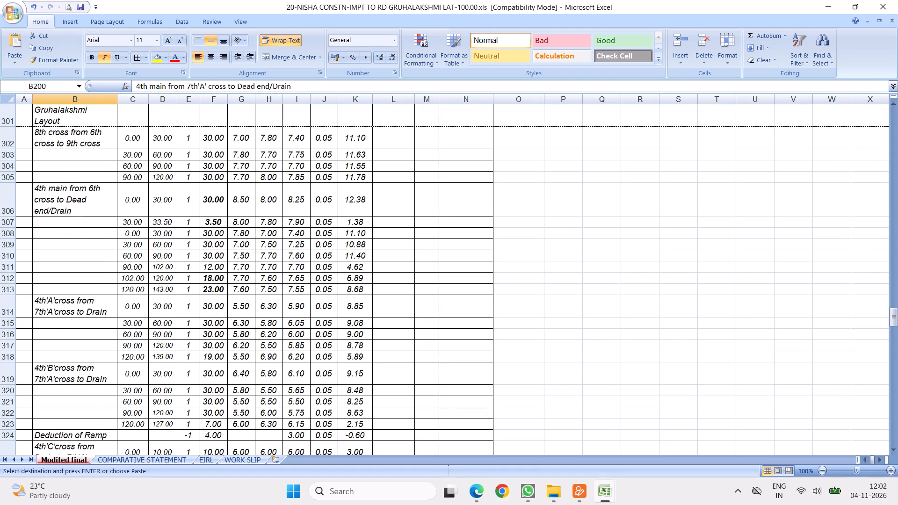
pyautogui.rightClick(72, 233)
pyautogui.click(101, 265)
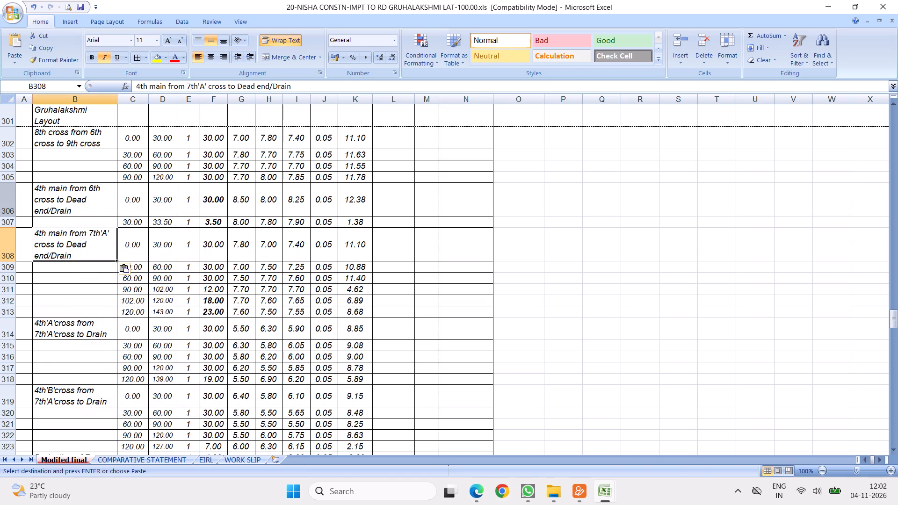
# Delete rows 306 and 307, item 13's 4th main from 6th cross entries for chainage 0.00–30.00 and 30.00–33.50.
pyautogui.moveTo(15, 203); pyautogui.dragTo(35, 220)
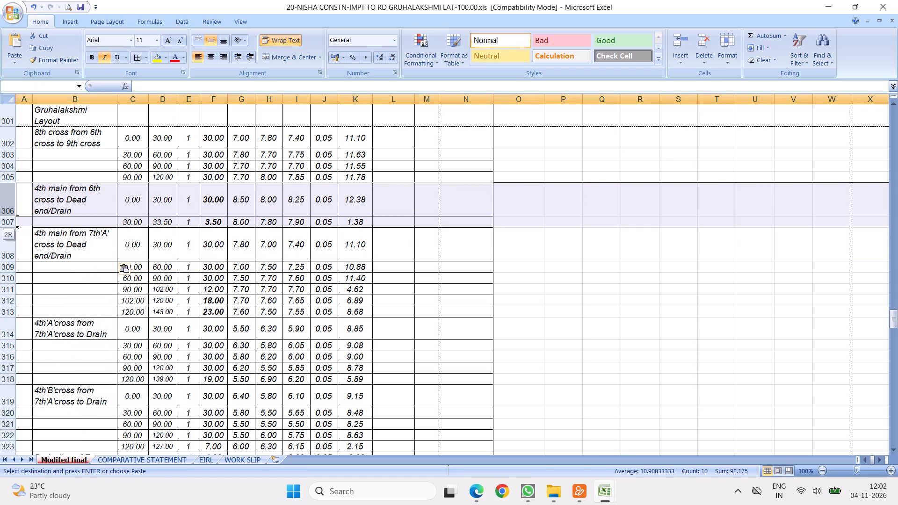
pyautogui.moveTo(35, 220); pyautogui.dragTo(35, 221)
pyautogui.rightClick(86, 208)
pyautogui.click(114, 281)
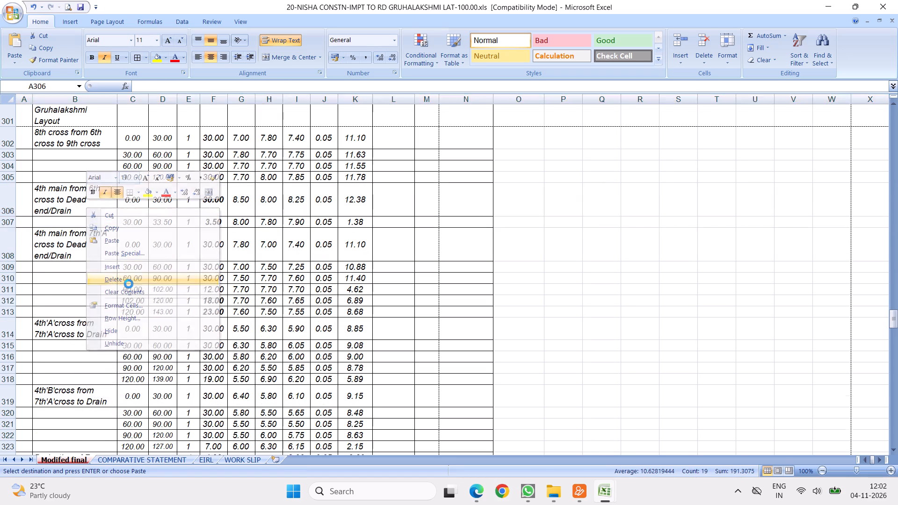
# Delete rows 310 and 311, item 13's 4th main entries for chainage 102.00–120.00 and 120.00–143.00.
pyautogui.moveTo(12, 258); pyautogui.dragTo(12, 267)
pyautogui.rightClick(53, 264)
pyautogui.click(79, 336)
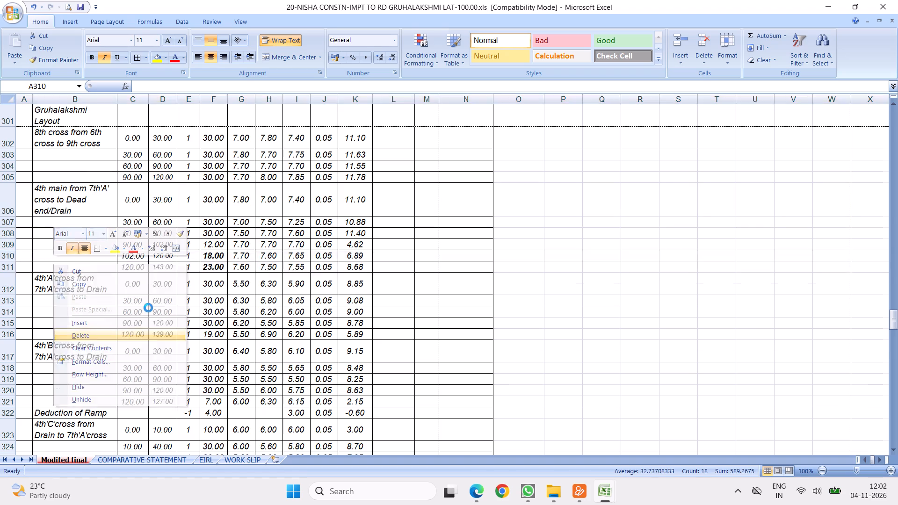
# Examine the 4th main rows of the remaining items and the sub total, GST and total amounts closing the estimate.
pyautogui.scroll(-7, 232, 301)
pyautogui.scroll(-6, 289, 293)
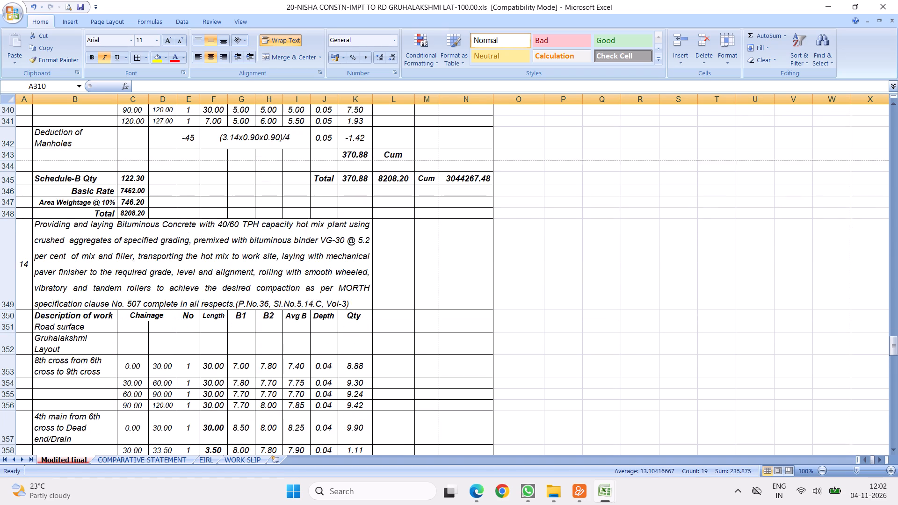
pyautogui.scroll(-3, 314, 291)
pyautogui.scroll(-2, 269, 319)
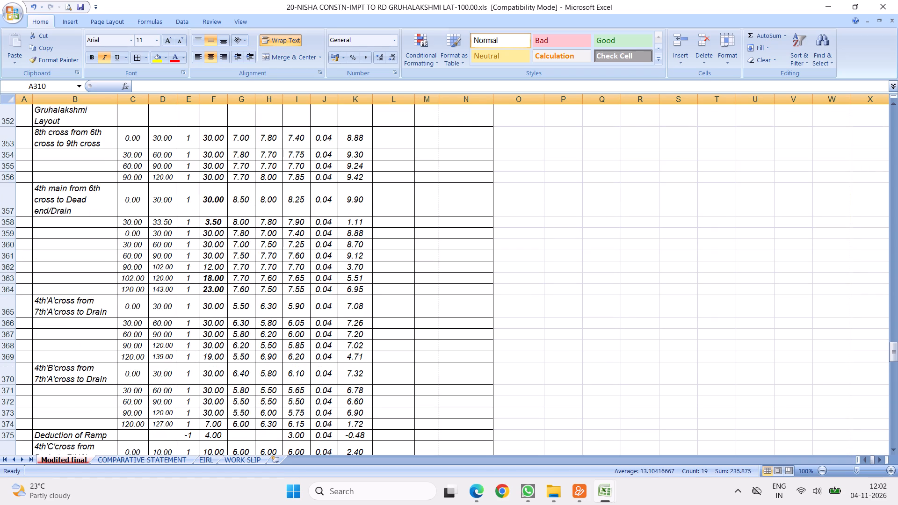
pyautogui.scroll(-6, 312, 268)
pyautogui.scroll(-5, 411, 267)
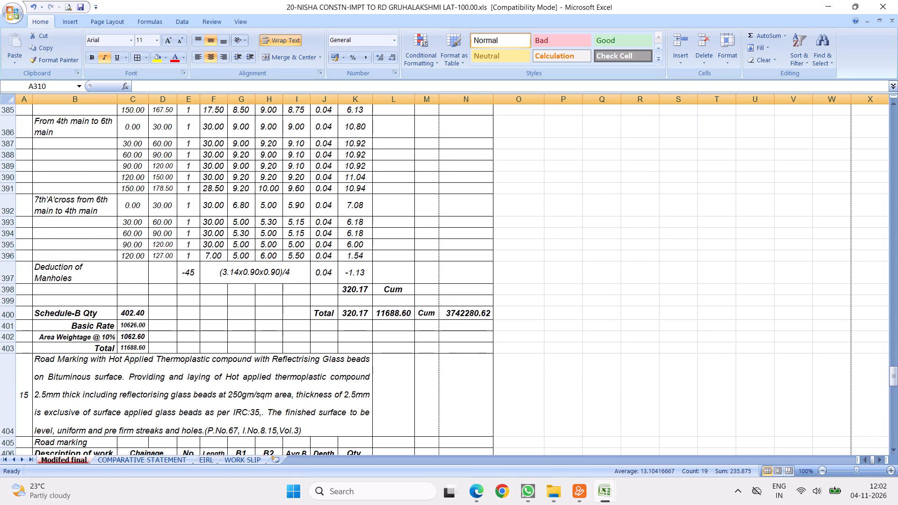
pyautogui.scroll(-5, 282, 315)
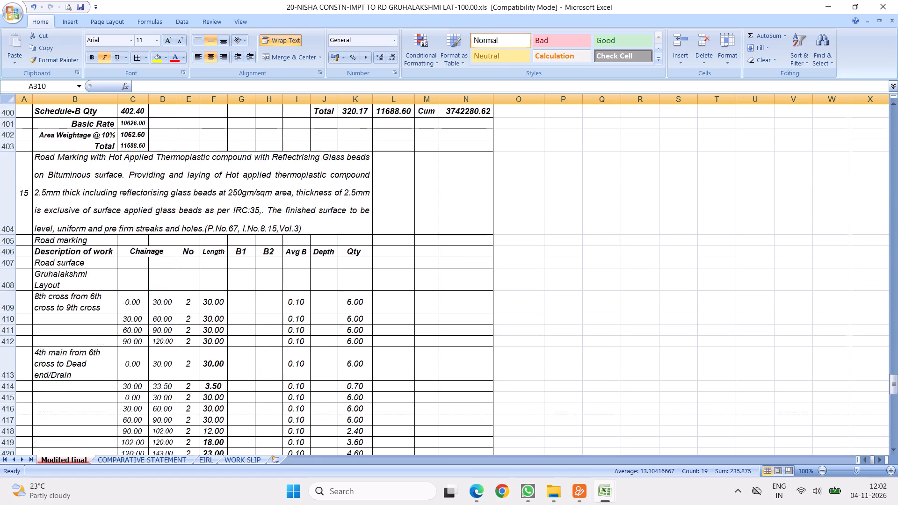
pyautogui.scroll(-7, 301, 339)
pyautogui.scroll(-6, 289, 276)
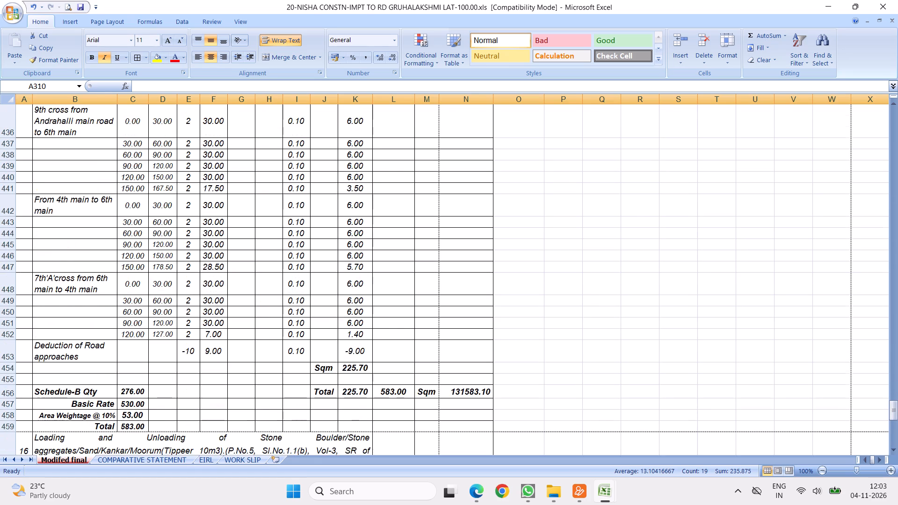
pyautogui.scroll(-13, 466, 276)
pyautogui.scroll(1, 520, 246)
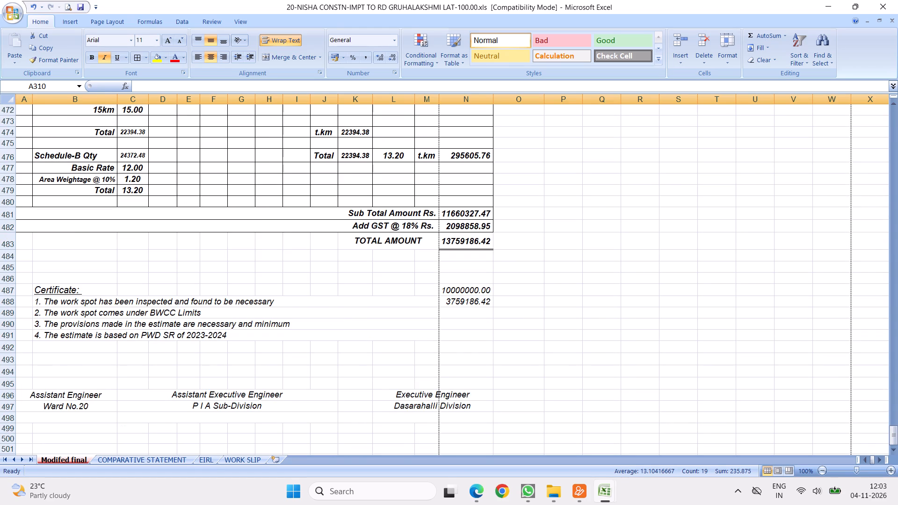
pyautogui.click(587, 263)
pyautogui.click(461, 215)
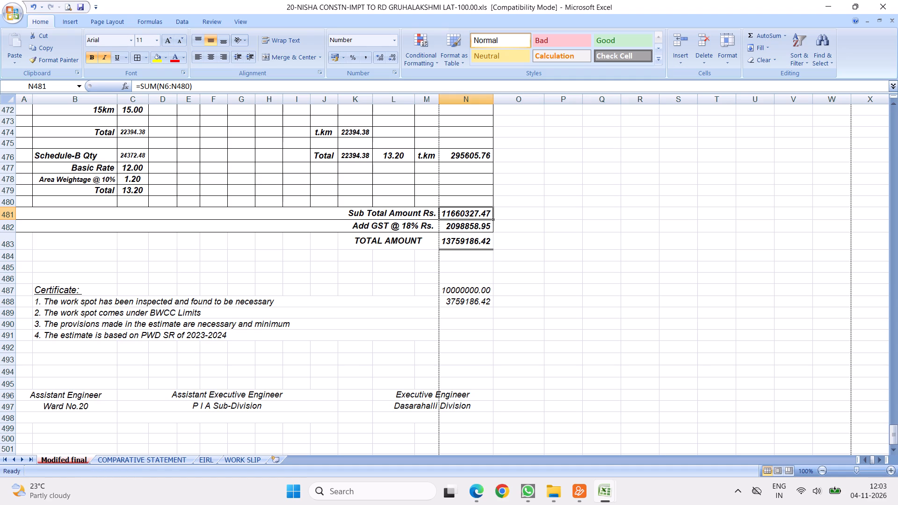
pyautogui.click(562, 311)
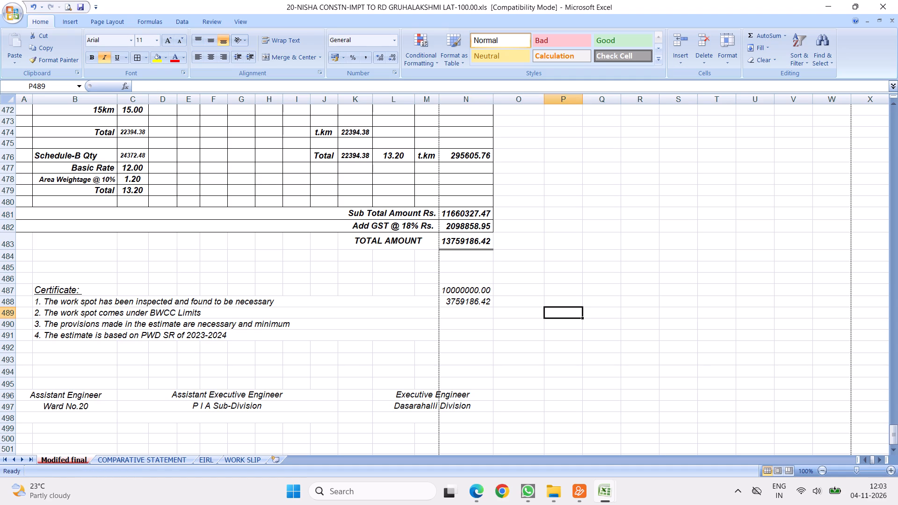
# Return to the start of the estimate and save the workbook.
pyautogui.scroll(2, 263, 196)
pyautogui.scroll(3, 237, 231)
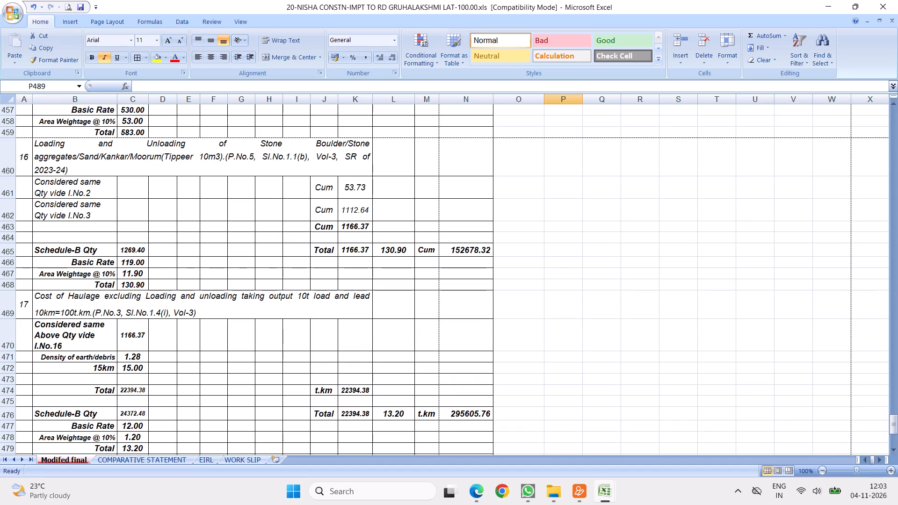
pyautogui.moveTo(893, 420); pyautogui.dragTo(887, 0)
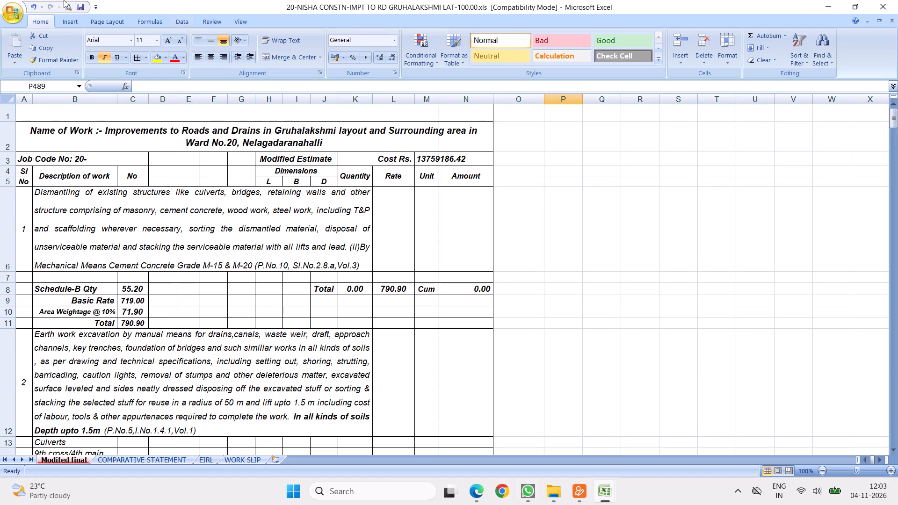
pyautogui.click(79, 7)
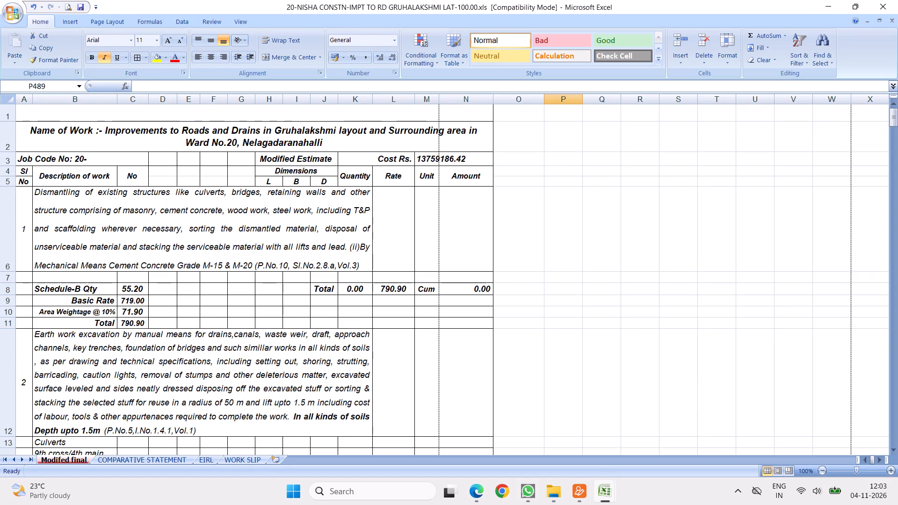
# Create a copy of the Modifed final sheet at the end of the workbook and return to the original sheet.
pyautogui.rightClick(53, 459)
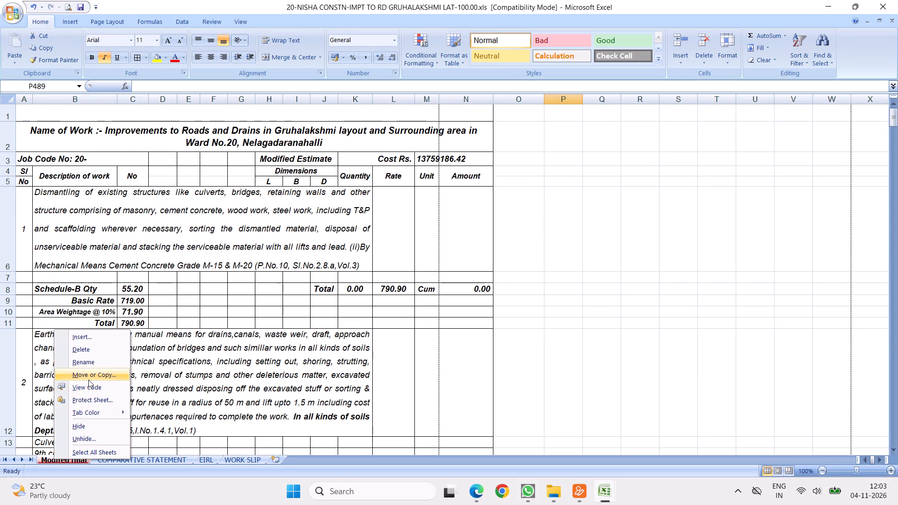
pyautogui.click(86, 376)
pyautogui.click(36, 387)
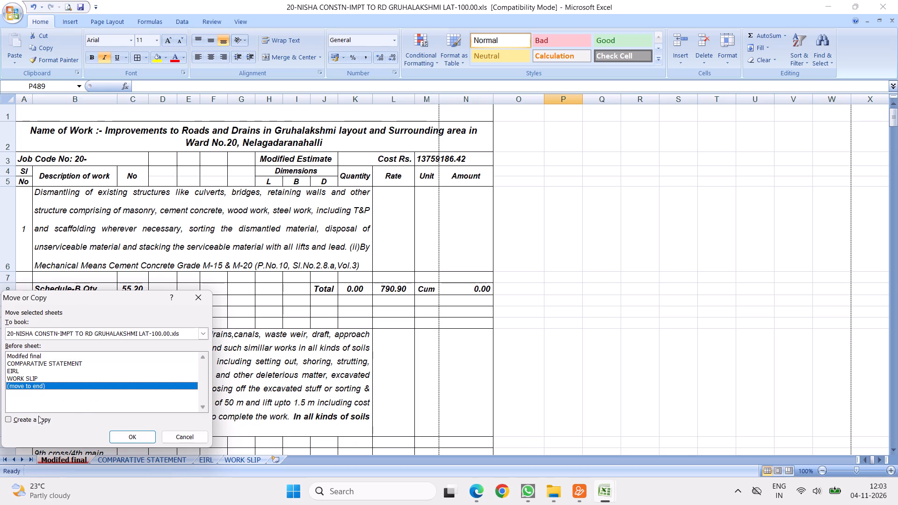
pyautogui.click(27, 419)
pyautogui.click(138, 436)
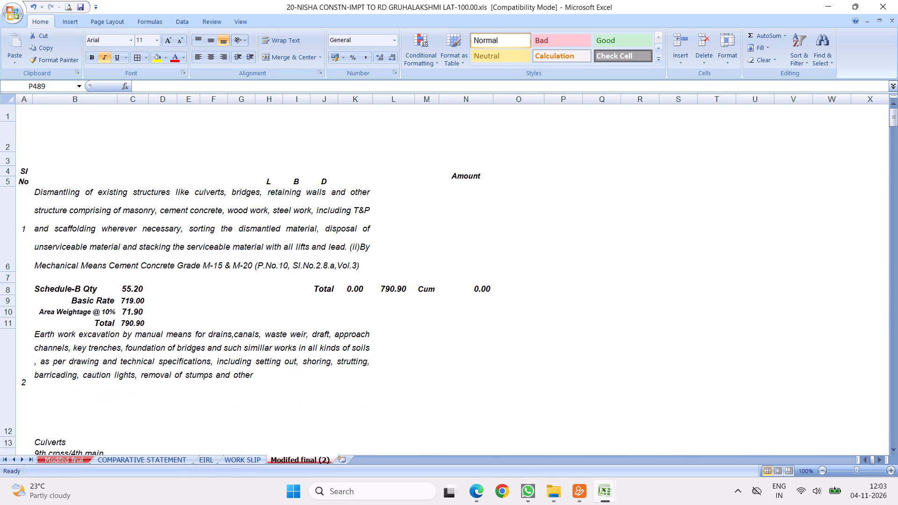
pyautogui.click(75, 462)
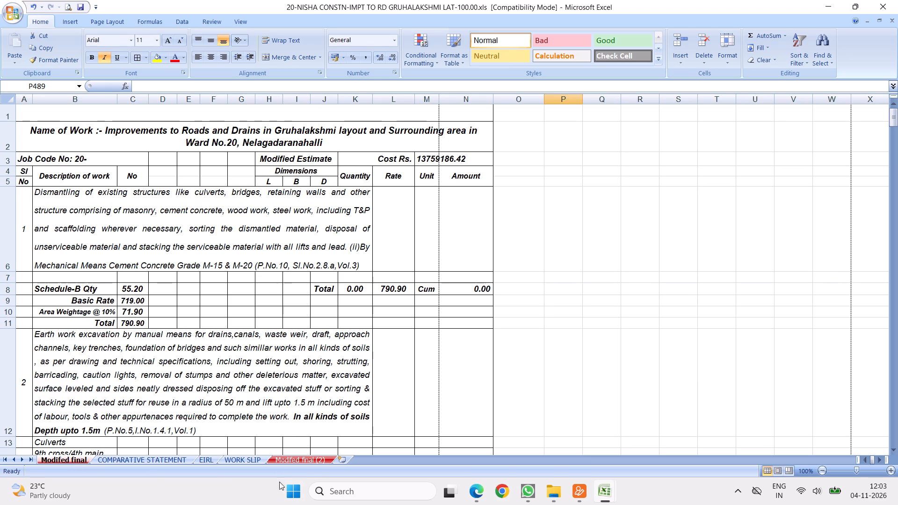
# Delete rows 47 to 50, the 4th'C'cross from Drain to 7th'A'cross entries in the estimate's first road measurement table.
pyautogui.scroll(-6, 149, 343)
pyautogui.scroll(-4, 262, 342)
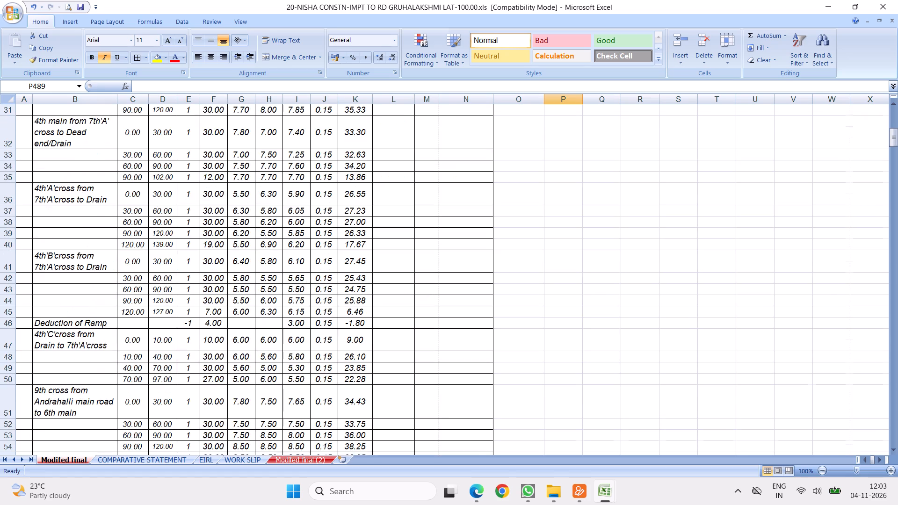
pyautogui.scroll(3, 361, 294)
pyautogui.scroll(-5, 317, 257)
pyautogui.scroll(-1, 240, 272)
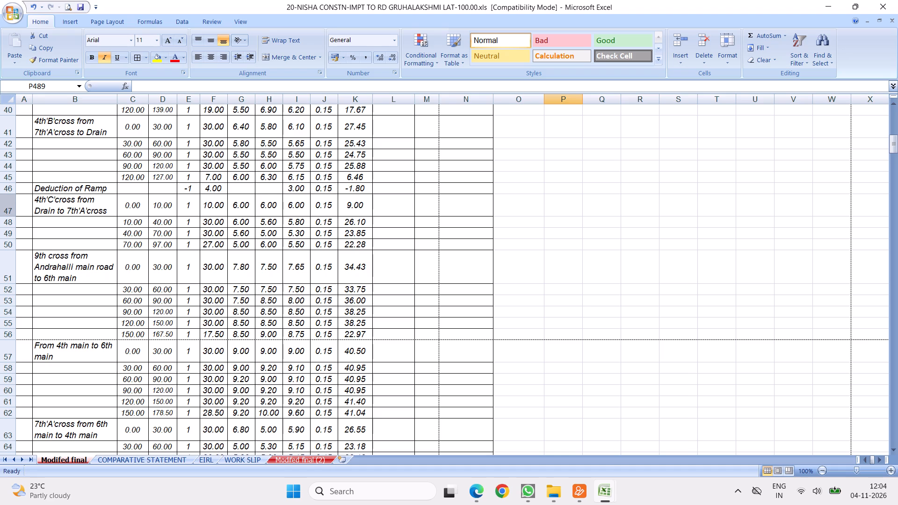
pyautogui.moveTo(6, 205); pyautogui.dragTo(6, 249)
pyautogui.rightClick(76, 215)
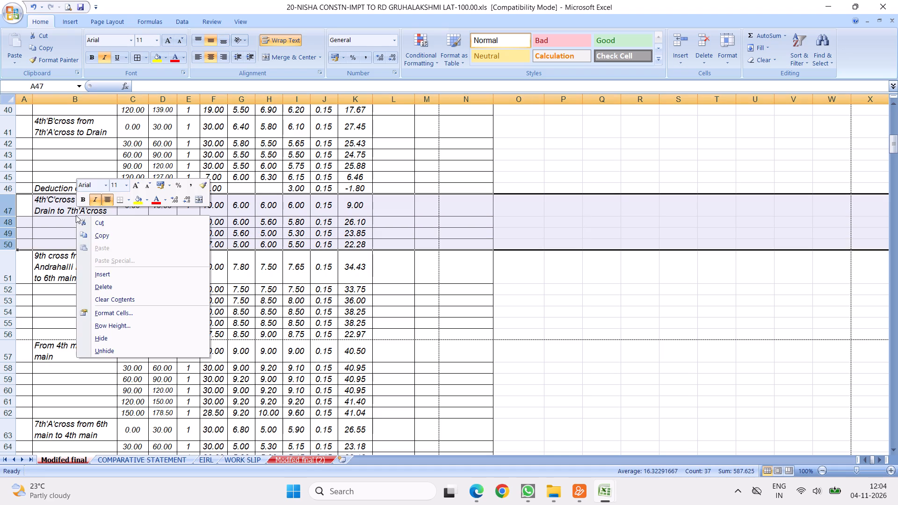
pyautogui.click(107, 288)
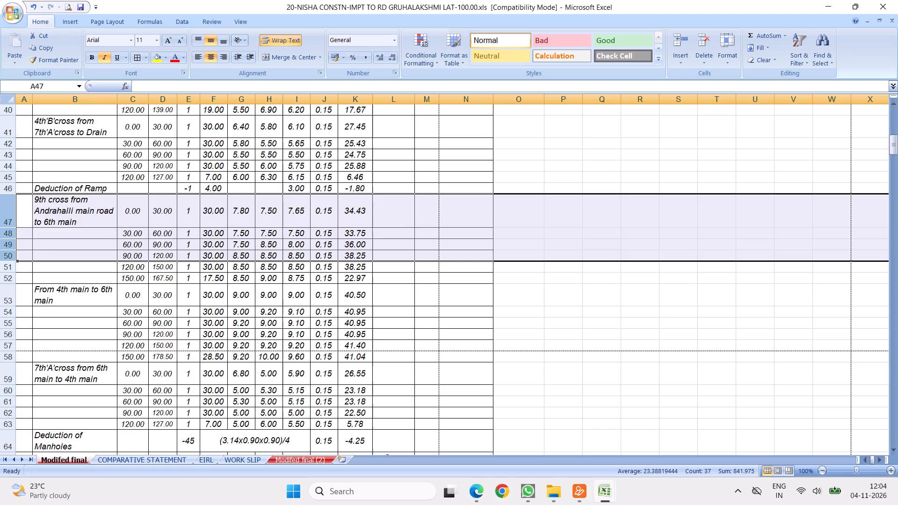
# Delete rows 160 to 163, item 10's wet mix macadam entries for 4th'C'cross from Drain to 7th'A'cross.
pyautogui.scroll(9, 224, 381)
pyautogui.scroll(-7, 265, 311)
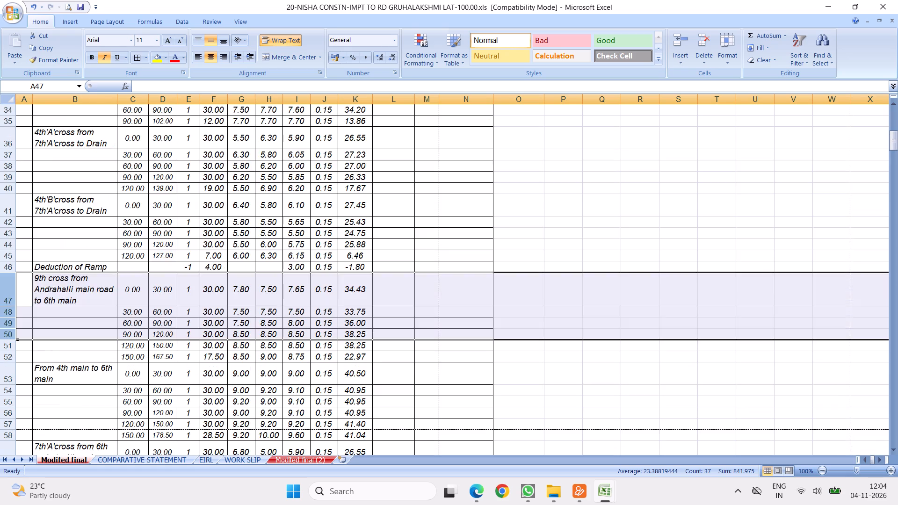
pyautogui.scroll(-2, 259, 317)
pyautogui.scroll(-18, 231, 286)
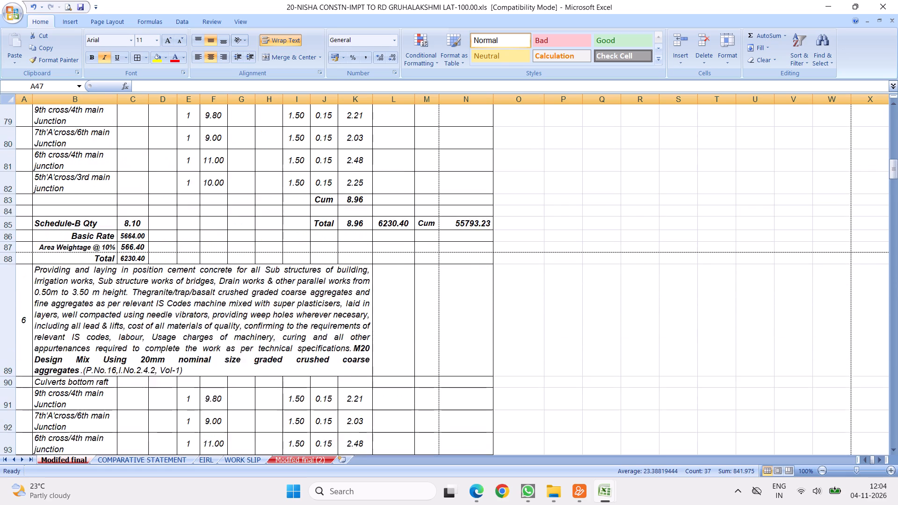
pyautogui.scroll(-3, 243, 259)
pyautogui.scroll(1, 237, 247)
pyautogui.scroll(-14, 237, 246)
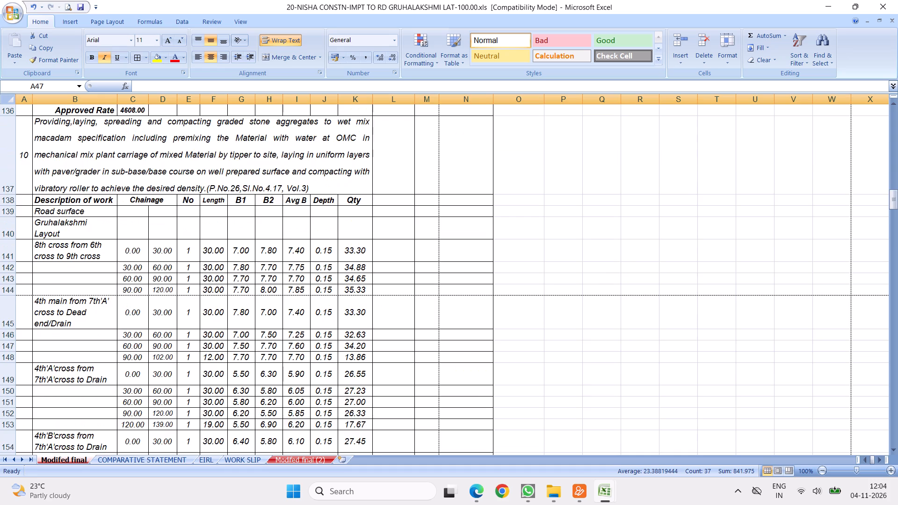
pyautogui.scroll(-2, 241, 256)
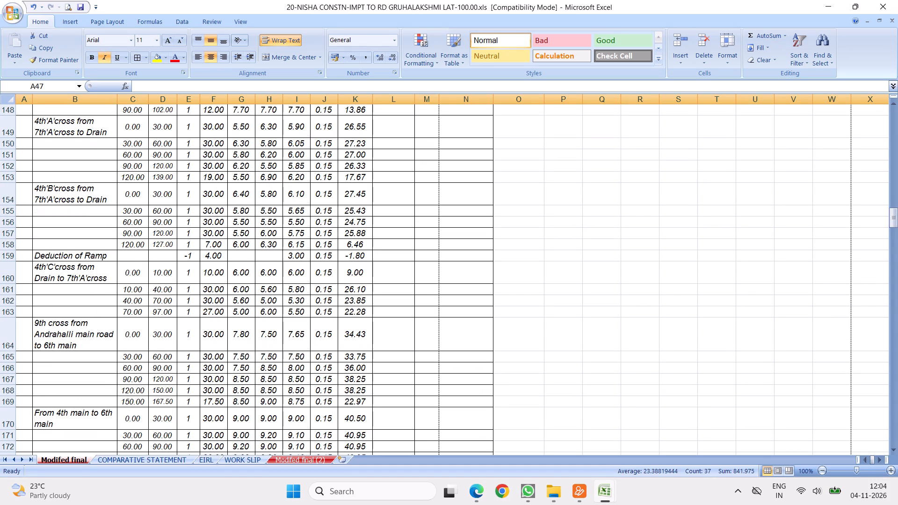
pyautogui.moveTo(9, 272); pyautogui.dragTo(14, 310)
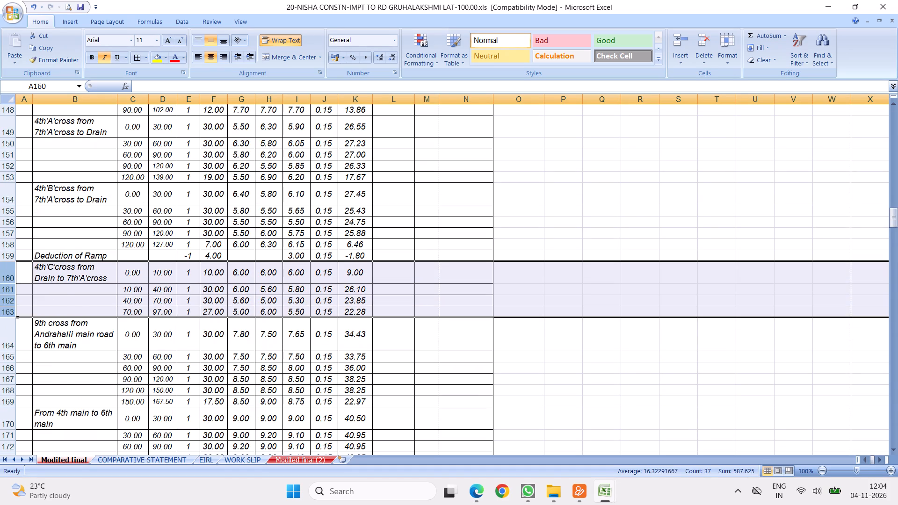
pyautogui.rightClick(48, 289)
pyautogui.click(75, 360)
# Delete rows 207 to 210, item 11's entries for 4th'C'cross from Drain to 7th'A'cross.
pyautogui.scroll(-3, 394, 274)
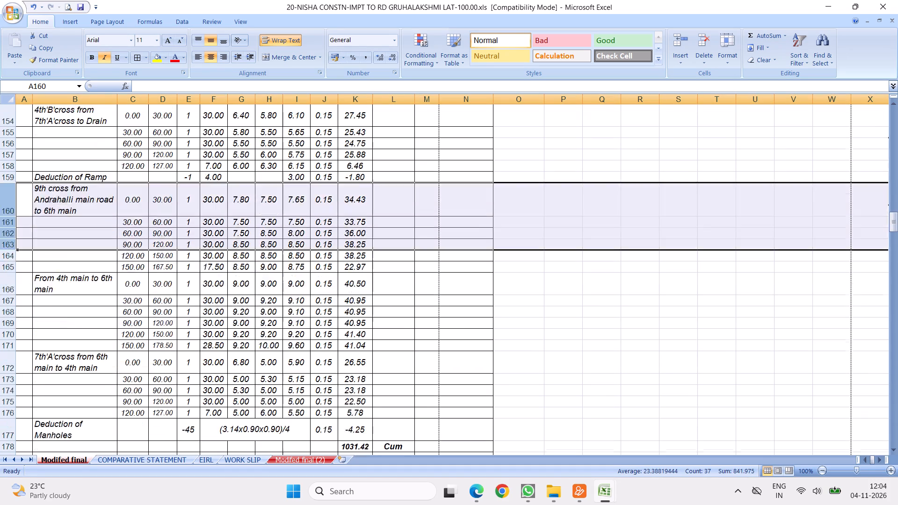
pyautogui.scroll(-2, 394, 277)
pyautogui.scroll(-4, 315, 273)
pyautogui.scroll(-3, 286, 230)
pyautogui.scroll(-1, 187, 243)
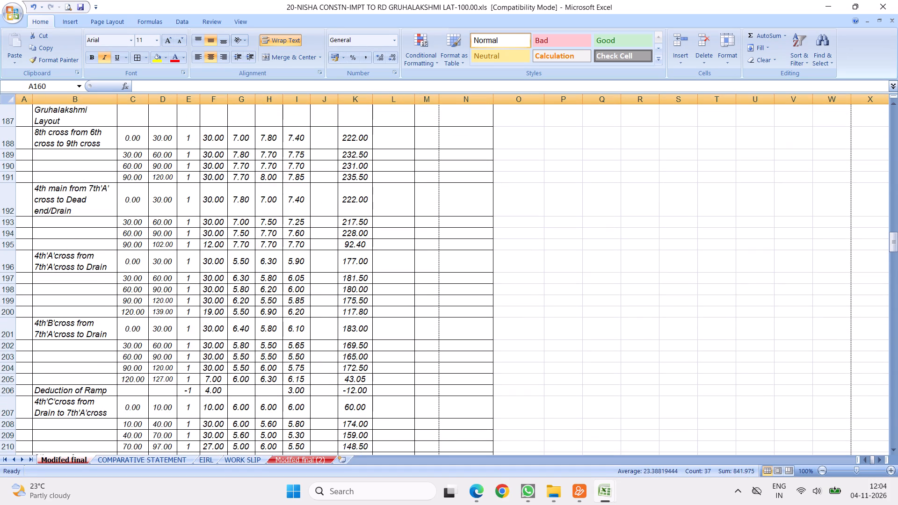
pyautogui.scroll(-4, 110, 247)
pyautogui.moveTo(7, 218); pyautogui.dragTo(7, 257)
pyautogui.rightClick(59, 224)
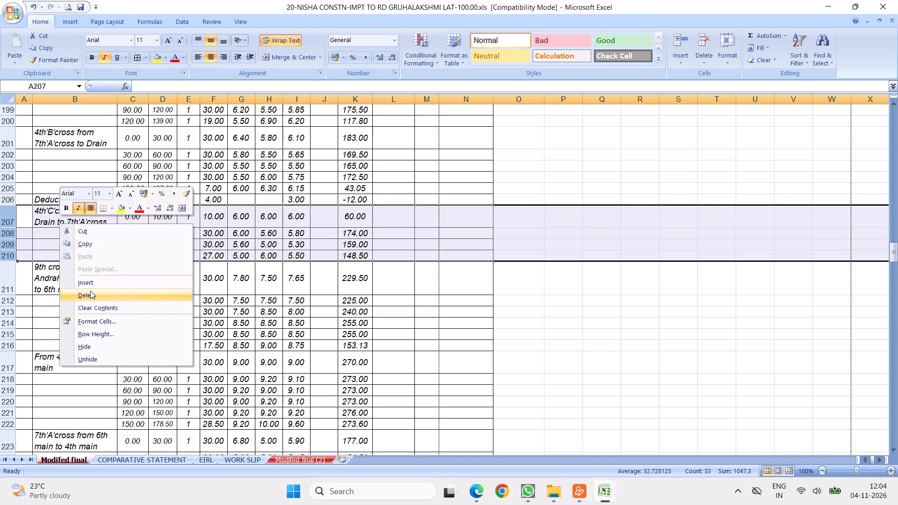
pyautogui.click(92, 294)
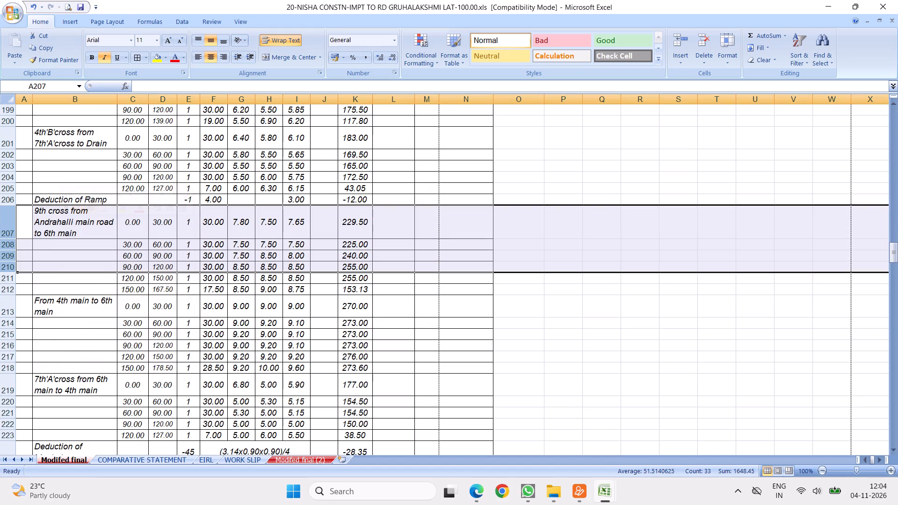
# Delete rows 258 to 261, item 12's tack coat entries for 4th'C'cross from Drain to 7th'A'cross.
pyautogui.scroll(-4, 78, 309)
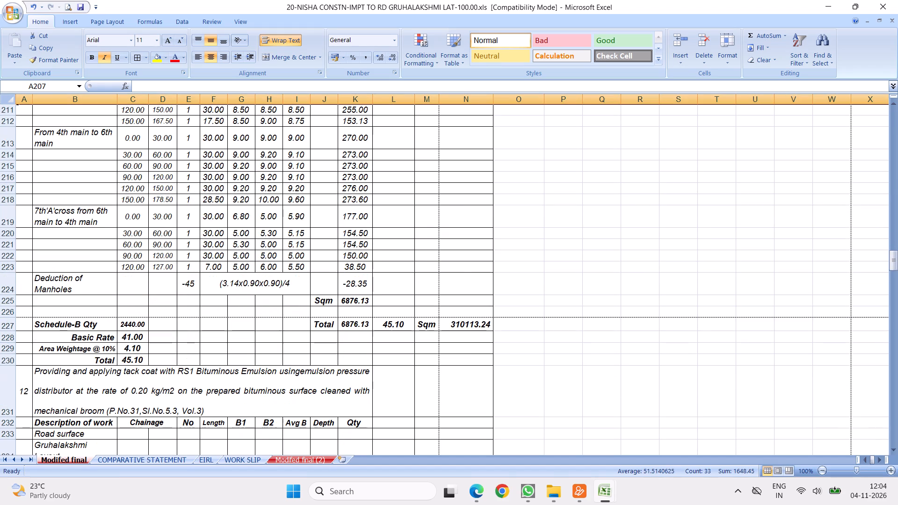
pyautogui.scroll(-9, 131, 263)
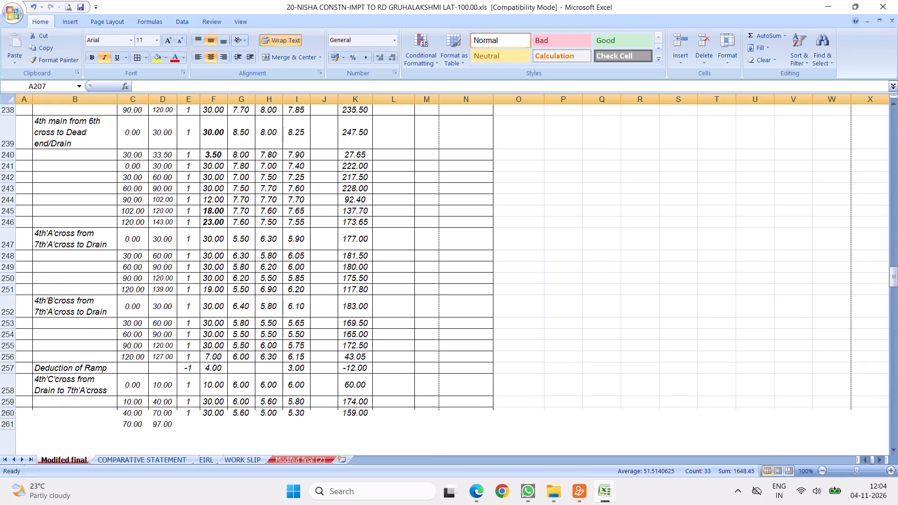
pyautogui.scroll(-3, 72, 329)
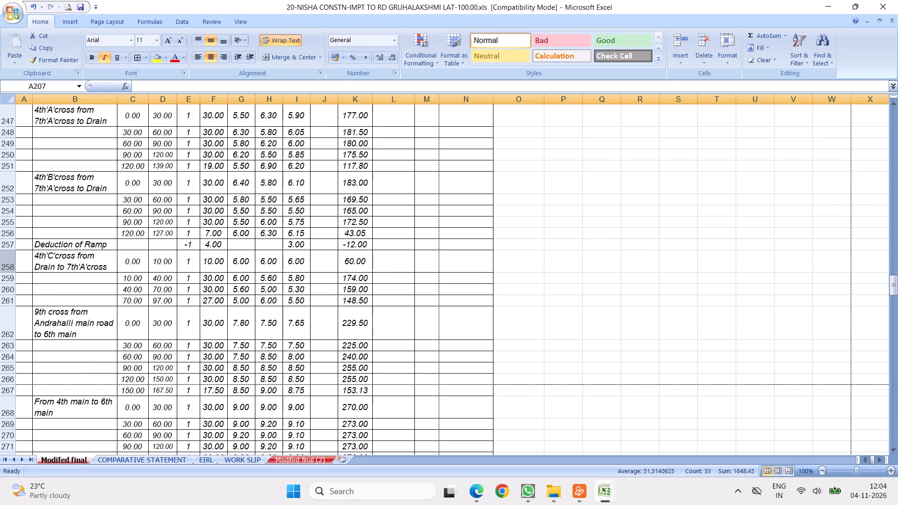
pyautogui.moveTo(6, 262); pyautogui.dragTo(2, 303)
pyautogui.rightClick(75, 272)
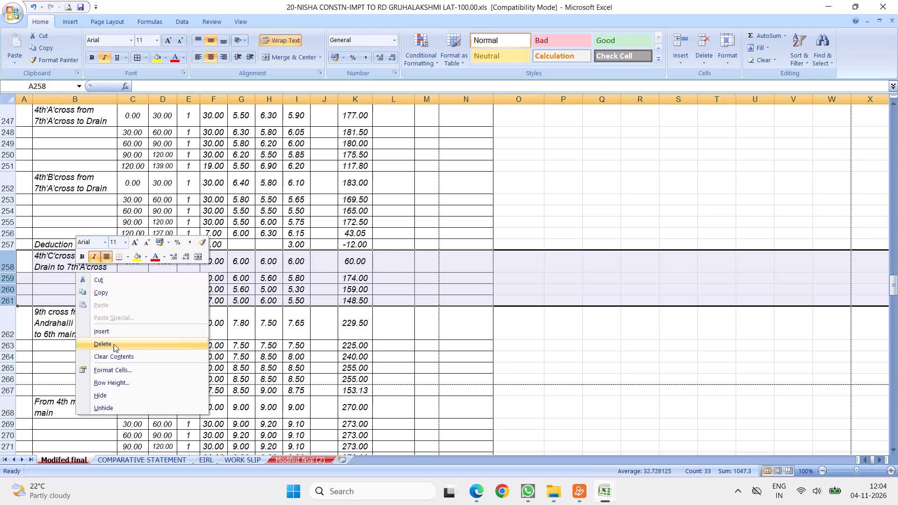
pyautogui.click(102, 345)
# Delete rows 305 to 308, item 13's Bituminous Macadam entries for 4th'C'cross from Drain to 7th'A'cross.
pyautogui.scroll(-4, 189, 289)
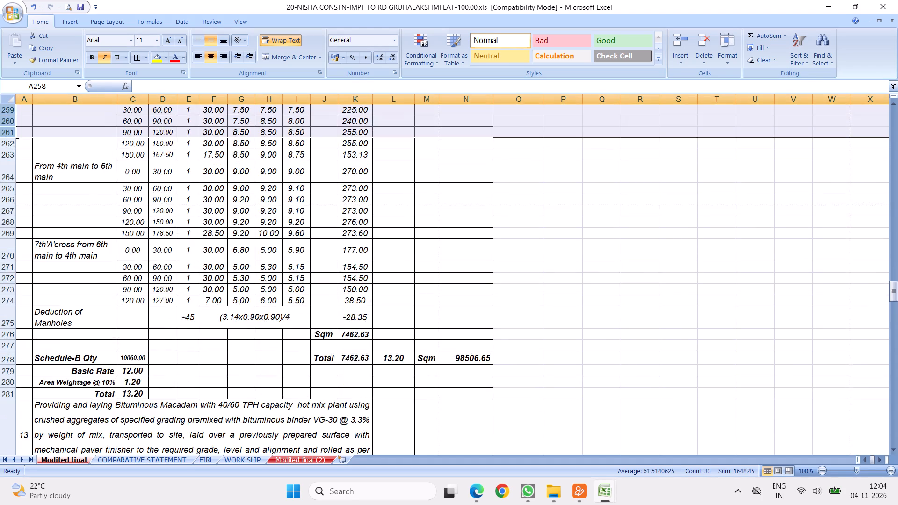
pyautogui.scroll(-11, 203, 267)
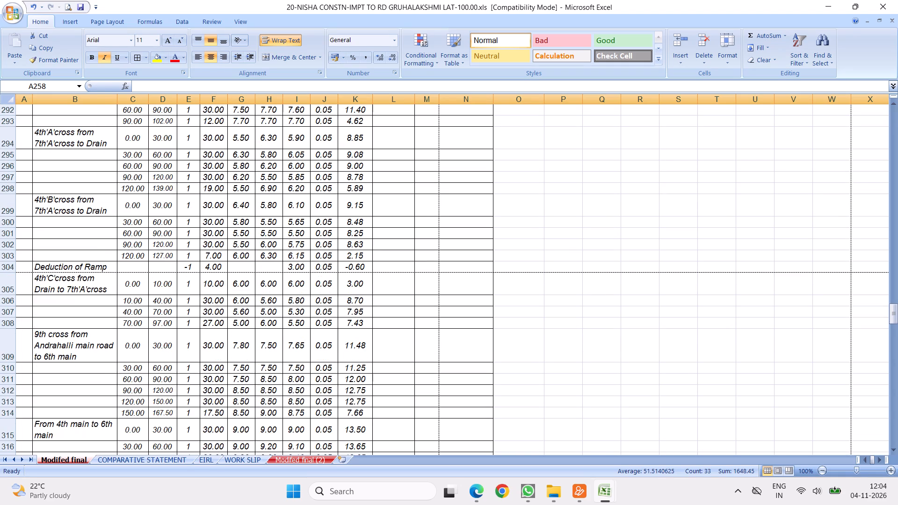
pyautogui.moveTo(3, 287); pyautogui.dragTo(9, 325)
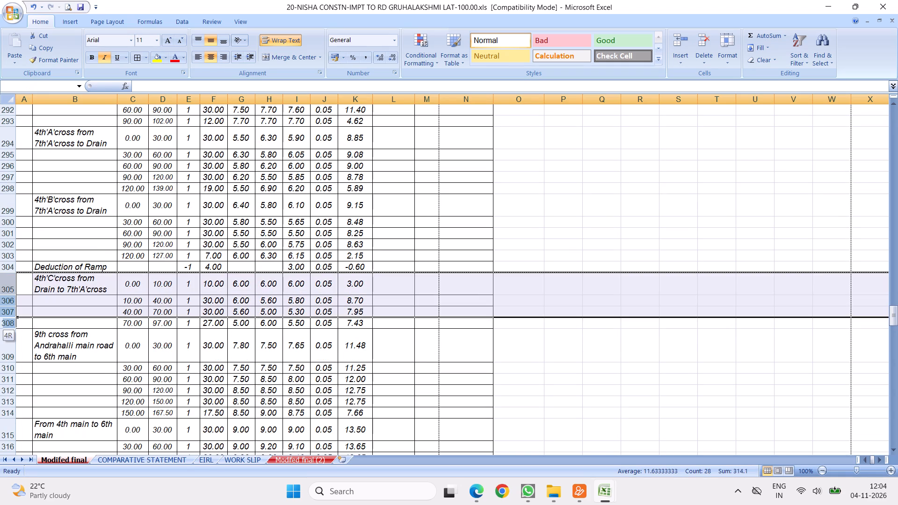
pyautogui.moveTo(9, 325); pyautogui.dragTo(9, 325)
pyautogui.rightClick(61, 293)
pyautogui.click(91, 364)
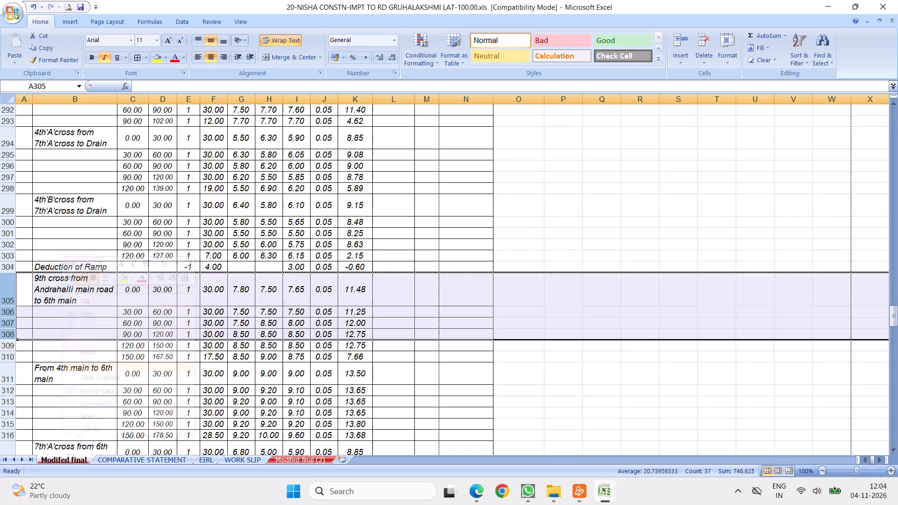
# Delete rows 356 to 359, item 14's entries for 4th'C'cross from Drain to 7th'A'cross.
pyautogui.scroll(-6, 295, 289)
pyautogui.scroll(-8, 246, 261)
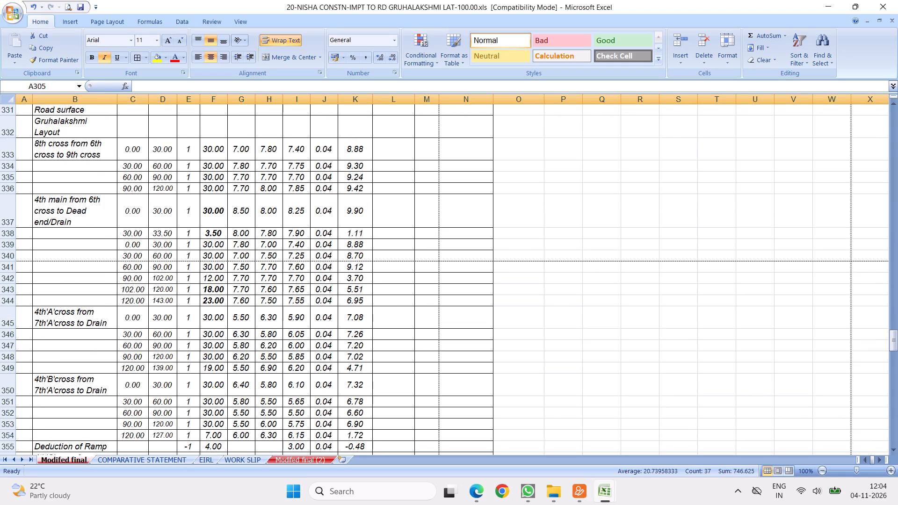
pyautogui.scroll(-1, 179, 243)
pyautogui.scroll(-2, 70, 302)
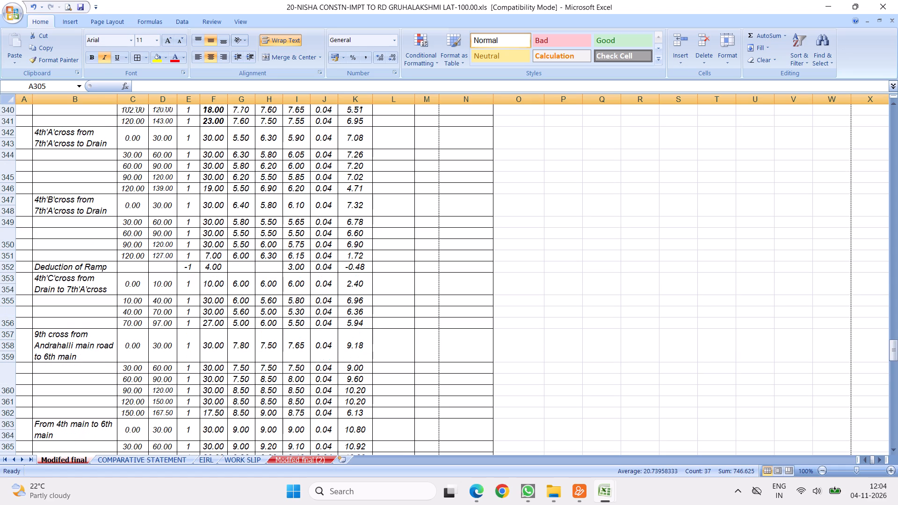
pyautogui.moveTo(10, 285); pyautogui.dragTo(12, 320)
pyautogui.rightClick(57, 304)
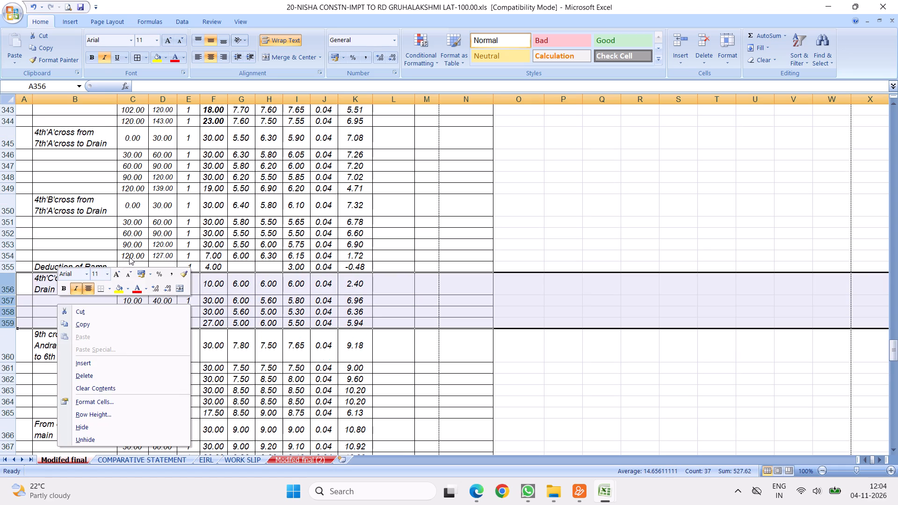
pyautogui.click(83, 375)
# Delete rows 408 to 411, item 15's road marking entries for 4th'C'cross from Drain to 7th'A'cross.
pyautogui.scroll(-6, 351, 276)
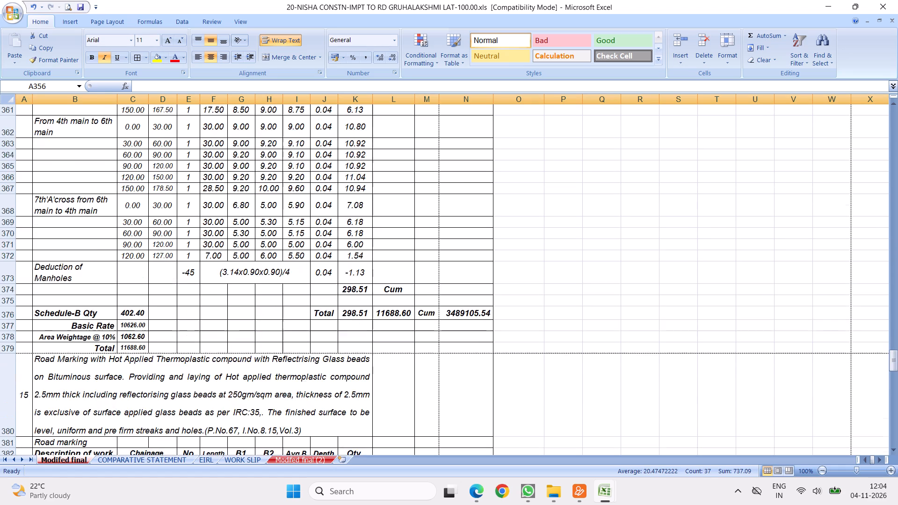
pyautogui.scroll(-5, 277, 253)
pyautogui.scroll(-5, 222, 234)
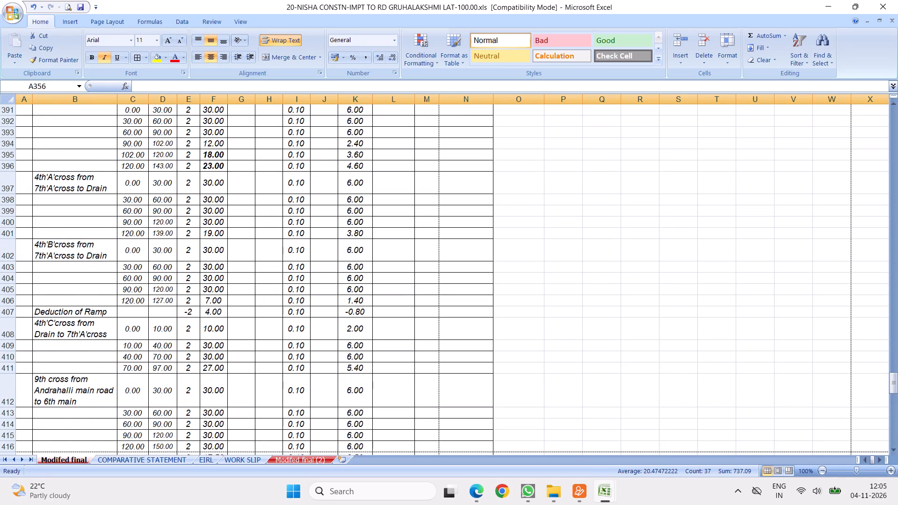
pyautogui.scroll(2, 181, 216)
pyautogui.scroll(-3, 158, 241)
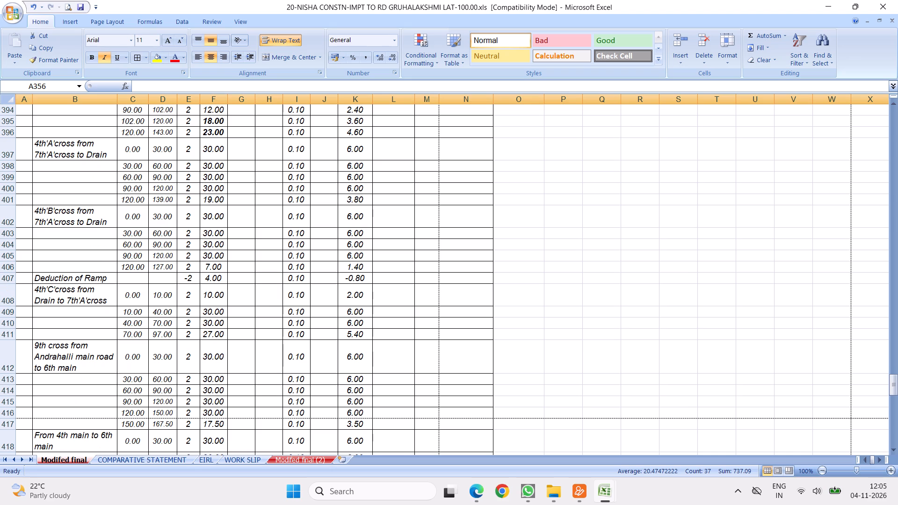
pyautogui.moveTo(8, 296); pyautogui.dragTo(13, 333)
pyautogui.rightClick(81, 302)
pyautogui.click(108, 375)
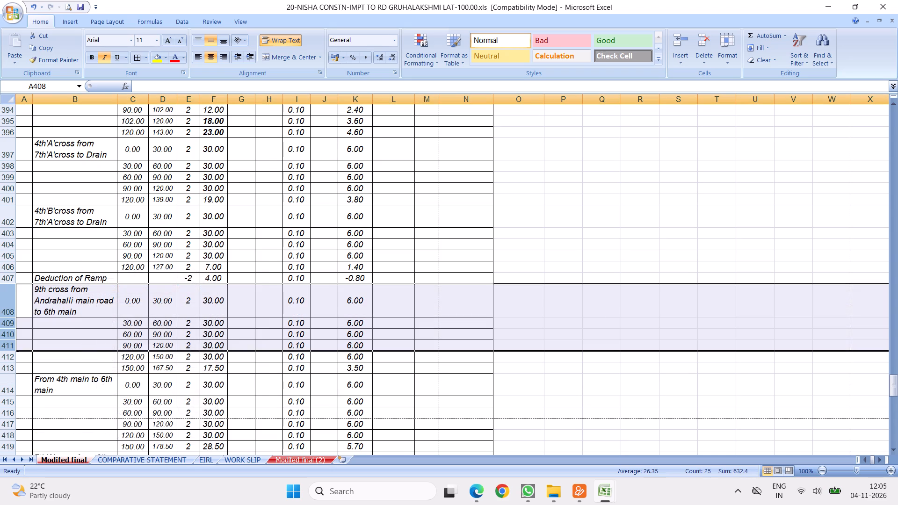
# Examine the estimate's closing sub total, GST and total amounts, and review item 15's road marking measurements back to the 4th main rows.
pyautogui.scroll(-5, 135, 321)
pyautogui.scroll(-10, 187, 257)
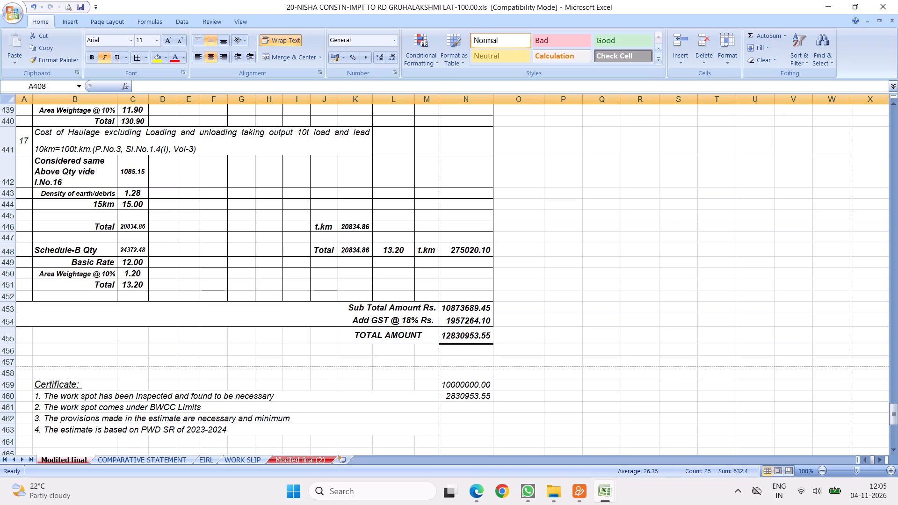
pyautogui.click(450, 222)
pyautogui.click(269, 152)
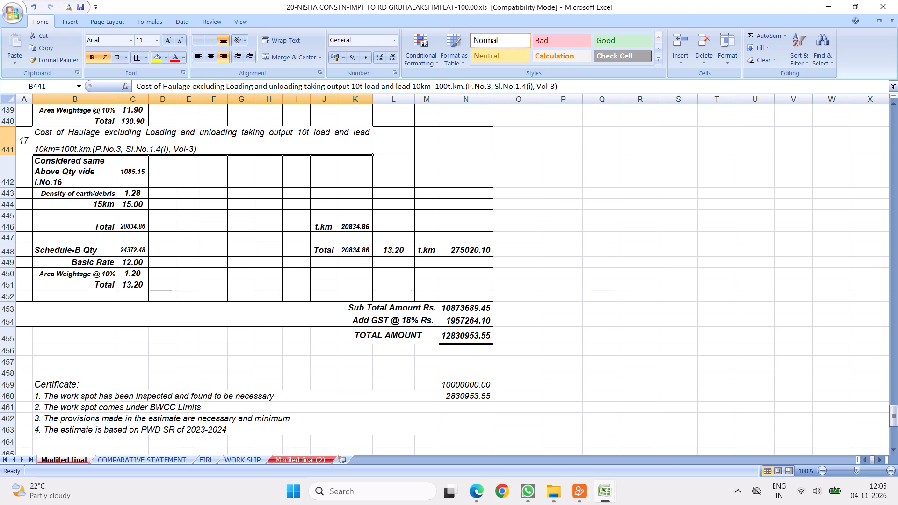
pyautogui.scroll(4, 263, 218)
pyautogui.scroll(5, 206, 299)
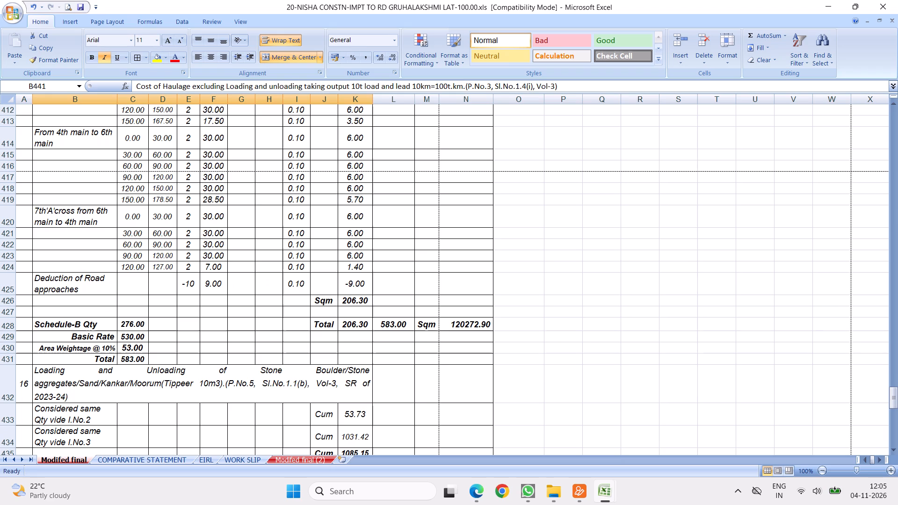
pyautogui.scroll(1, 154, 261)
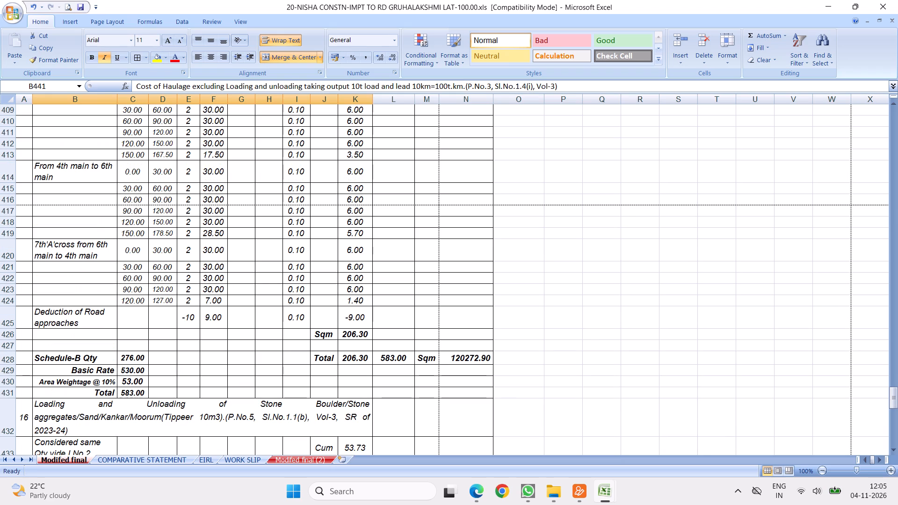
pyautogui.scroll(2, 184, 206)
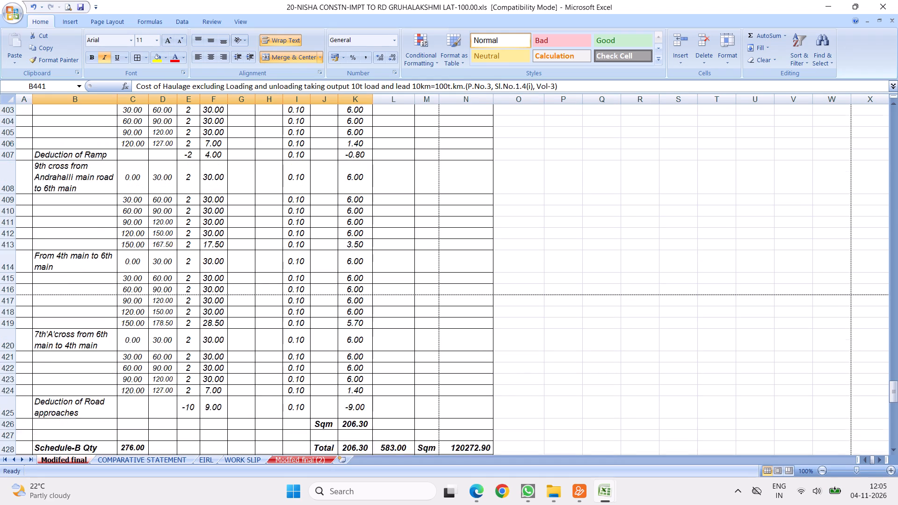
pyautogui.scroll(2, 183, 211)
pyautogui.scroll(3, 227, 255)
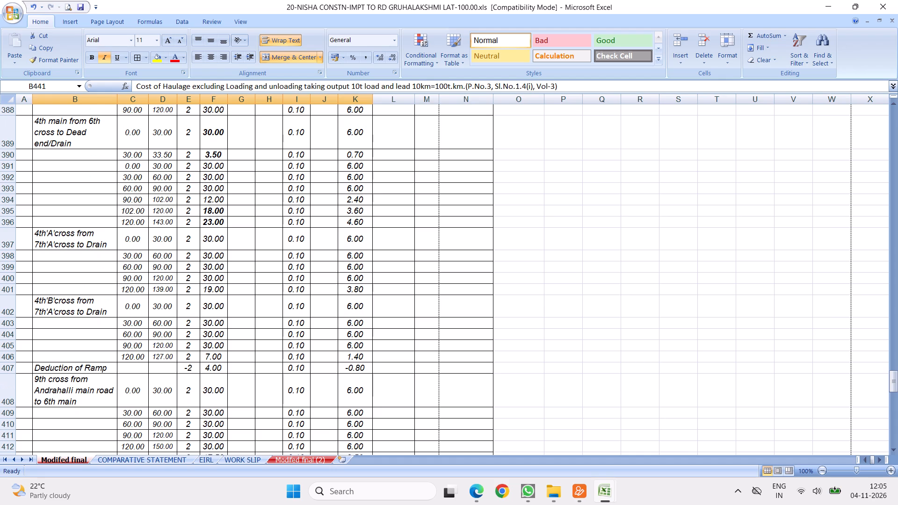
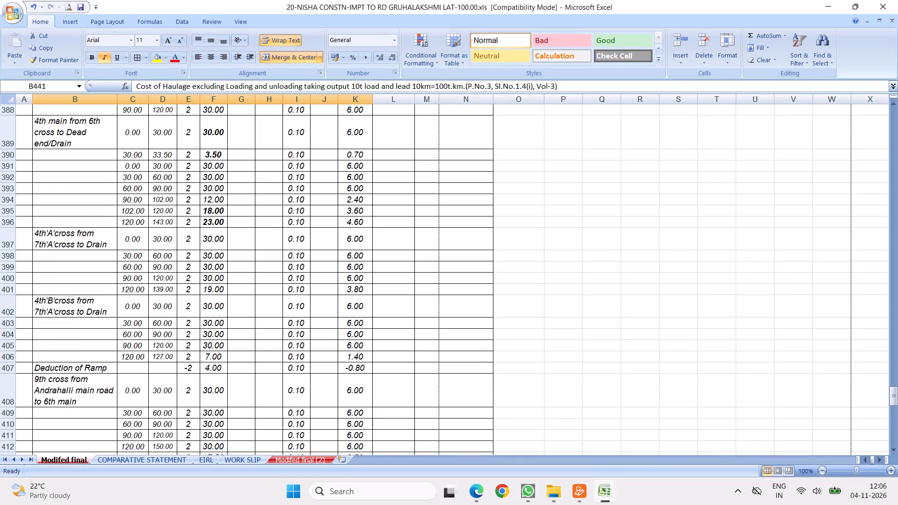
# Delete row 383, the "Road surface" line above Gruhalakshmi Layout in item 15's road marking measurements.
pyautogui.scroll(3, 194, 325)
pyautogui.scroll(-6, 282, 288)
pyautogui.scroll(-5, 348, 236)
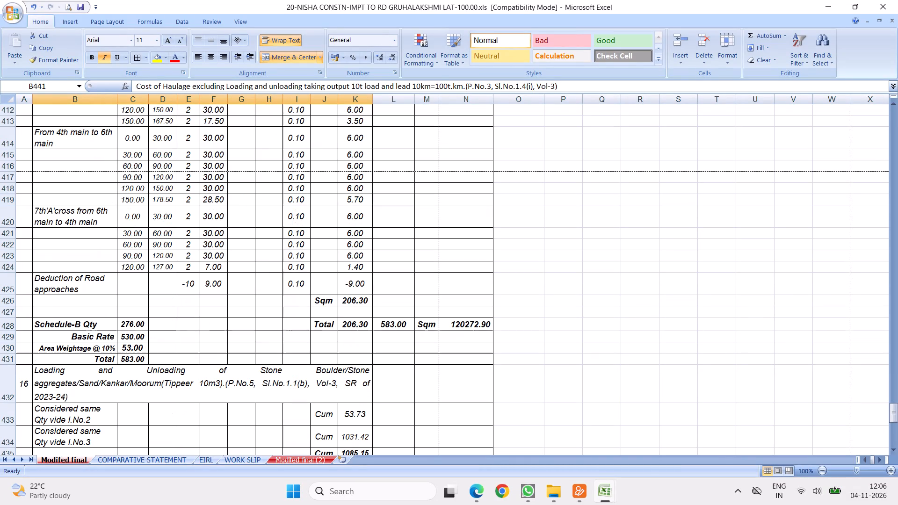
pyautogui.scroll(-13, 344, 242)
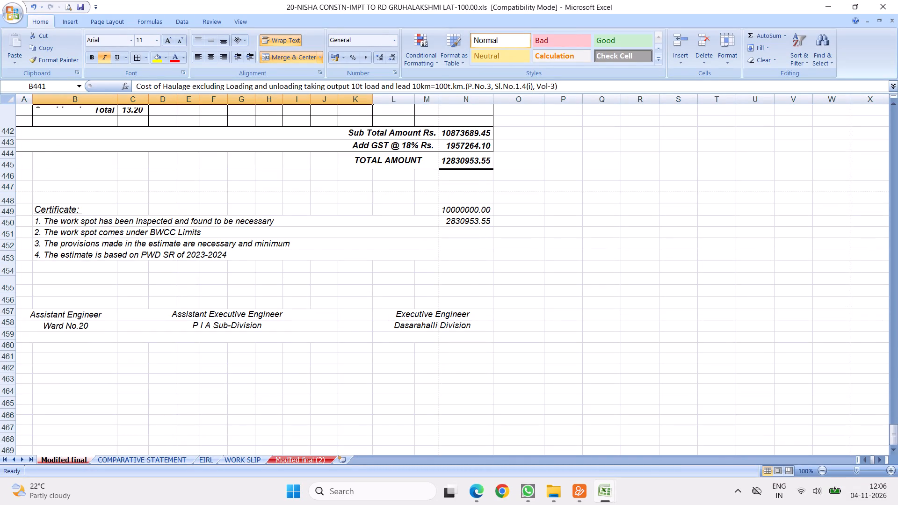
pyautogui.scroll(14, 252, 233)
pyautogui.scroll(3, 176, 209)
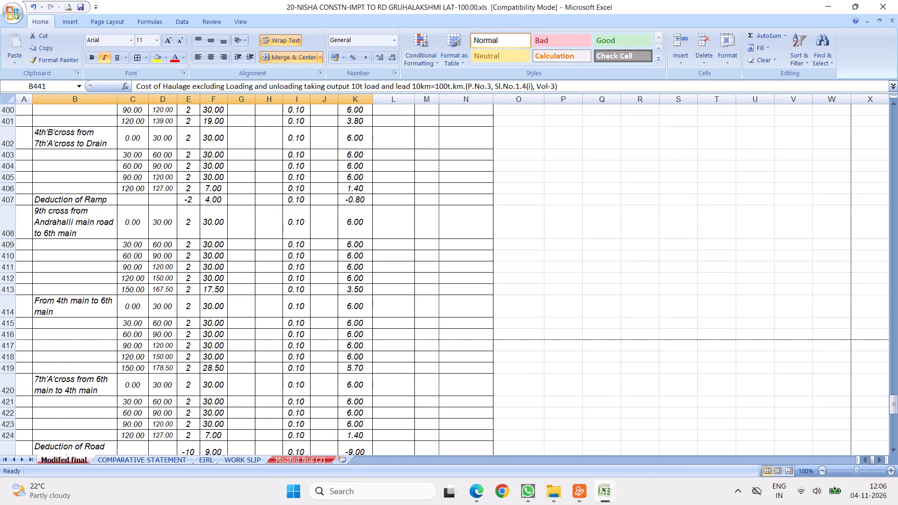
pyautogui.scroll(2, 155, 225)
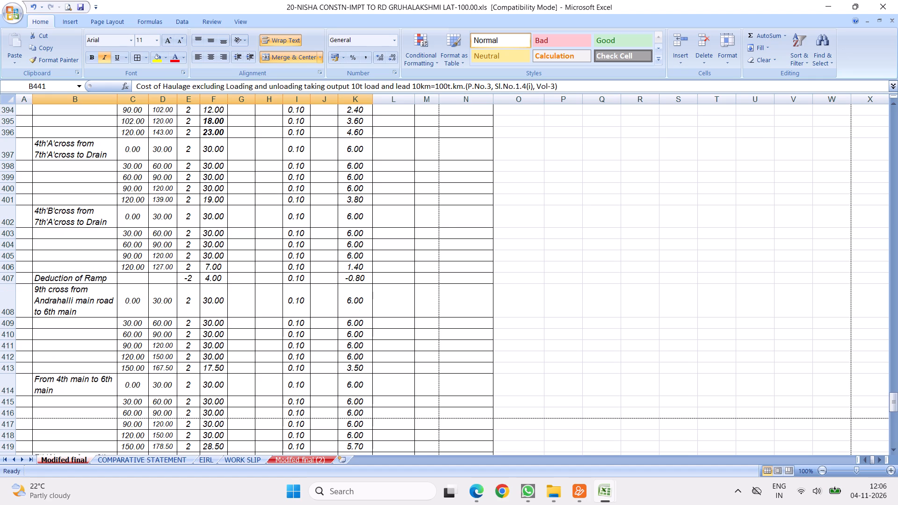
pyautogui.scroll(6, 210, 282)
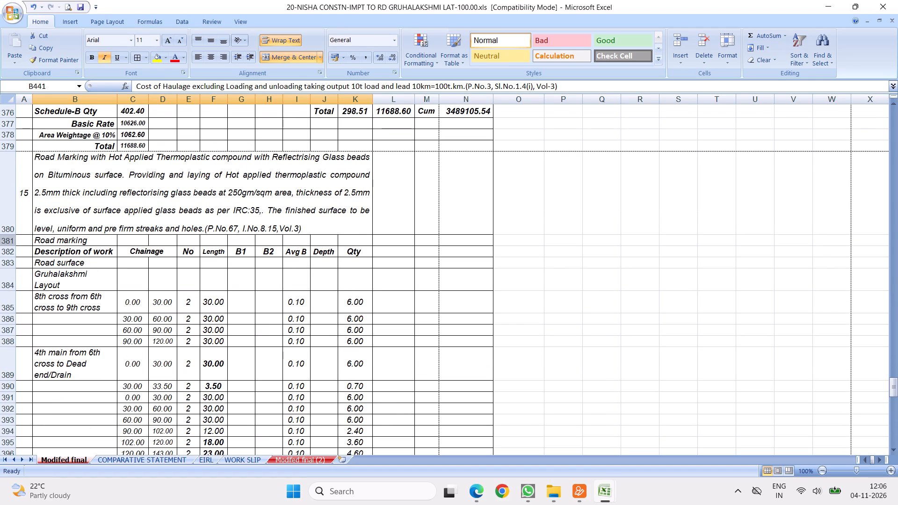
pyautogui.click(7, 263)
pyautogui.rightClick(7, 263)
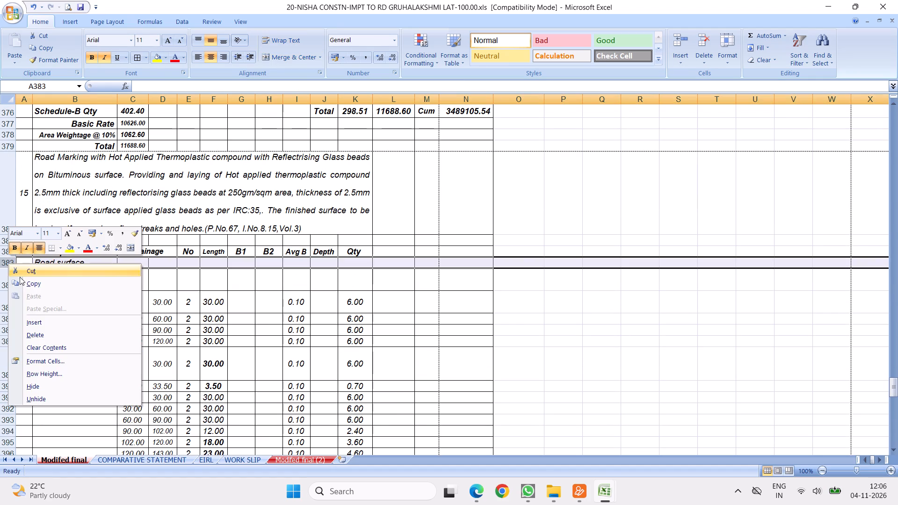
pyautogui.click(33, 332)
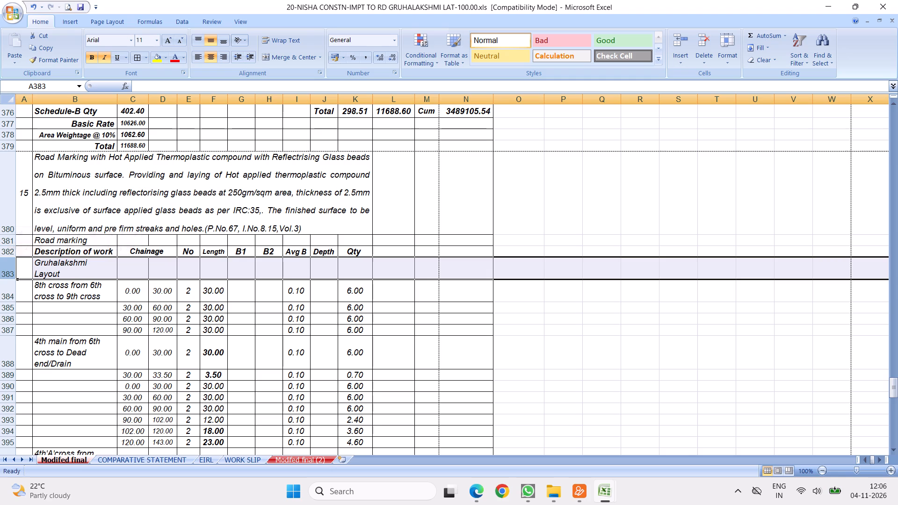
pyautogui.click(122, 318)
# Examine item 14's last measurements and rate lines, and the estimate's closing sub total, GST and total amounts.
pyautogui.scroll(4, 197, 197)
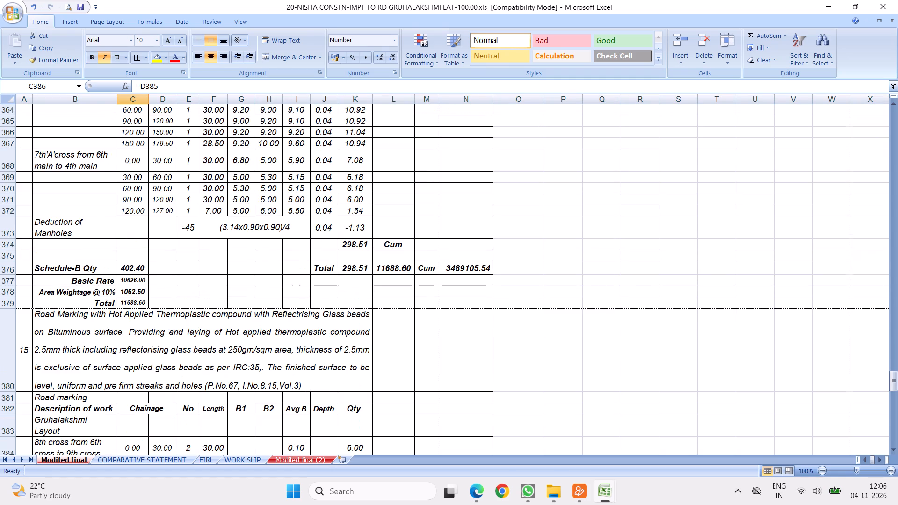
pyautogui.scroll(6, 190, 259)
pyautogui.scroll(-7, 251, 250)
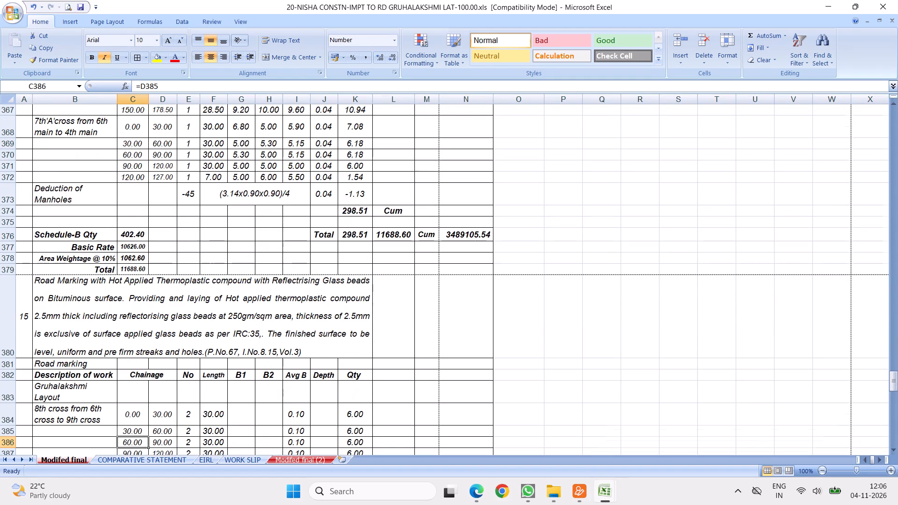
pyautogui.scroll(-6, 321, 247)
pyautogui.scroll(-13, 424, 332)
pyautogui.scroll(-9, 455, 272)
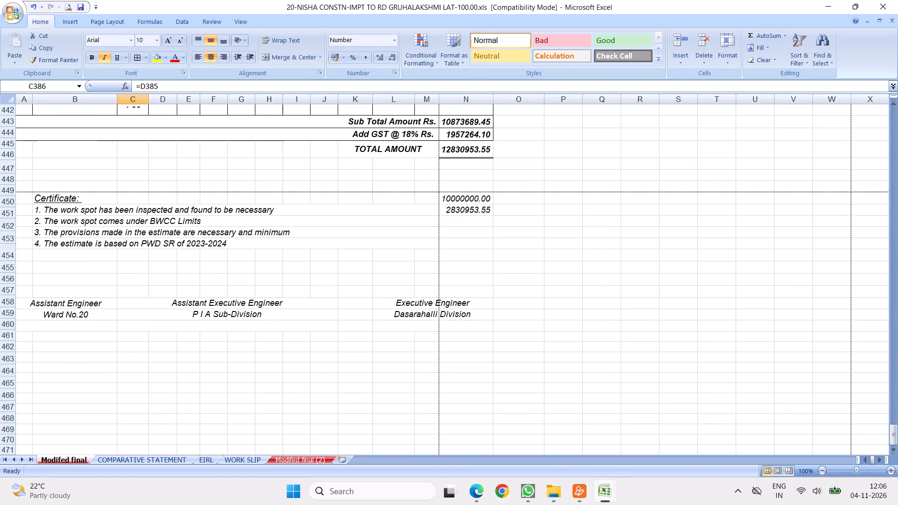
pyautogui.scroll(2, 594, 193)
pyautogui.click(584, 215)
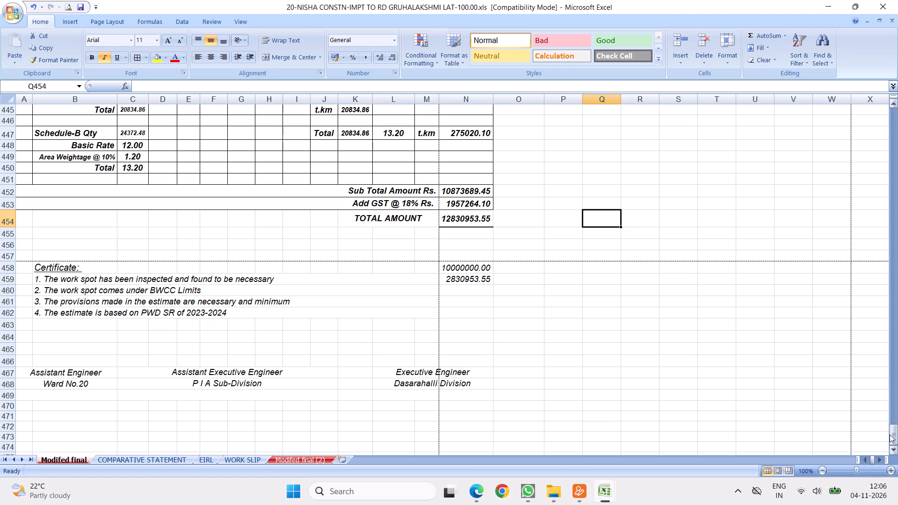
# Preview the estimate's printed pages from the first page through to the last ones.
pyautogui.moveTo(891, 435); pyautogui.dragTo(896, 0)
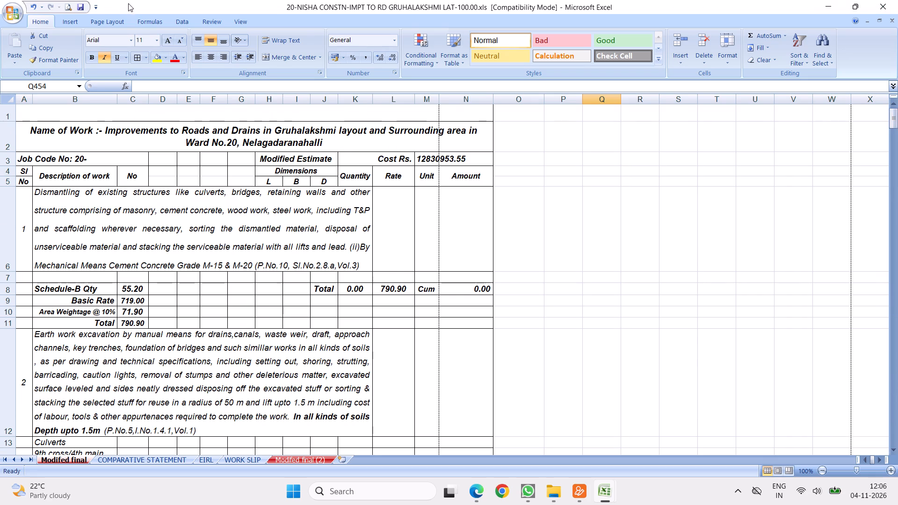
pyautogui.click(66, 7)
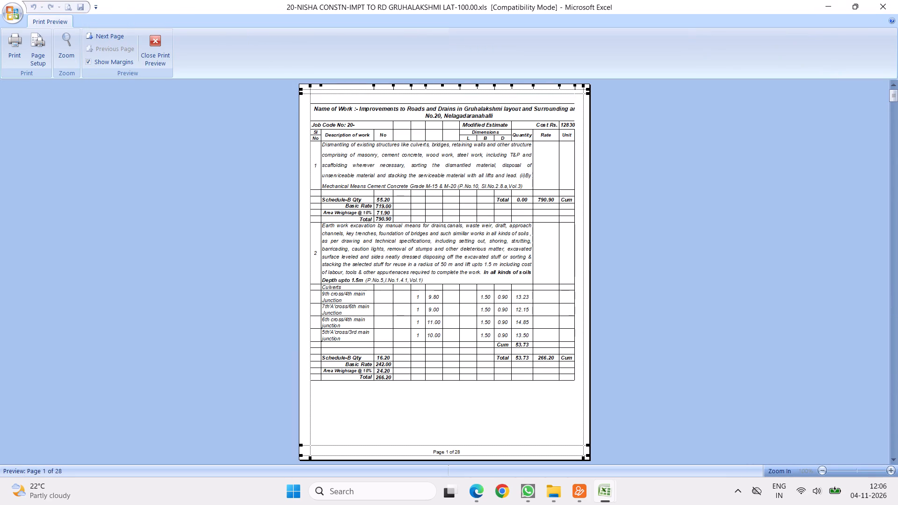
pyautogui.scroll(-20, 383, 178)
pyautogui.scroll(-8, 362, 193)
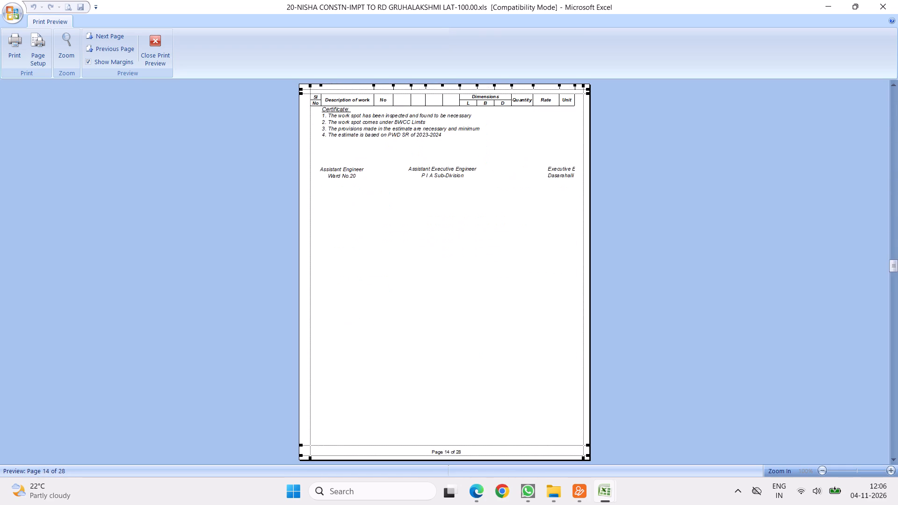
pyautogui.scroll(-20, 367, 219)
pyautogui.scroll(-8, 367, 219)
pyautogui.scroll(2, 341, 183)
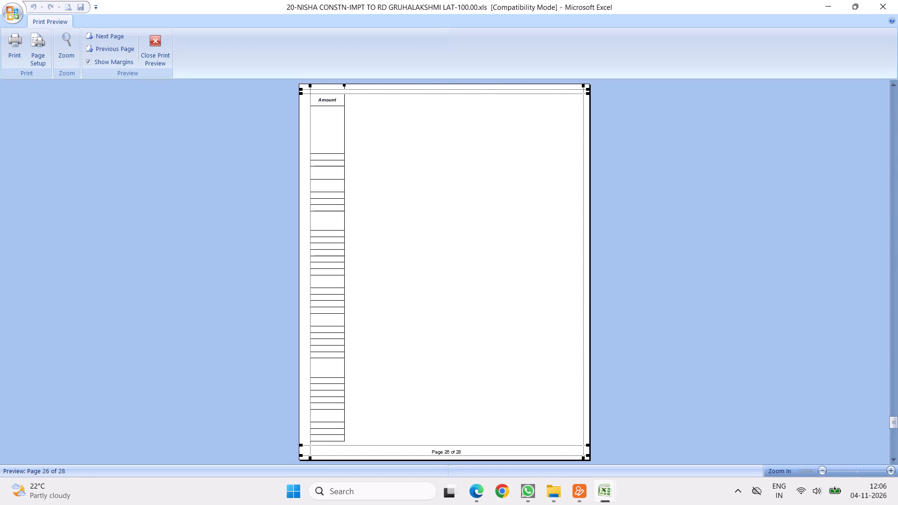
pyautogui.scroll(2, 353, 173)
pyautogui.scroll(20, 356, 174)
pyautogui.scroll(14, 356, 174)
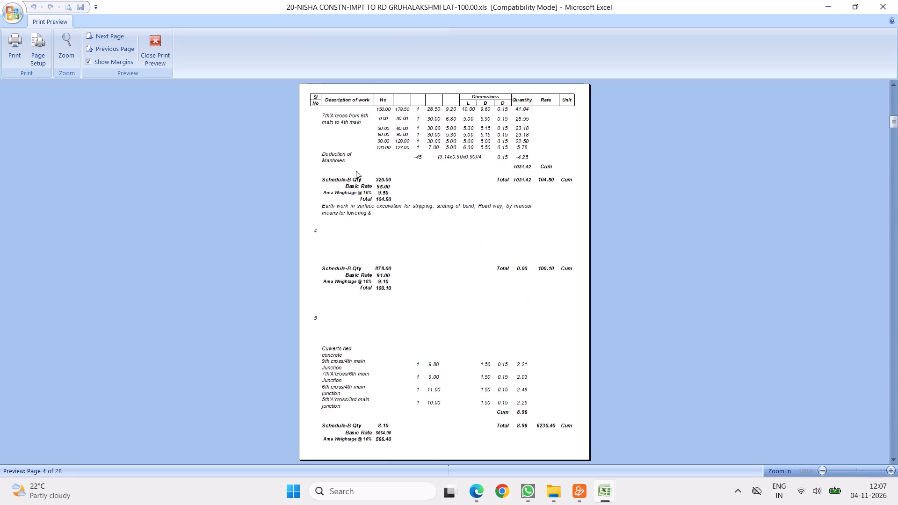
pyautogui.scroll(11, 356, 171)
# Narrow the Rate, Description of work and D columns in the print preview, and return to the sheet.
pyautogui.click(511, 262)
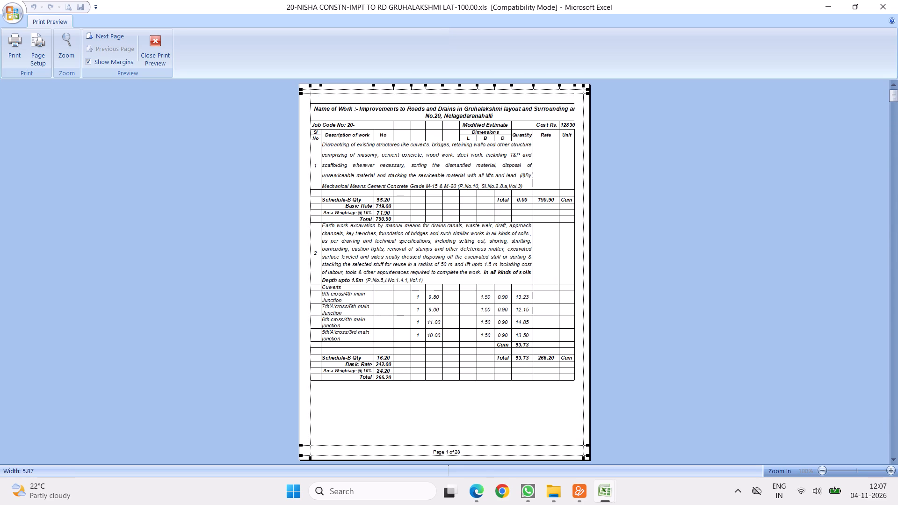
pyautogui.click(559, 245)
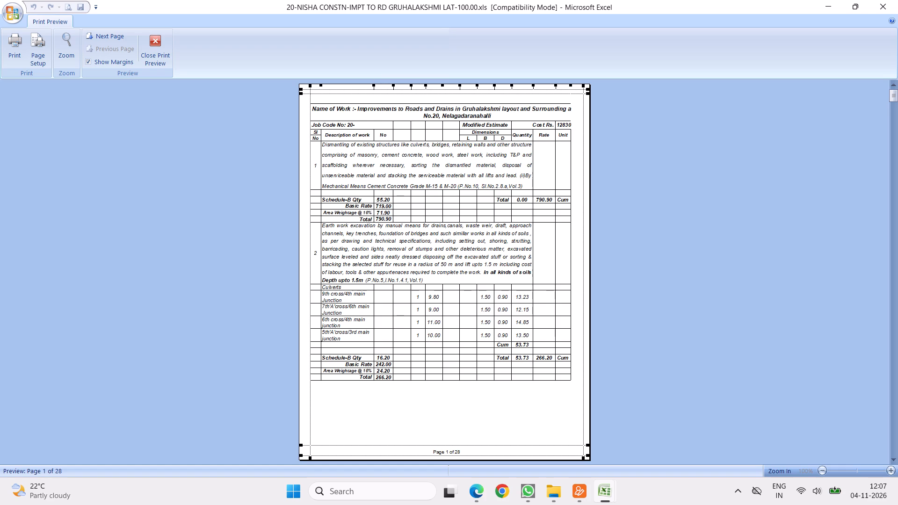
pyautogui.click(374, 300)
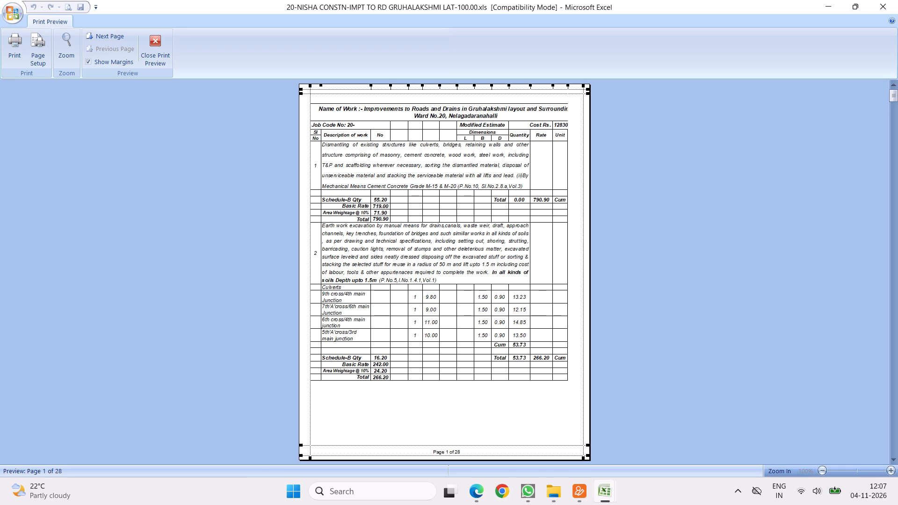
pyautogui.moveTo(409, 293); pyautogui.dragTo(404, 296)
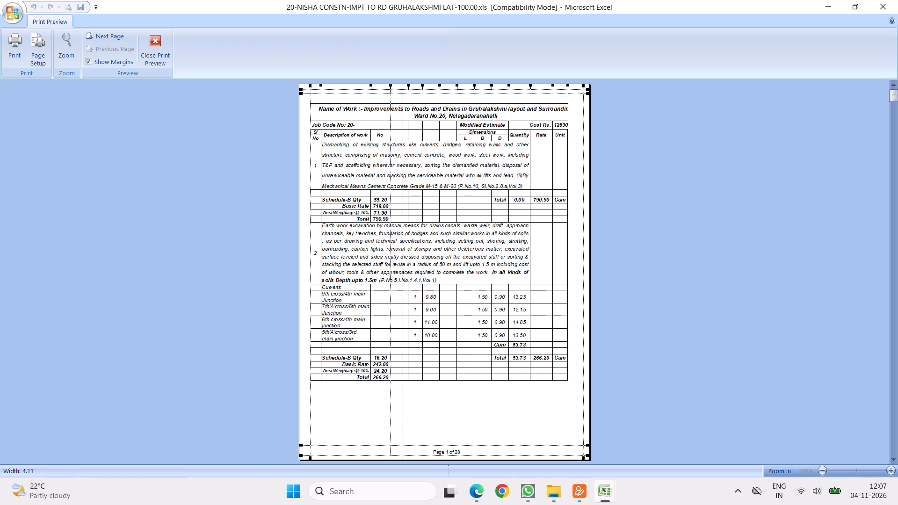
pyautogui.moveTo(404, 296); pyautogui.dragTo(405, 298)
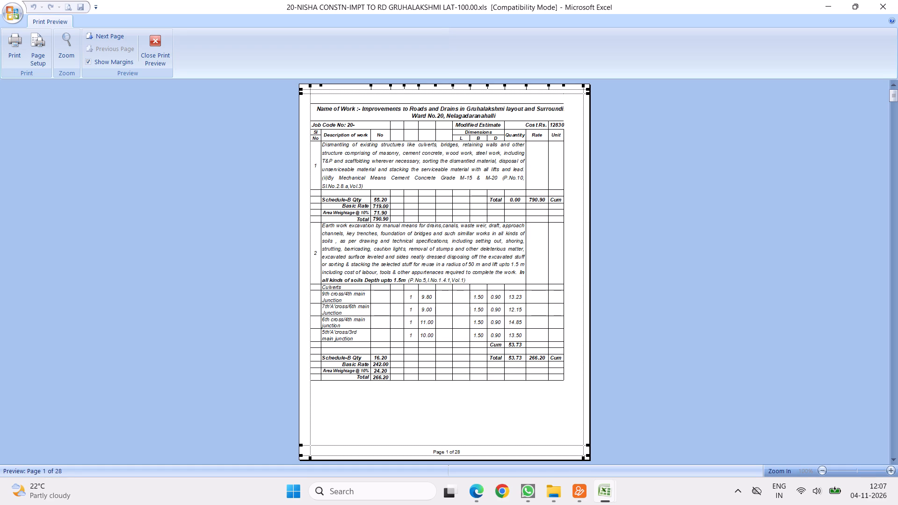
pyautogui.press('Escape')
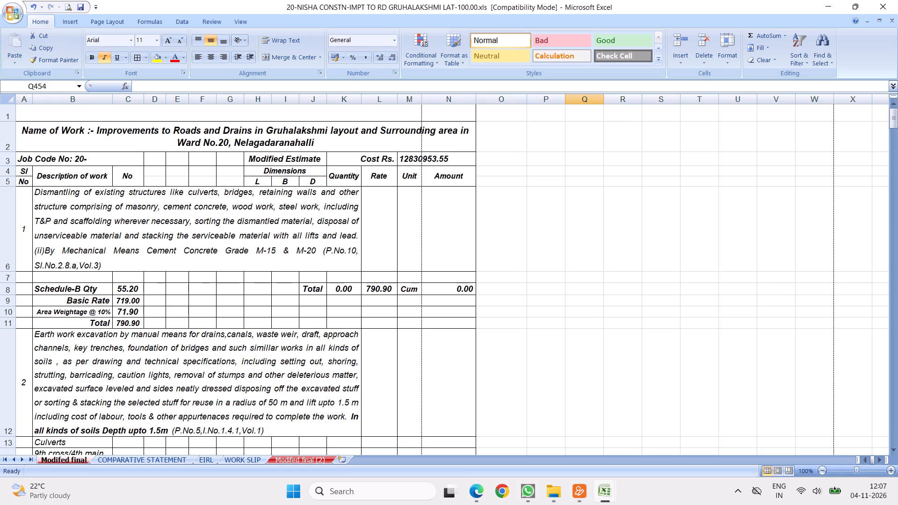
# Set columns F to J to one equal width, just wide enough to show the culvert lengths in full.
pyautogui.scroll(-2, 358, 328)
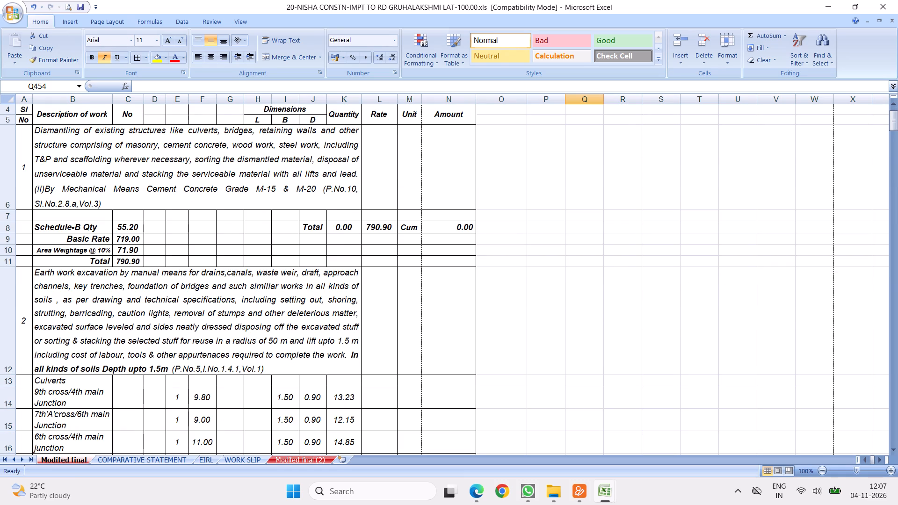
pyautogui.moveTo(200, 98); pyautogui.dragTo(317, 119)
pyautogui.click(214, 100)
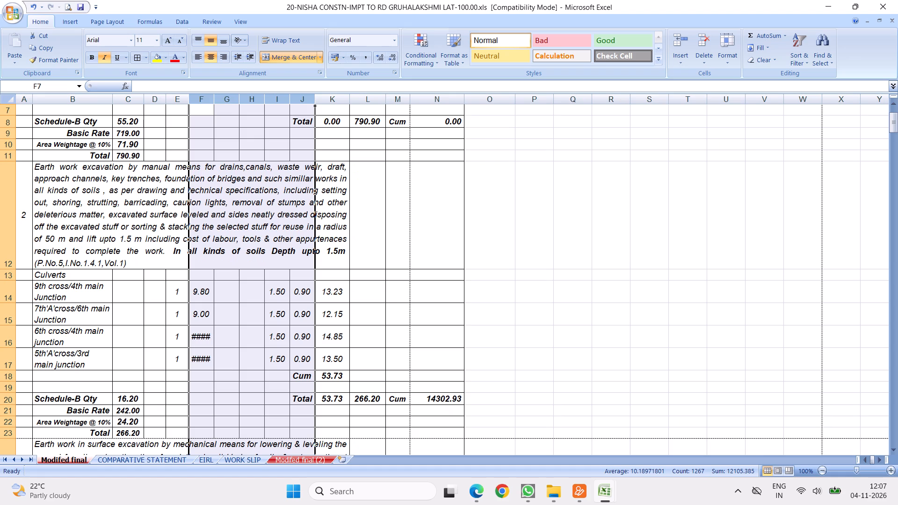
pyautogui.moveTo(214, 100); pyautogui.dragTo(217, 101)
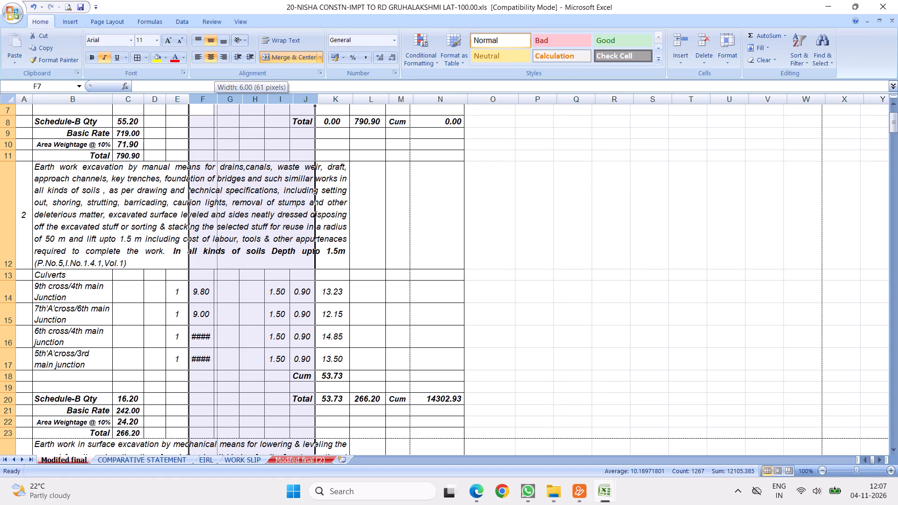
pyautogui.moveTo(217, 101); pyautogui.dragTo(216, 107)
pyautogui.click(229, 212)
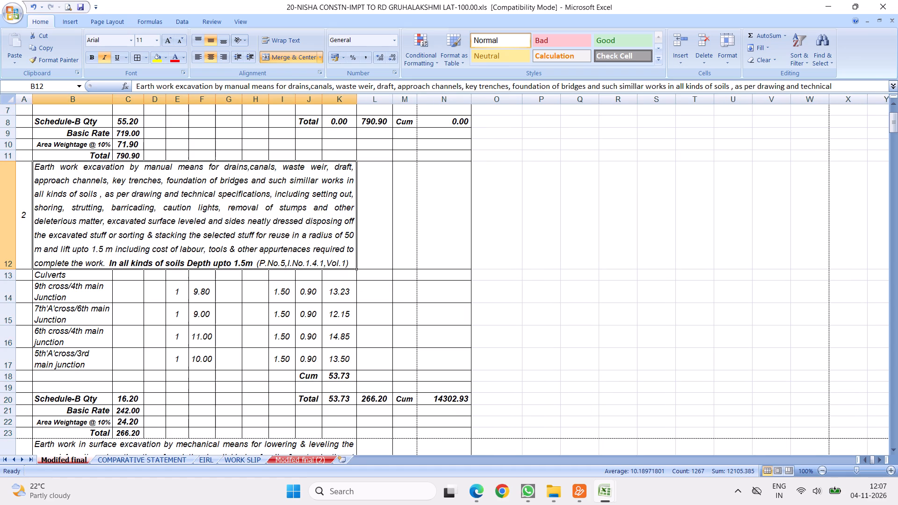
# Examine the estimate's heading and first items, and its closing amounts down to the certificate and signature lines.
pyautogui.scroll(9, 373, 163)
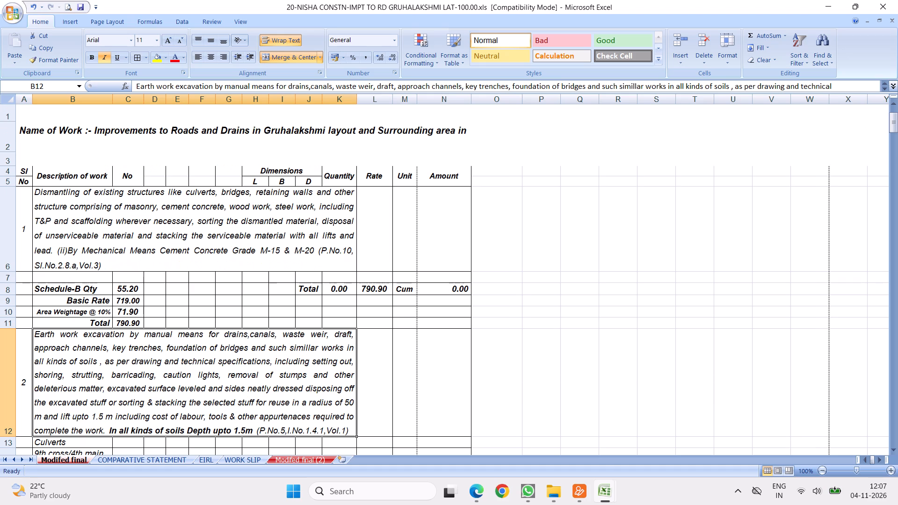
pyautogui.scroll(3, 374, 183)
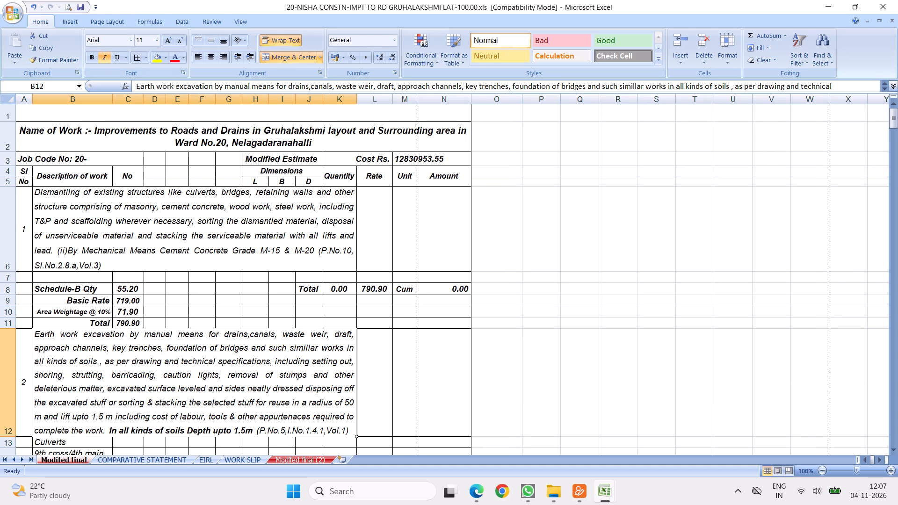
pyautogui.moveTo(359, 267); pyautogui.dragTo(353, 267)
pyautogui.click(390, 285)
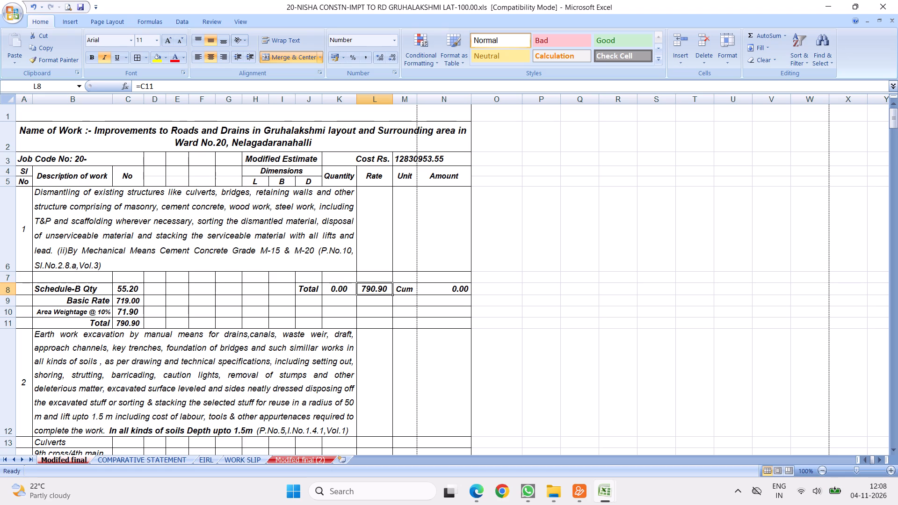
pyautogui.click(265, 223)
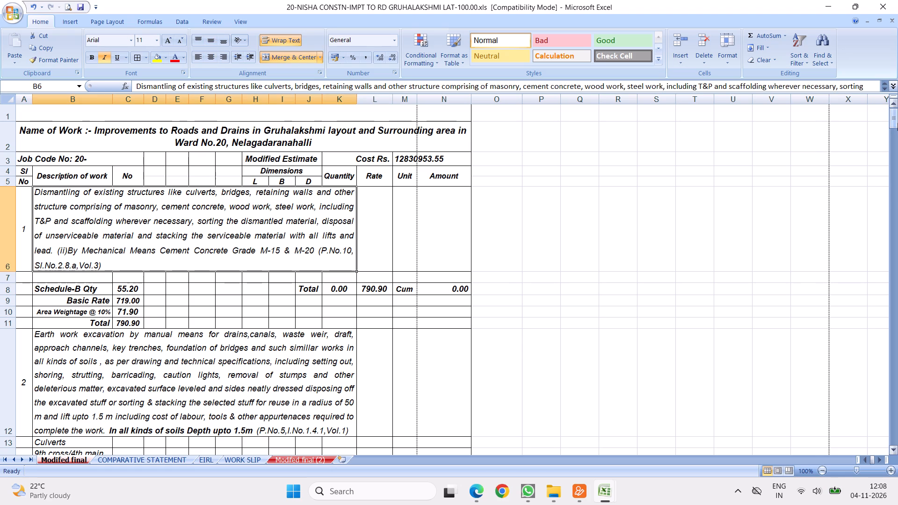
pyautogui.moveTo(897, 123); pyautogui.dragTo(892, 427)
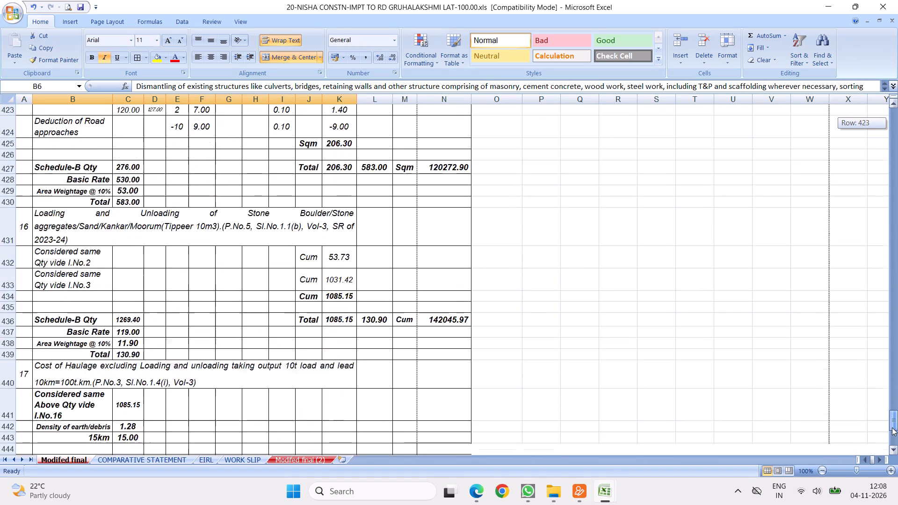
pyautogui.moveTo(892, 427); pyautogui.dragTo(889, 503)
pyautogui.click(514, 256)
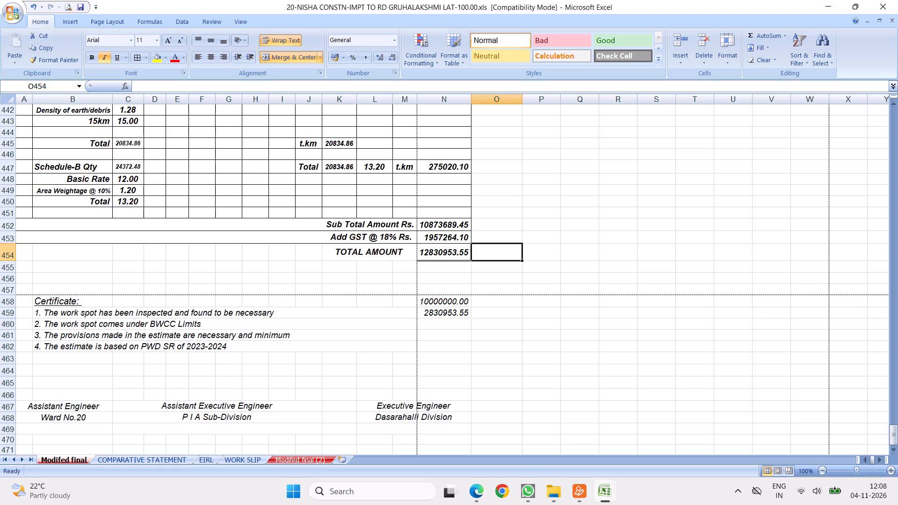
pyautogui.click(287, 237)
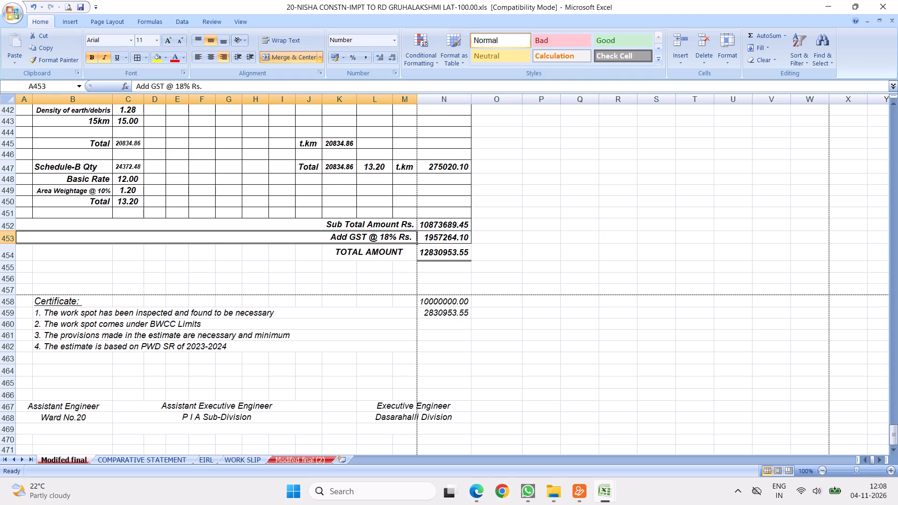
pyautogui.click(552, 205)
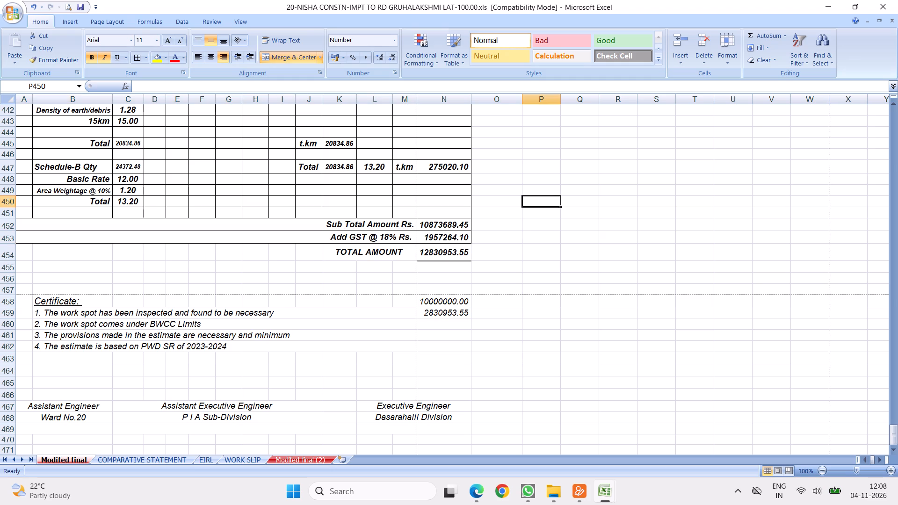
pyautogui.moveTo(895, 432); pyautogui.dragTo(894, 432)
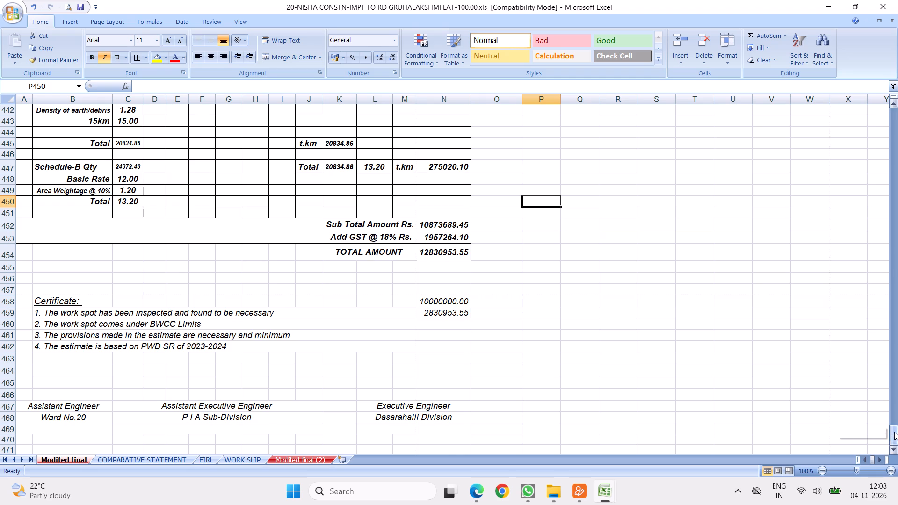
# Return to the beginning of the Modifed final sheet and save the Gruhalakshmi Layout estimate workbook.
pyautogui.moveTo(894, 432); pyautogui.dragTo(895, 0)
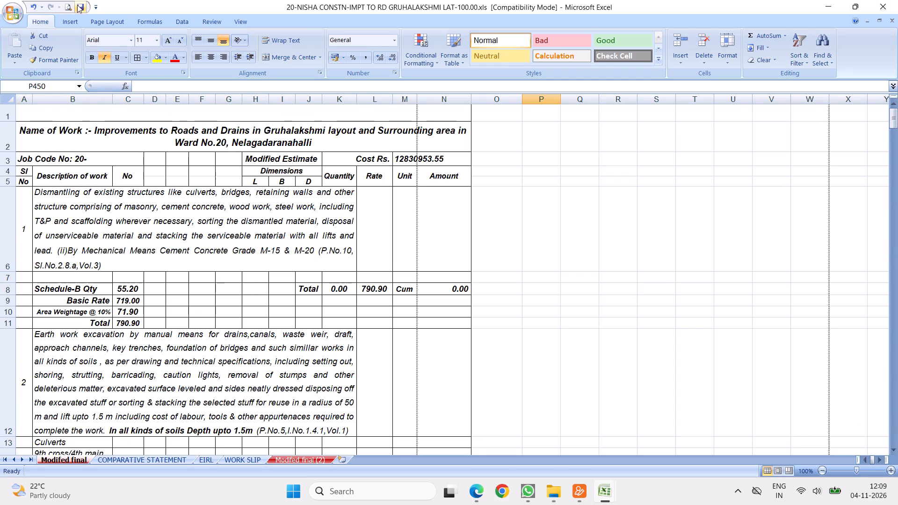
pyautogui.click(81, 5)
# Close the estimate workbook, the PACKAGE-BILLS(11.60CR) folder window and the browser with the PWDSR rate documents, leaving the desktop clear.
pyautogui.click(885, 6)
pyautogui.click(885, 6)
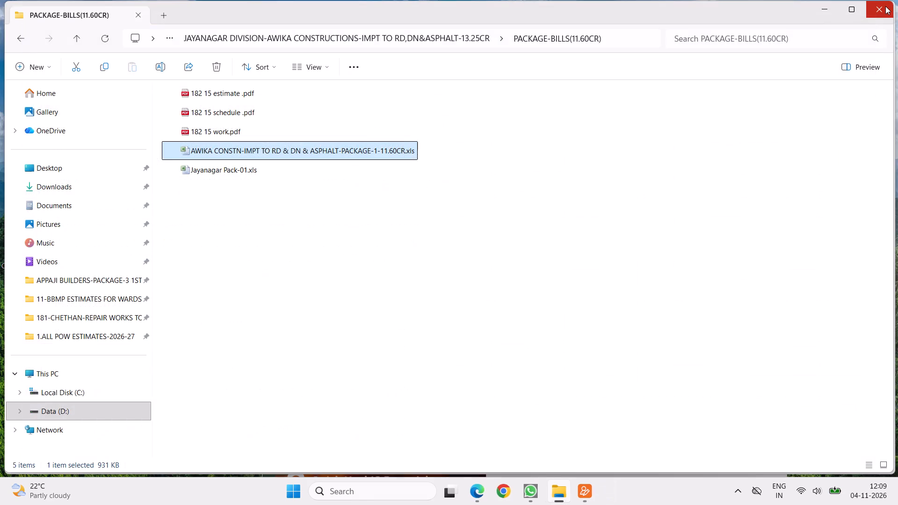
pyautogui.click(885, 6)
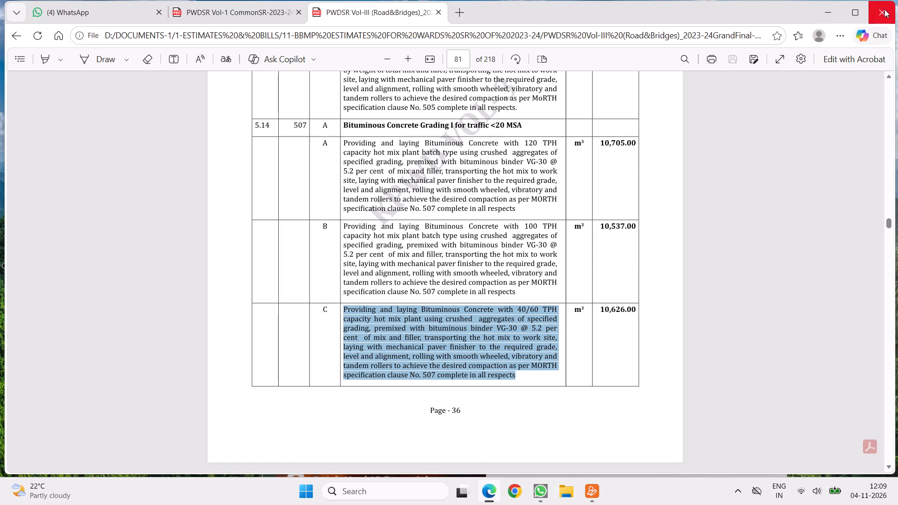
pyautogui.click(886, 12)
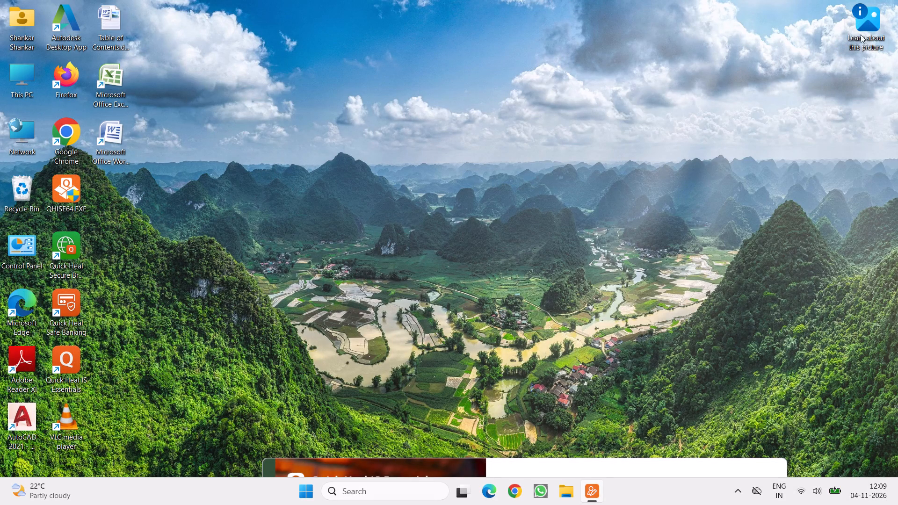
pyautogui.click(861, 43)
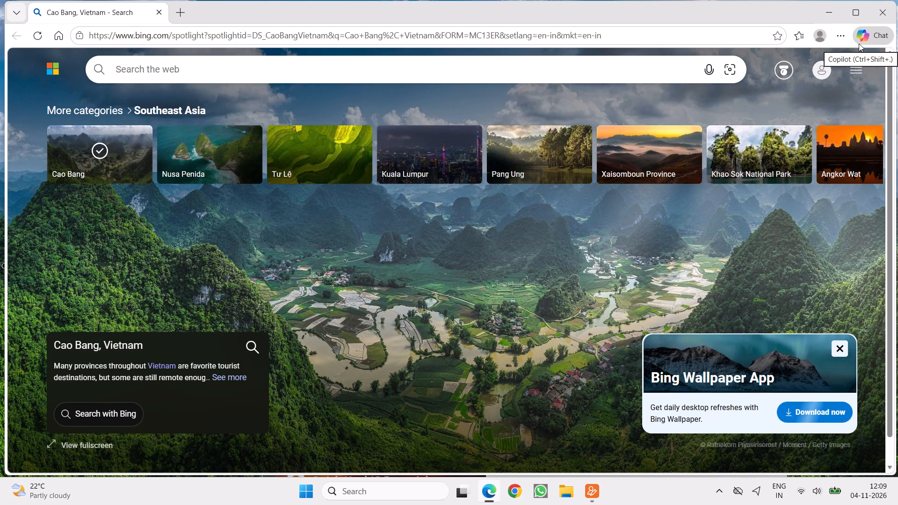
pyautogui.click(879, 10)
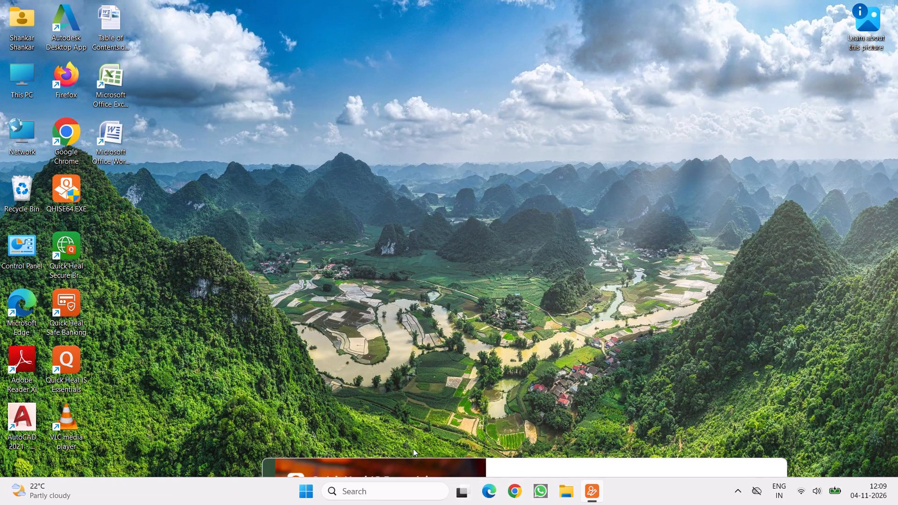
# Open the computer's power options for shutting down.
pyautogui.click(315, 485)
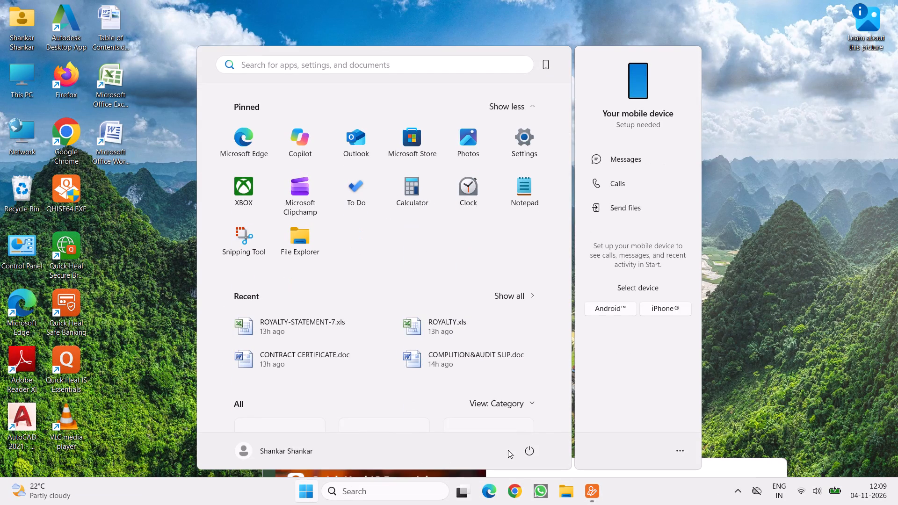
pyautogui.click(531, 447)
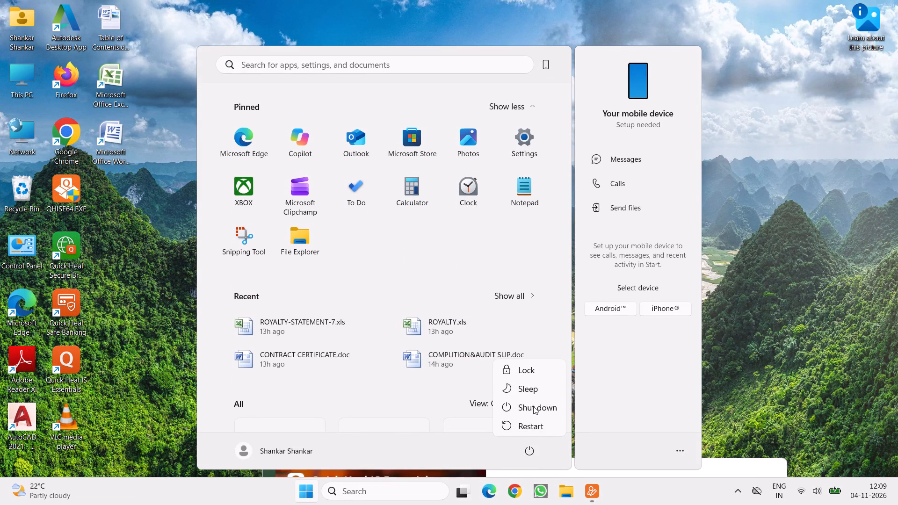